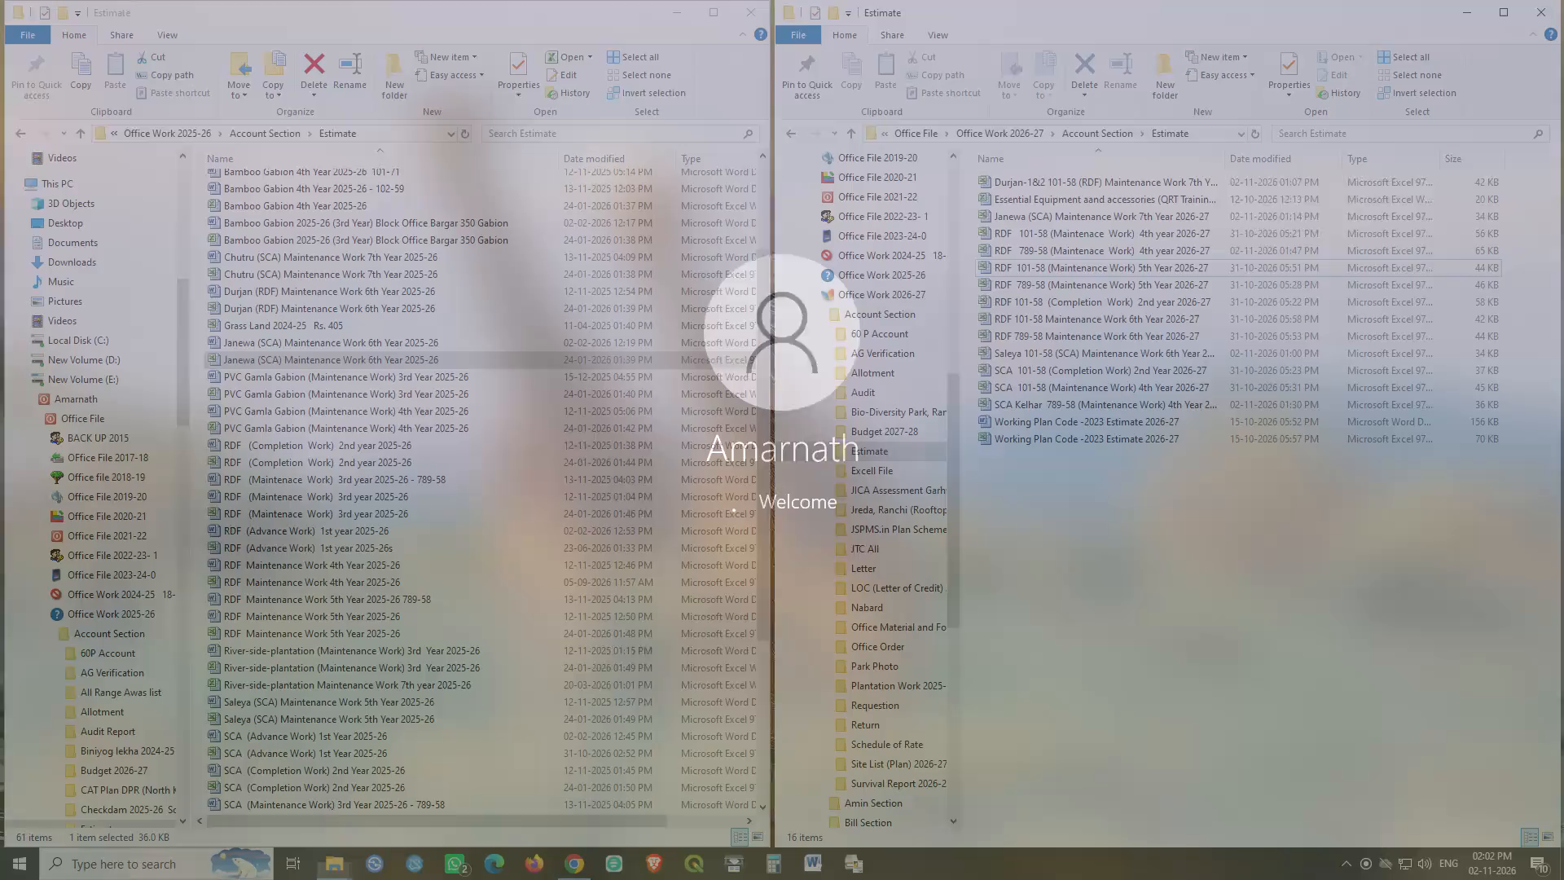
Open the workbook RDF 789-58 (Maintenance Work) 5th Year 2026-27 from the 2026-27 Estimate folder and dismiss the activation notice.
click(1206, 573)
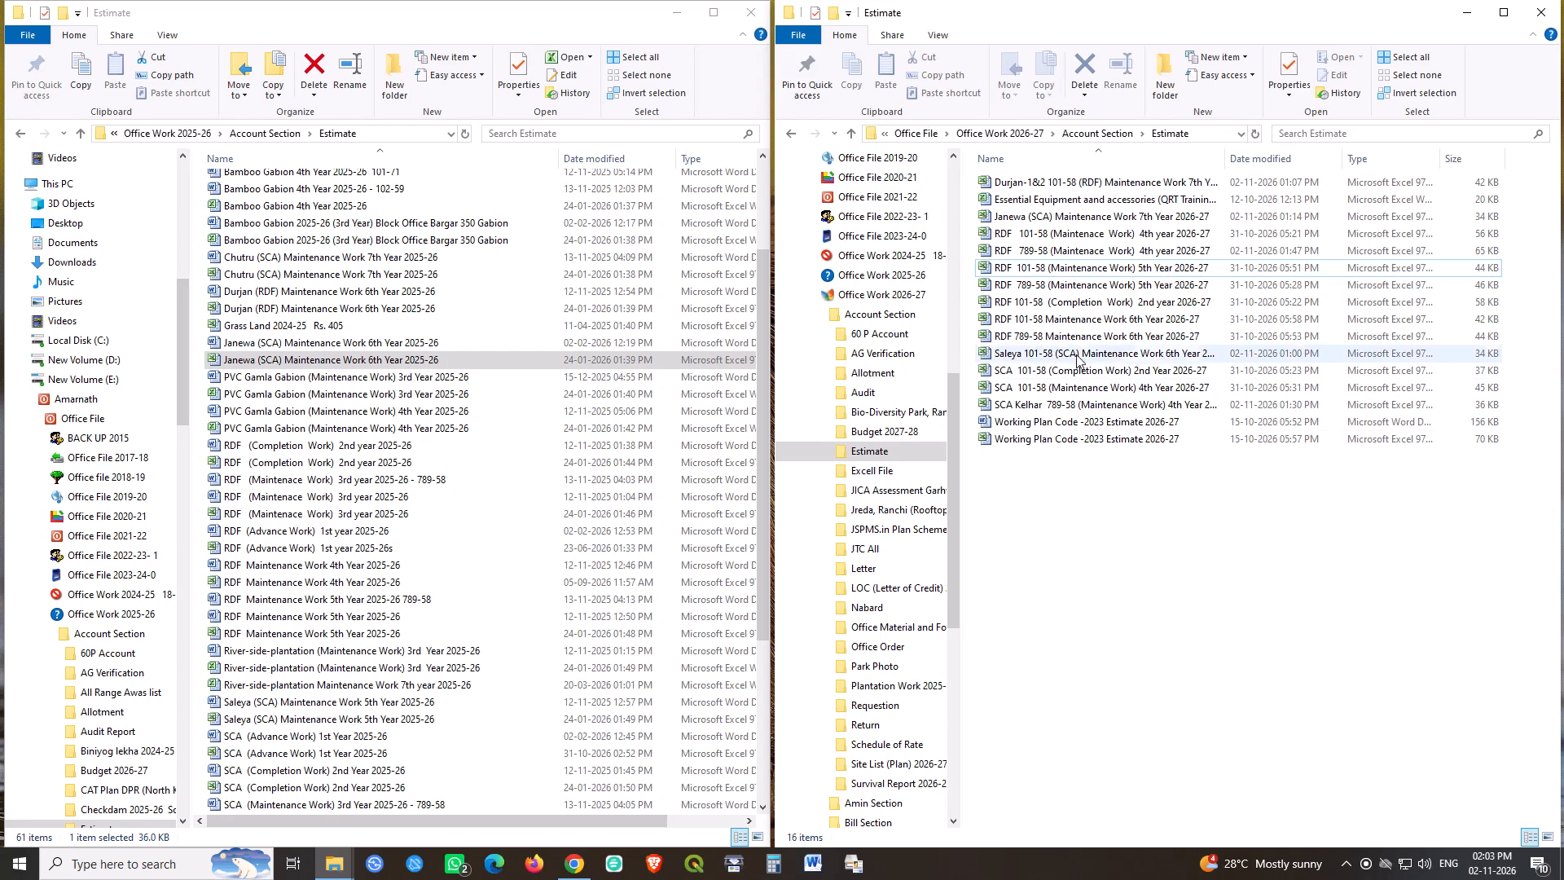
click(1152, 290)
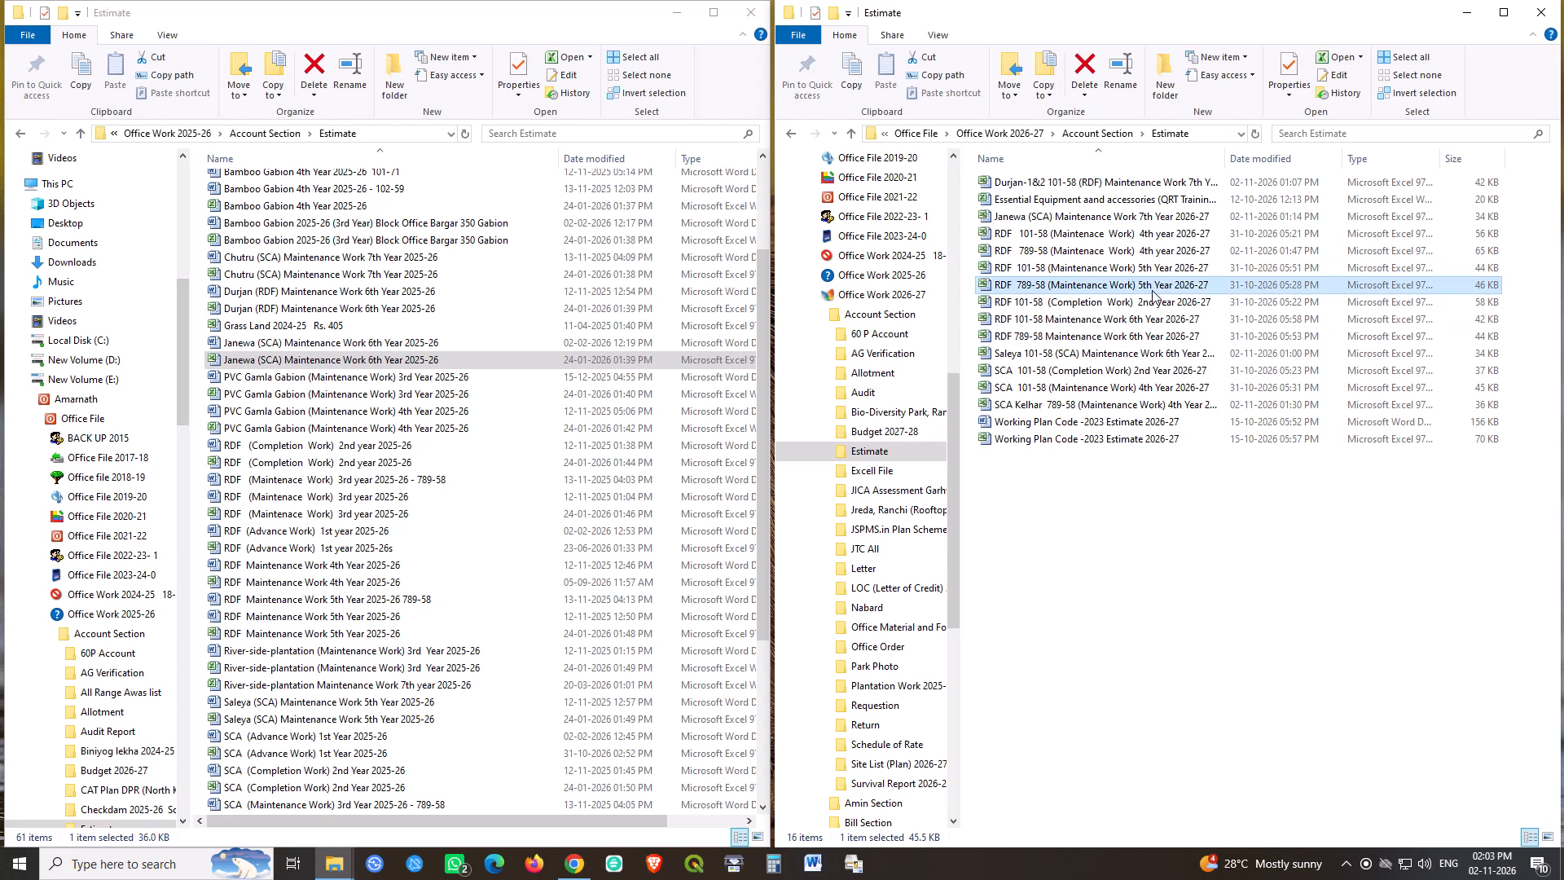
key(Return)
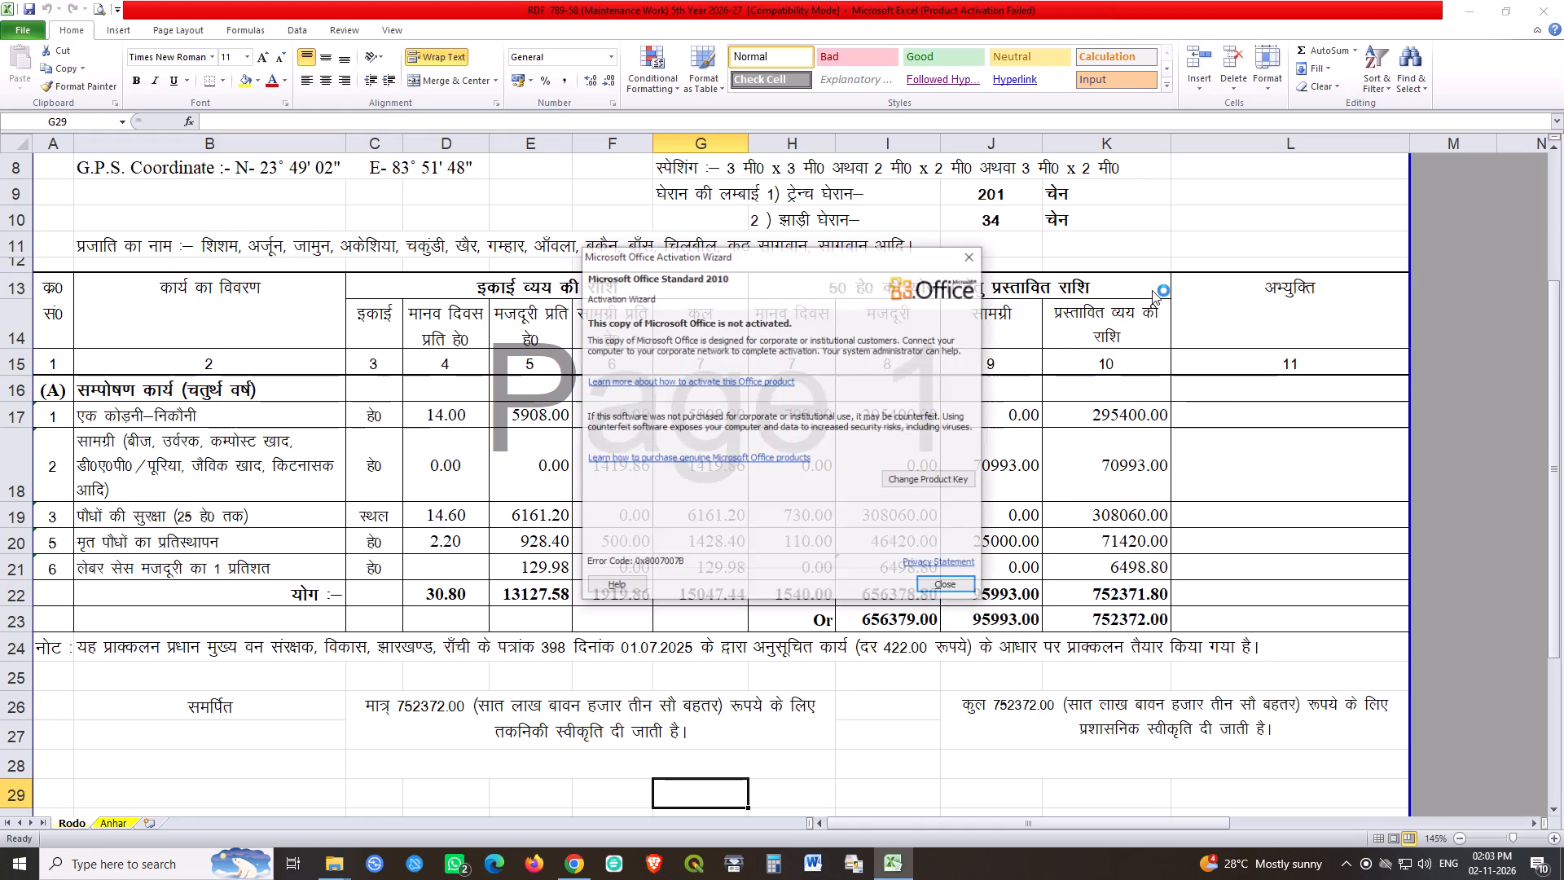
click(942, 584)
Change the financial year in the Anhar sheet's title to 2026–27.
click(111, 825)
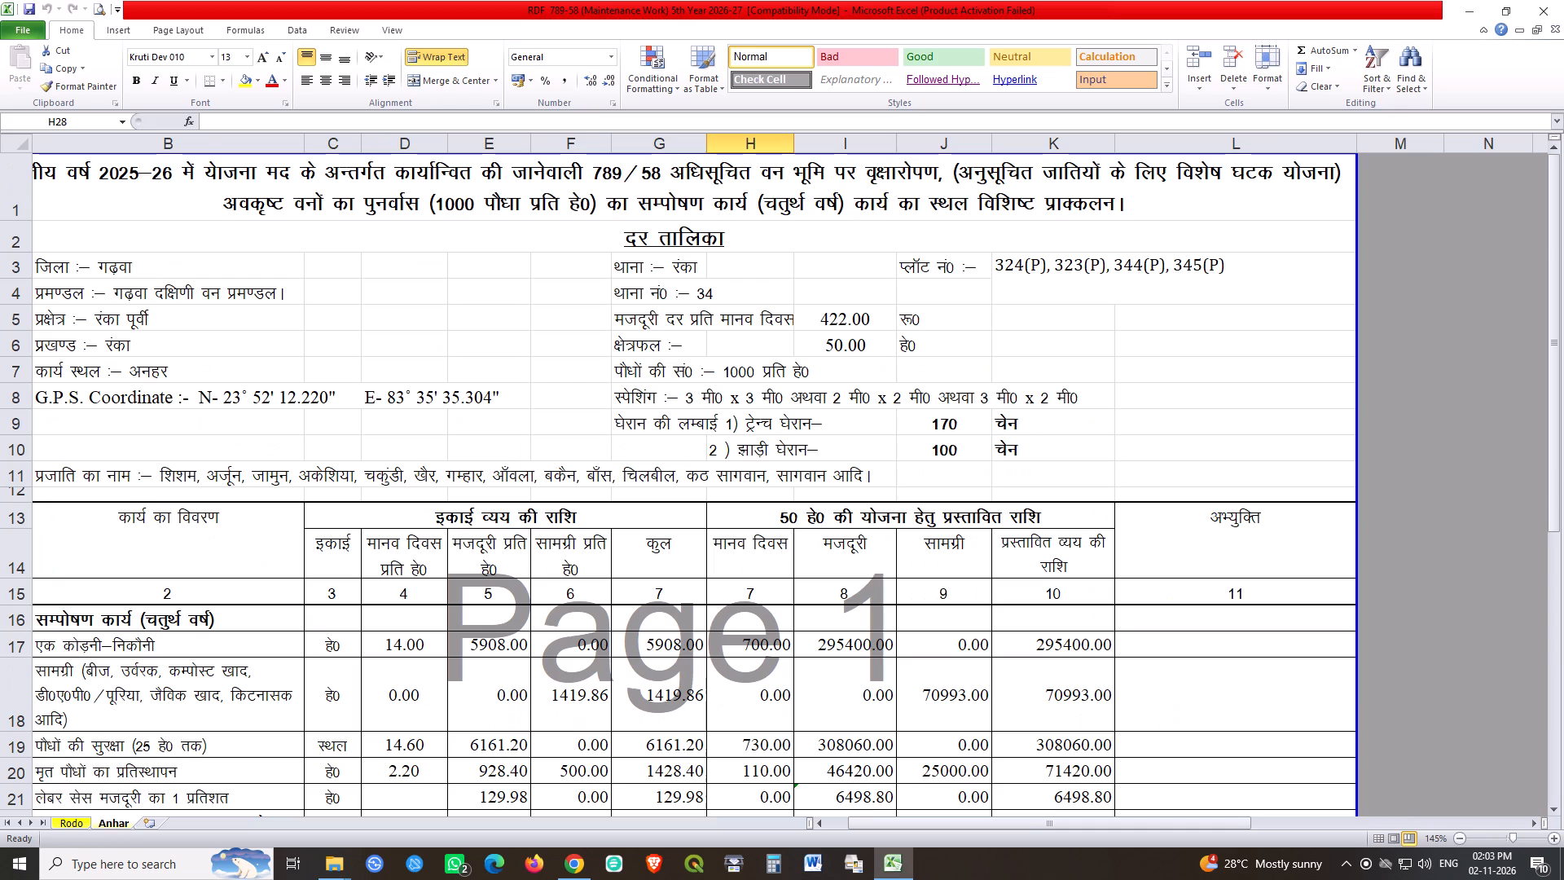
double_click(136, 175)
key(Right)
key(Right)
key(Right)
key(Right)
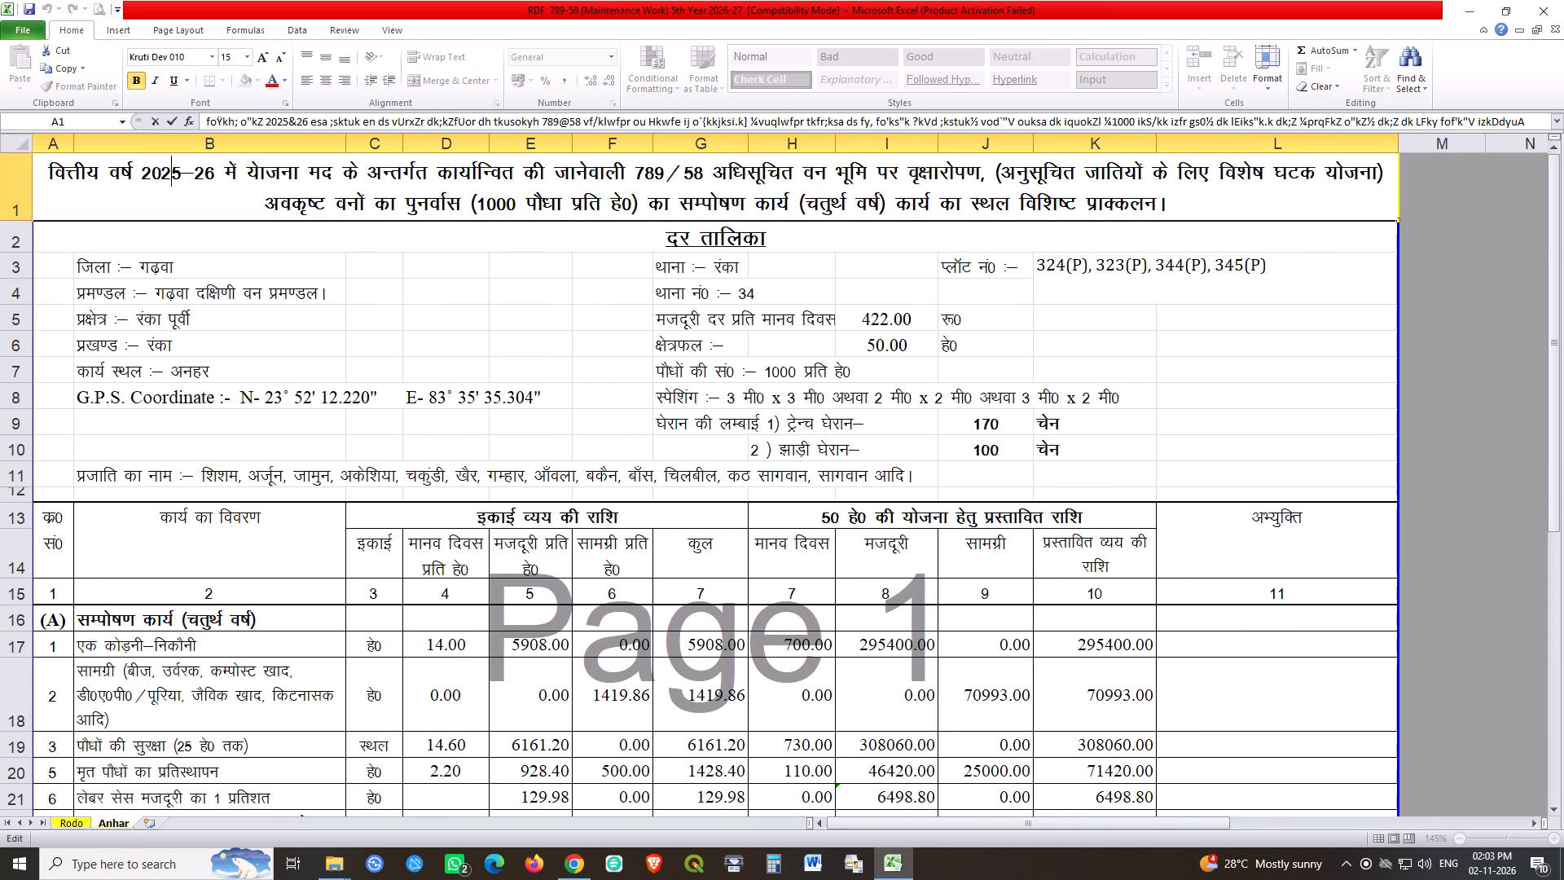
key(shift+Right)
key(6)
key(Right)
key(Right)
key(shift+Right)
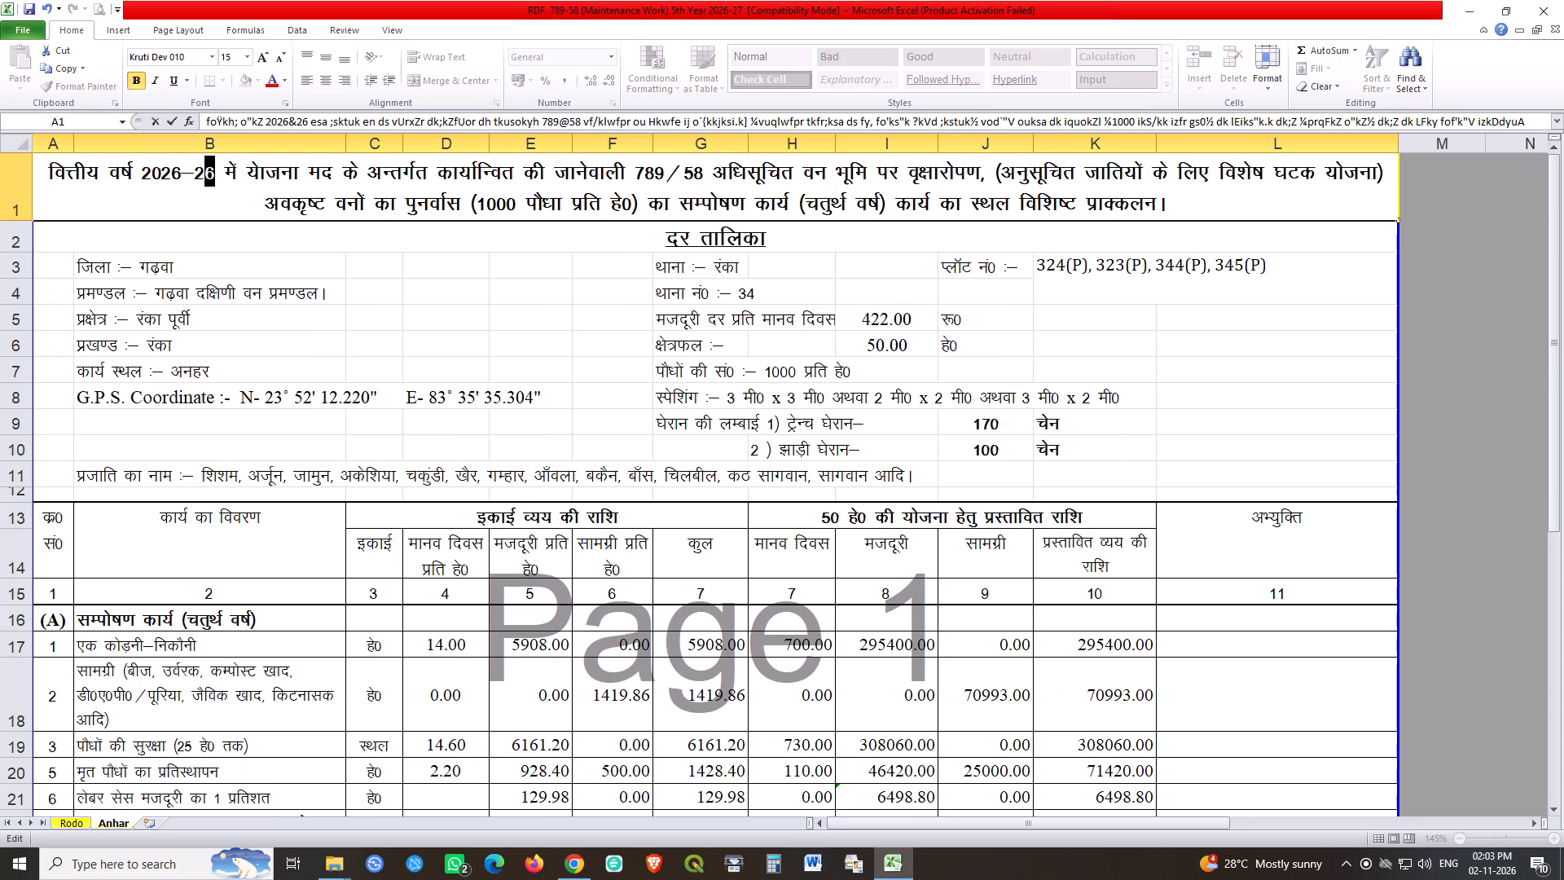
key(7)
key(Return)
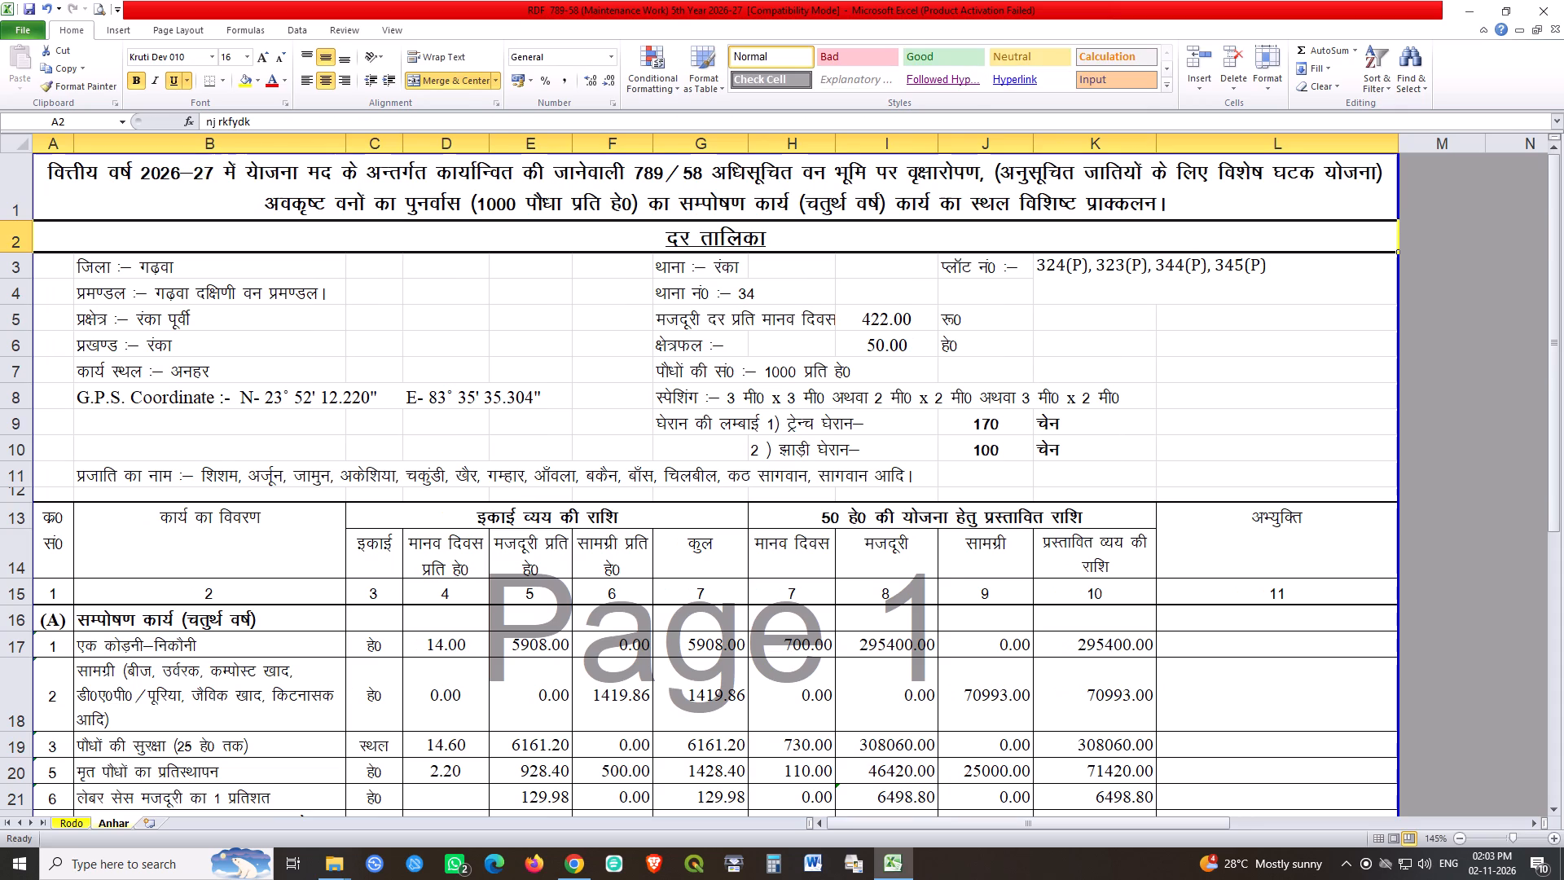
Change the financial year in the Rodo sheet's title to 2026–27.
click(69, 822)
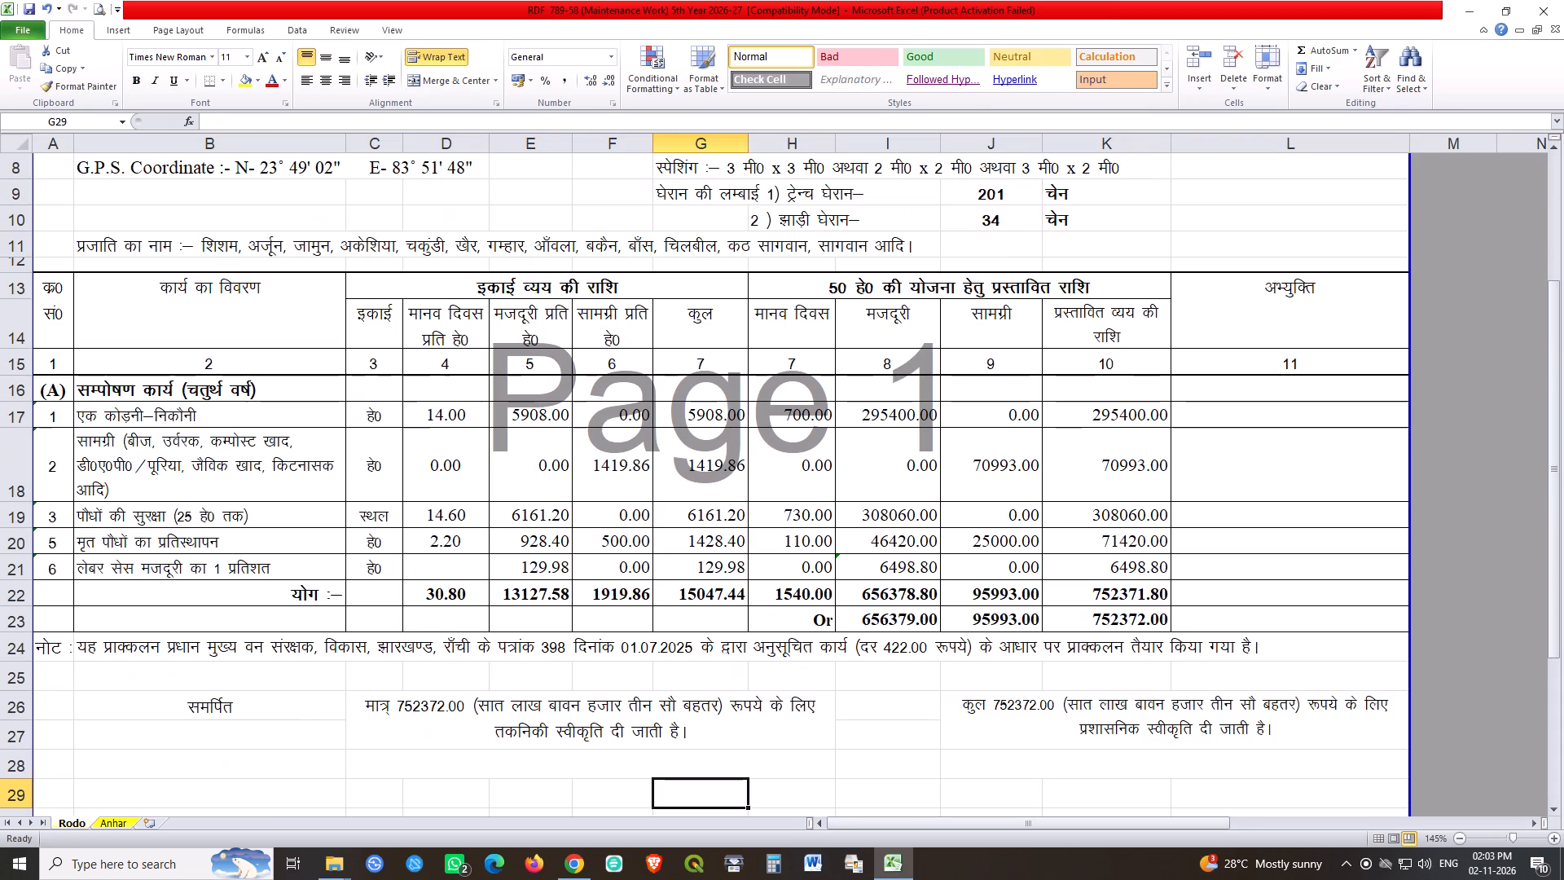
scroll(266, 184, up, 10)
double_click(181, 169)
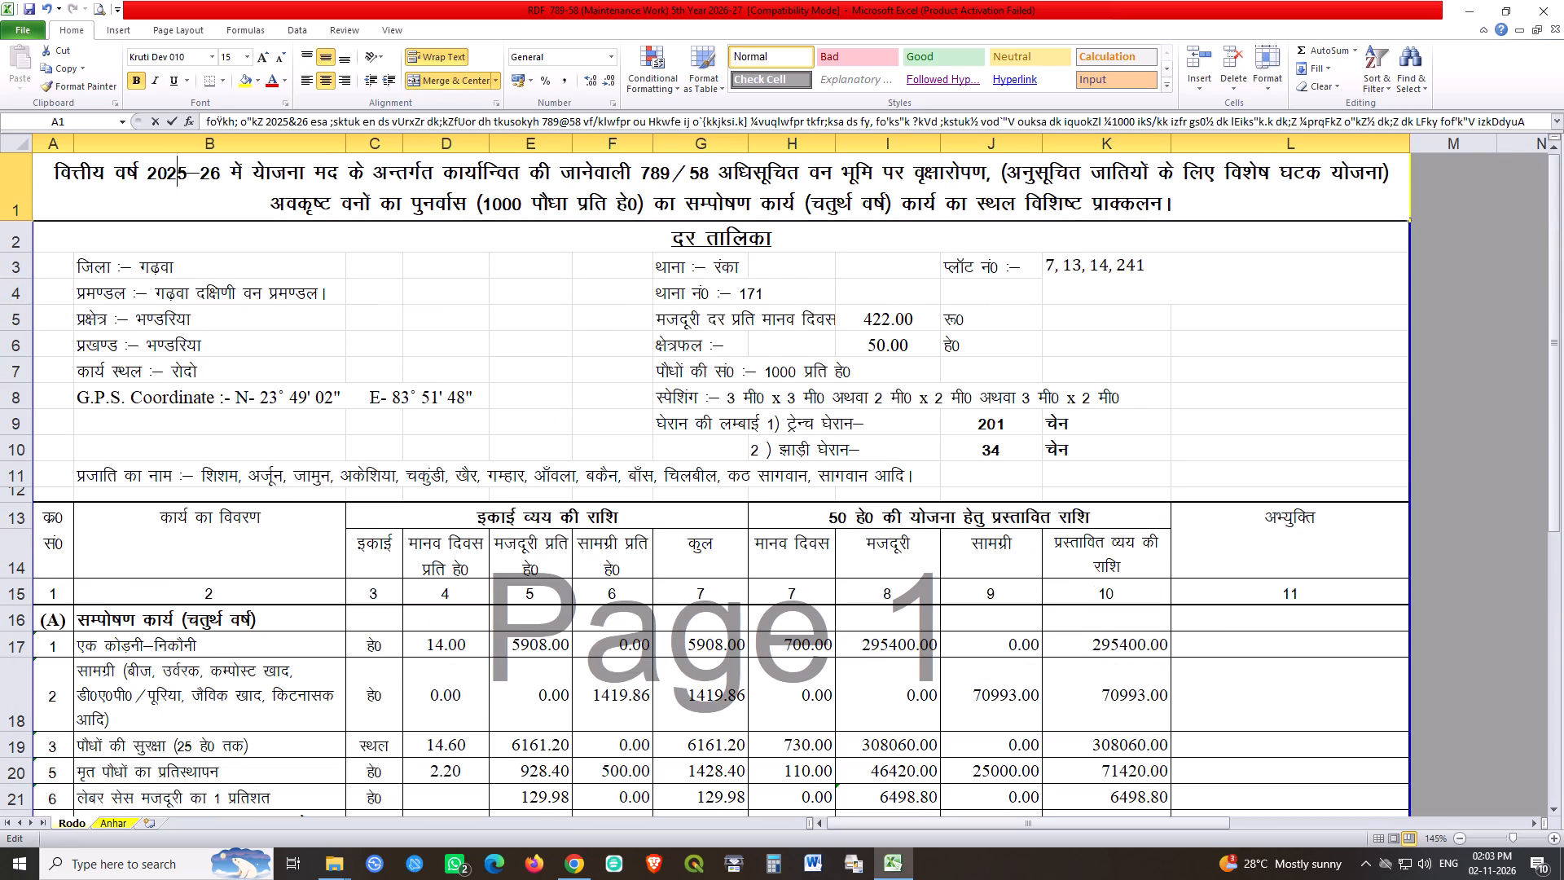
key(shift+Right)
key(6)
key(Right)
key(Right)
key(shift+Right)
key(7)
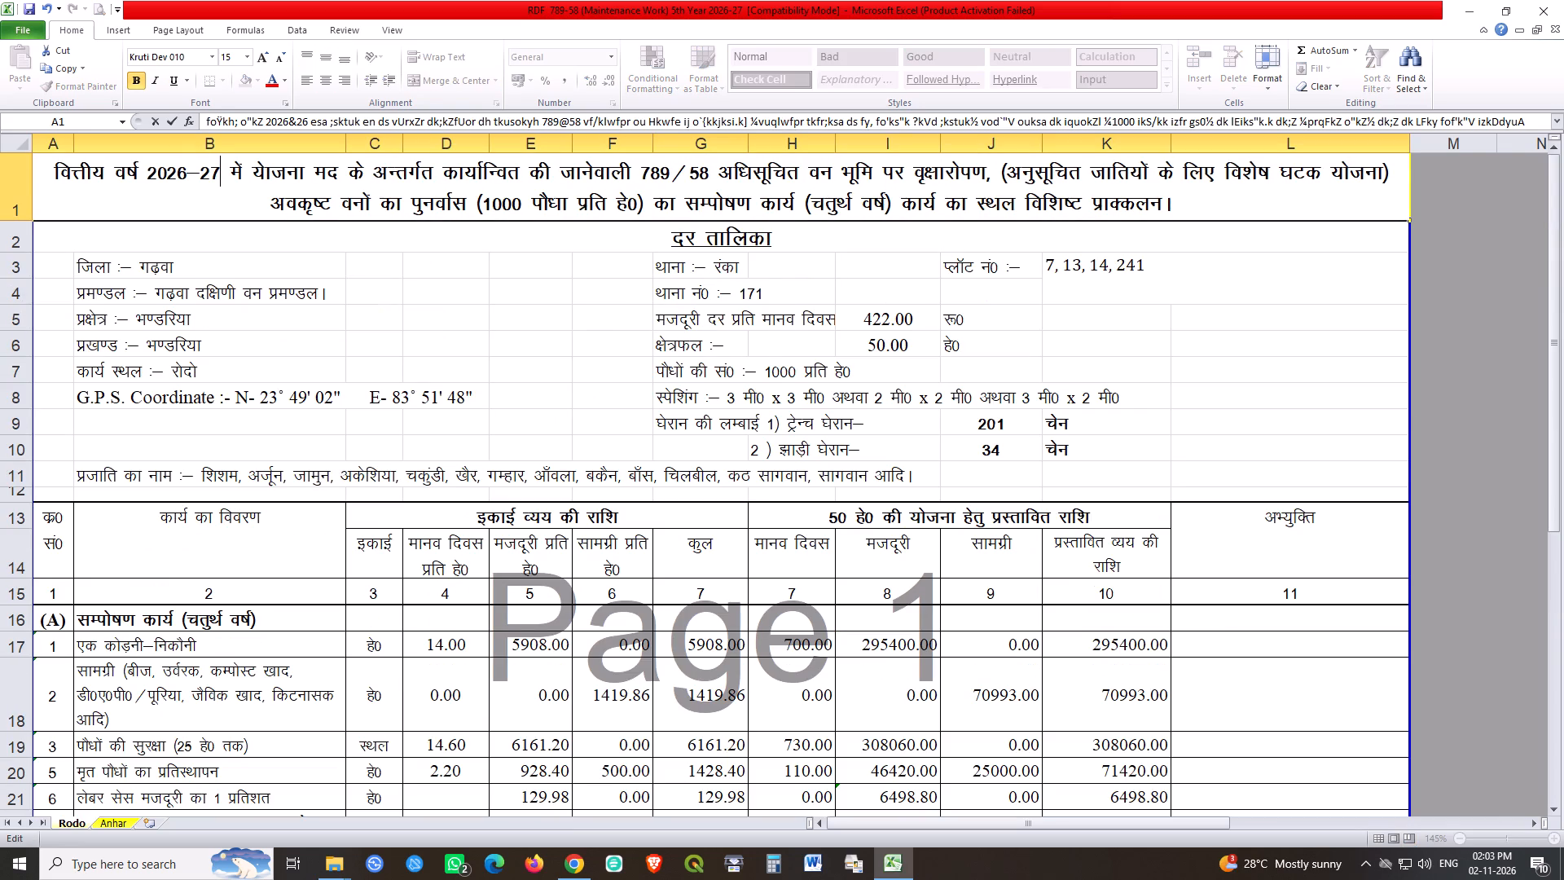
key(Return)
Set the wage rate per man-day on the Rodo sheet to 468.
click(886, 311)
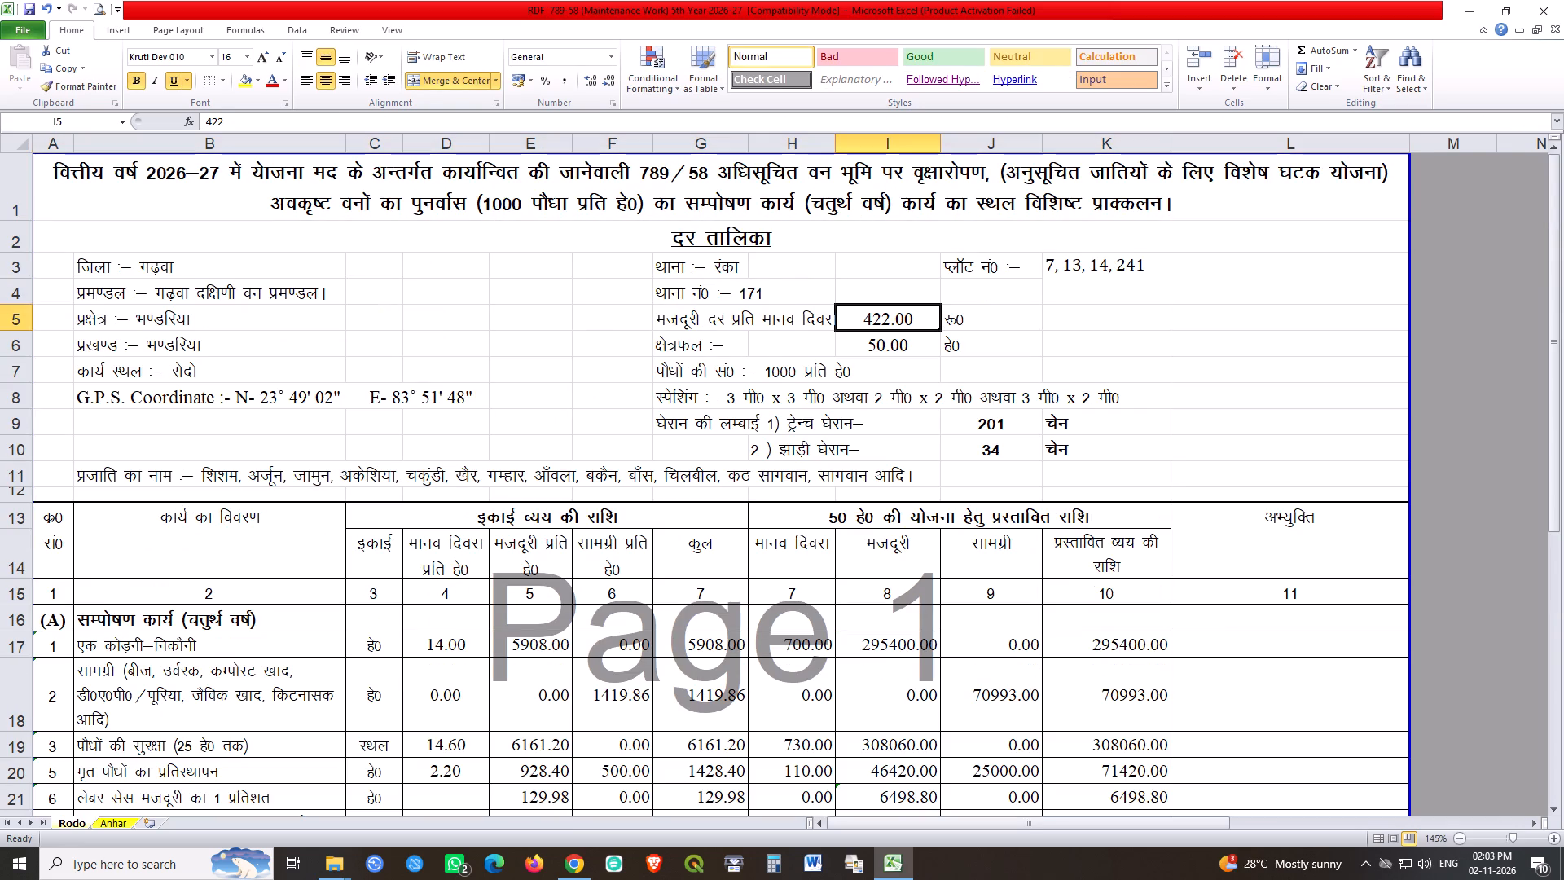
text(468)
key(Return)
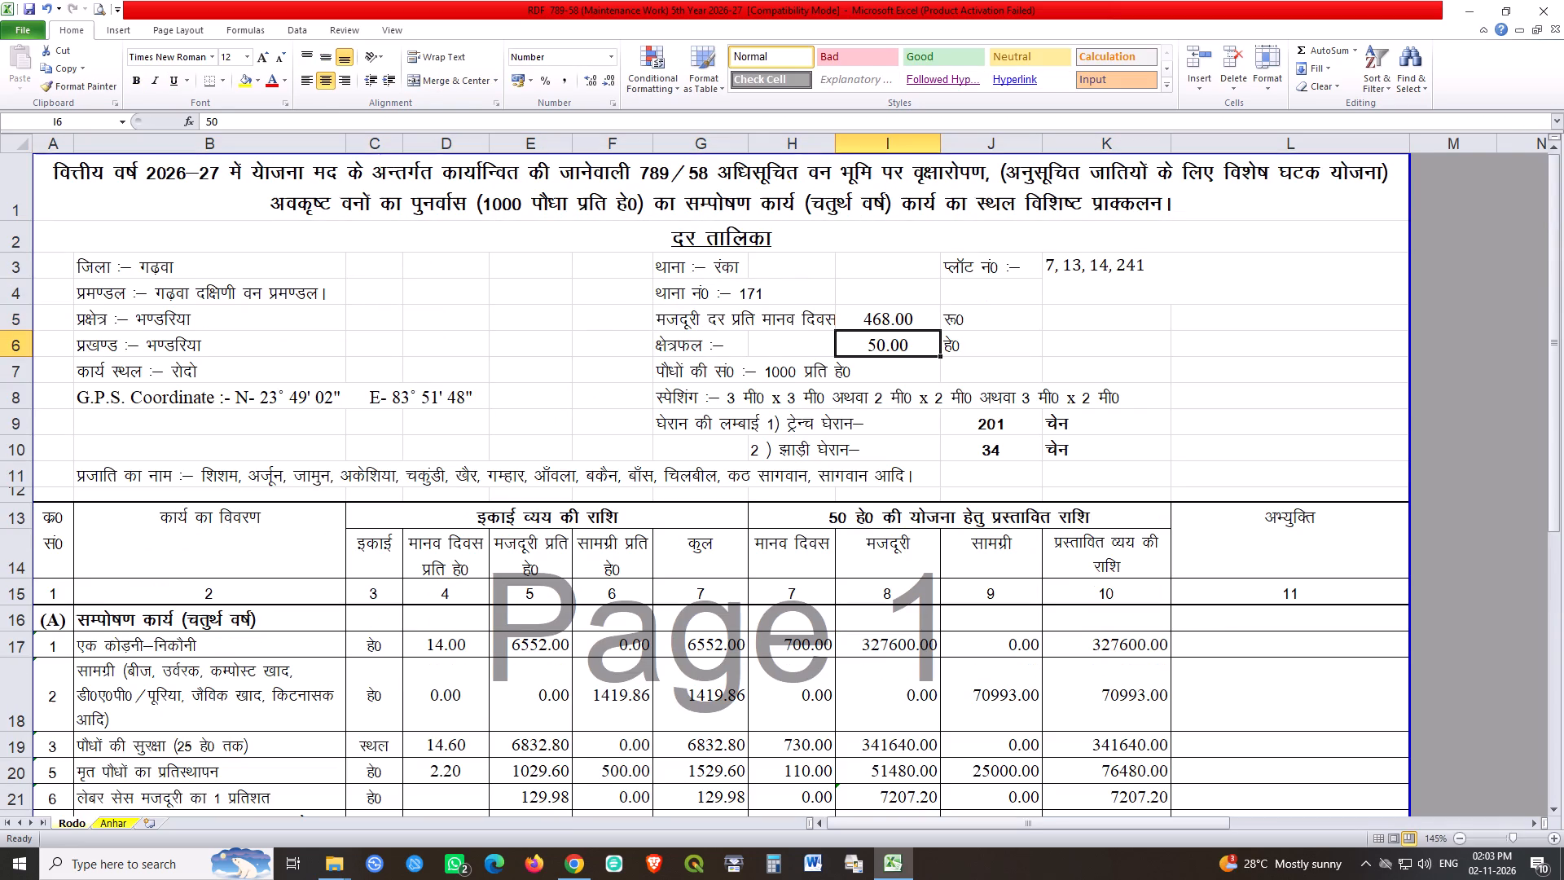
Set the wage rate per man-day on the Anhar sheet to 468.
click(109, 824)
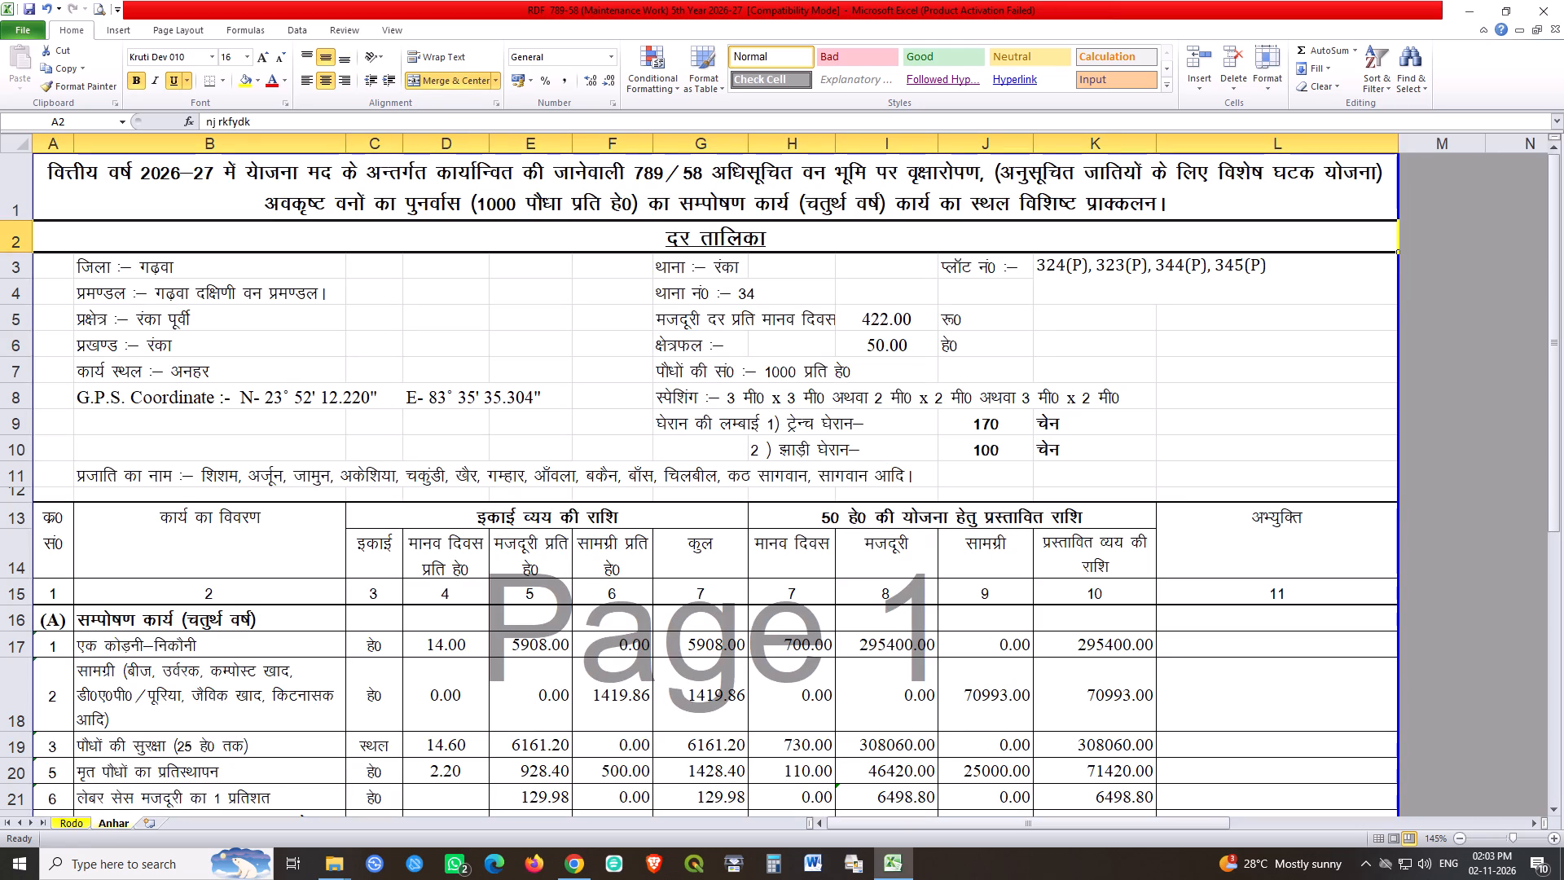
click(890, 324)
text(468)
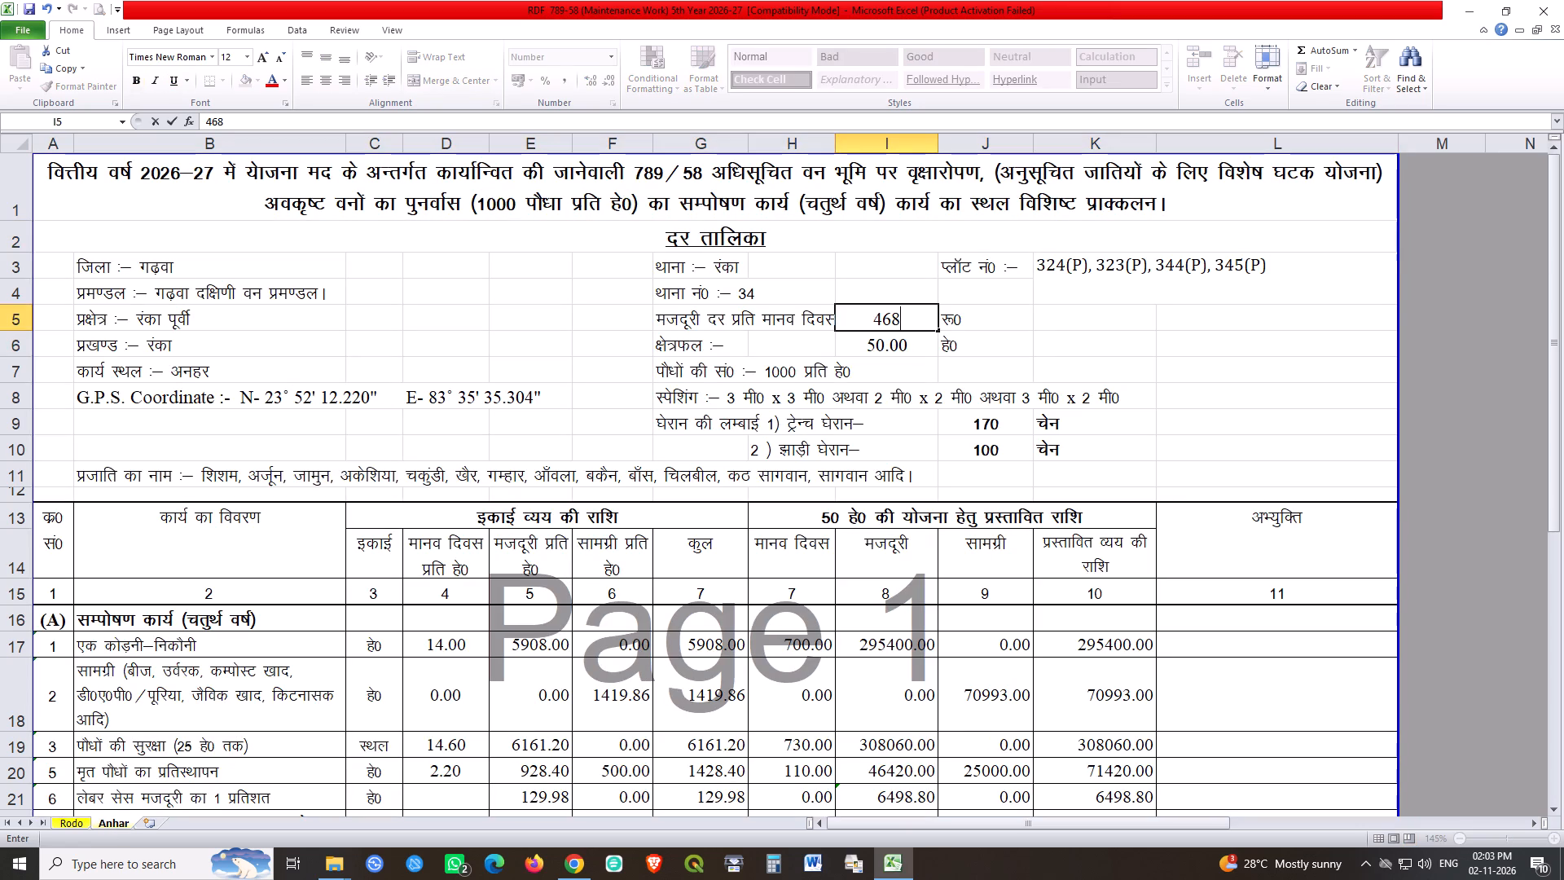
key(Return)
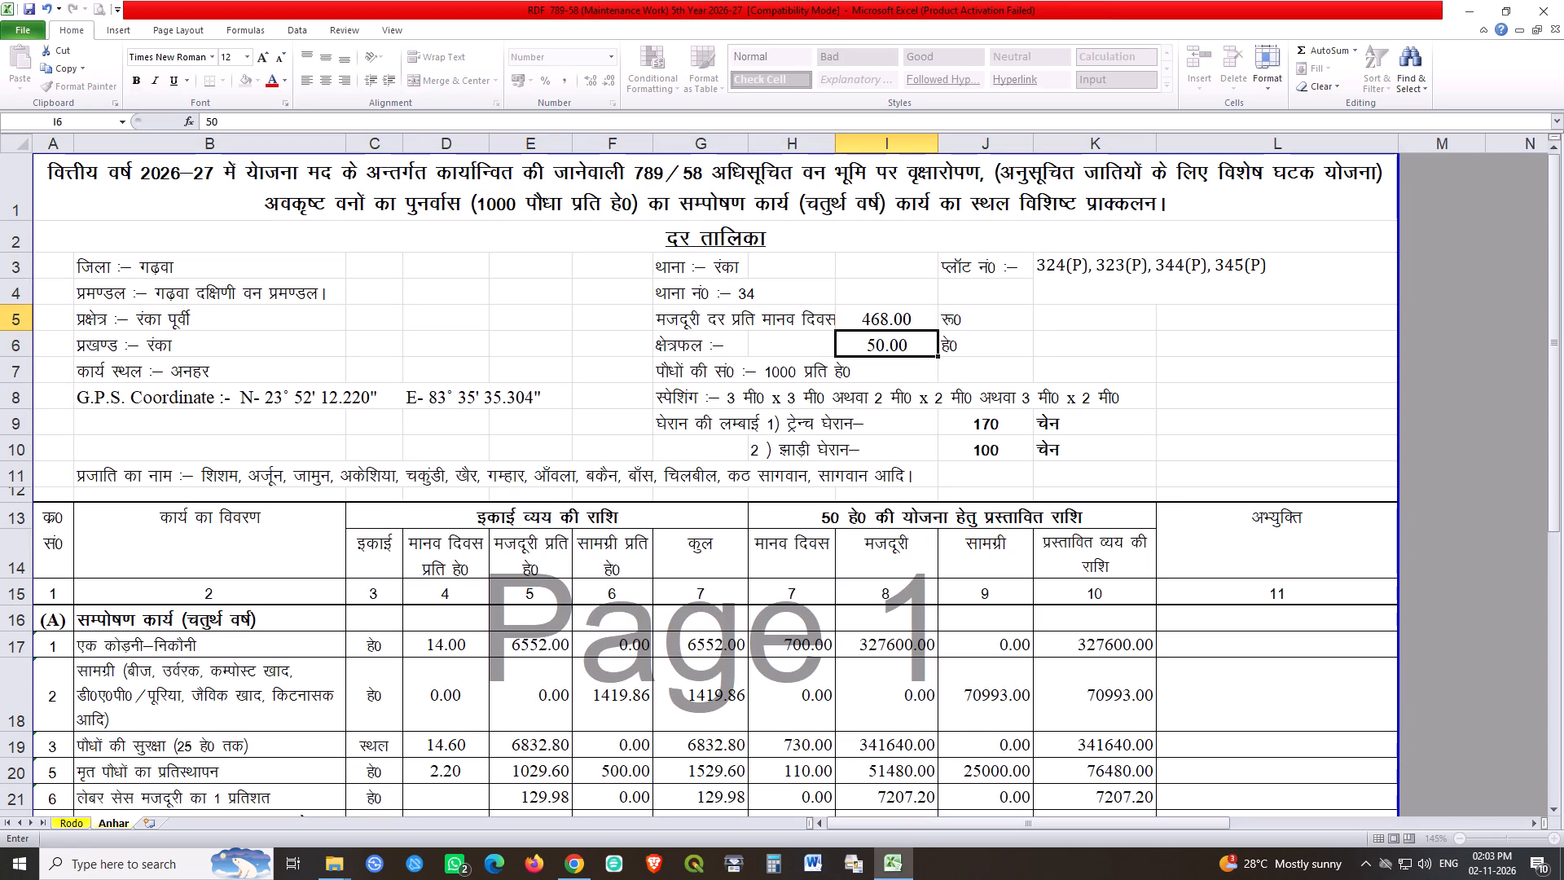
double_click(187, 621)
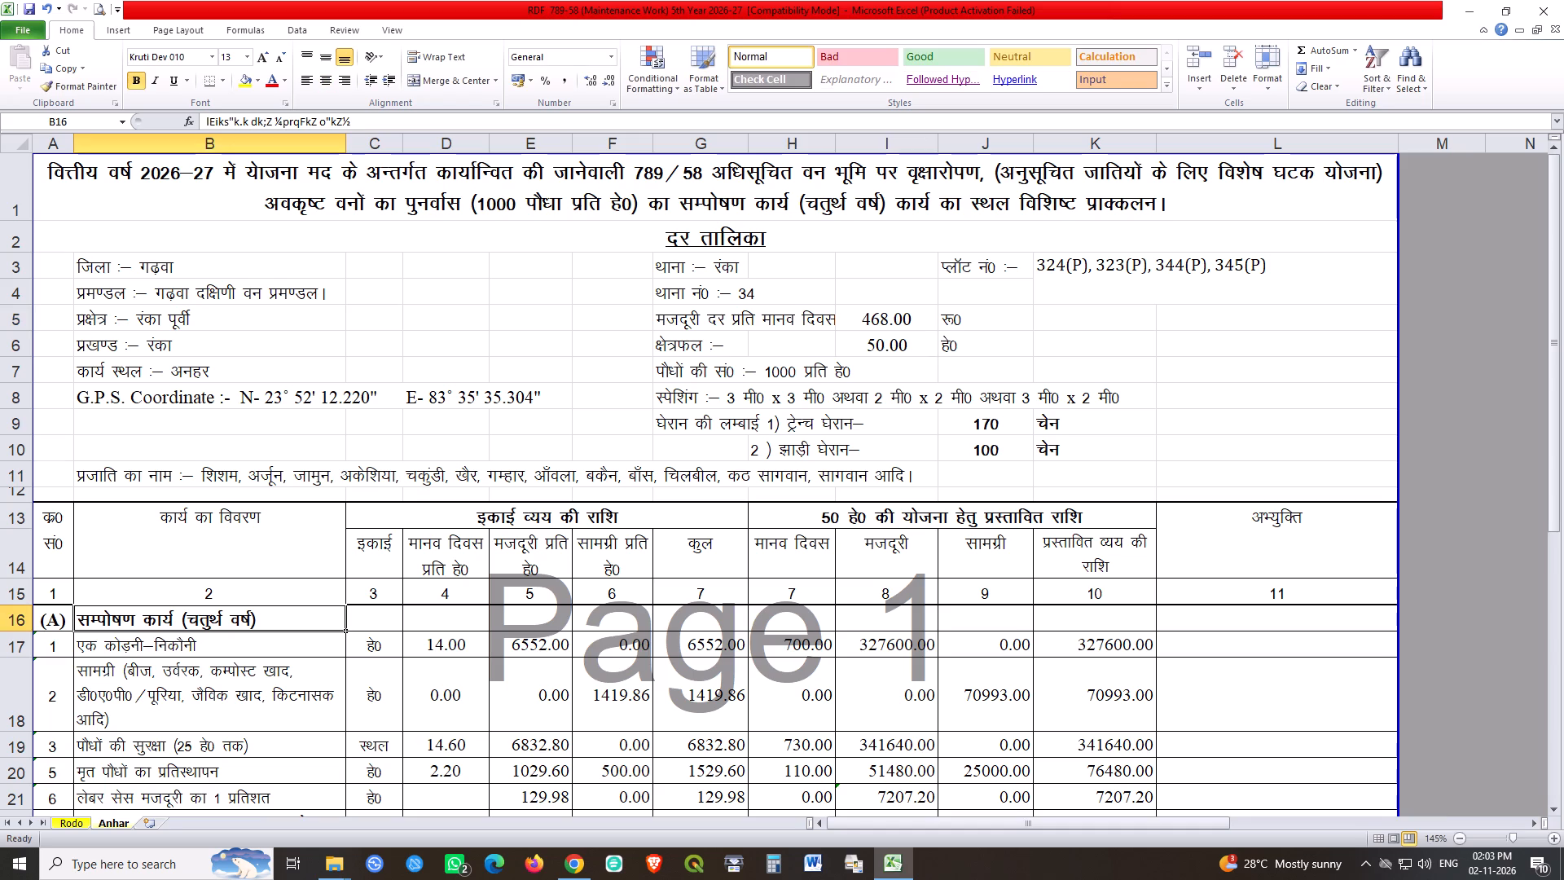
Remove the species अकेशिया from the species list in row 11 of the Anhar sheet.
double_click(147, 482)
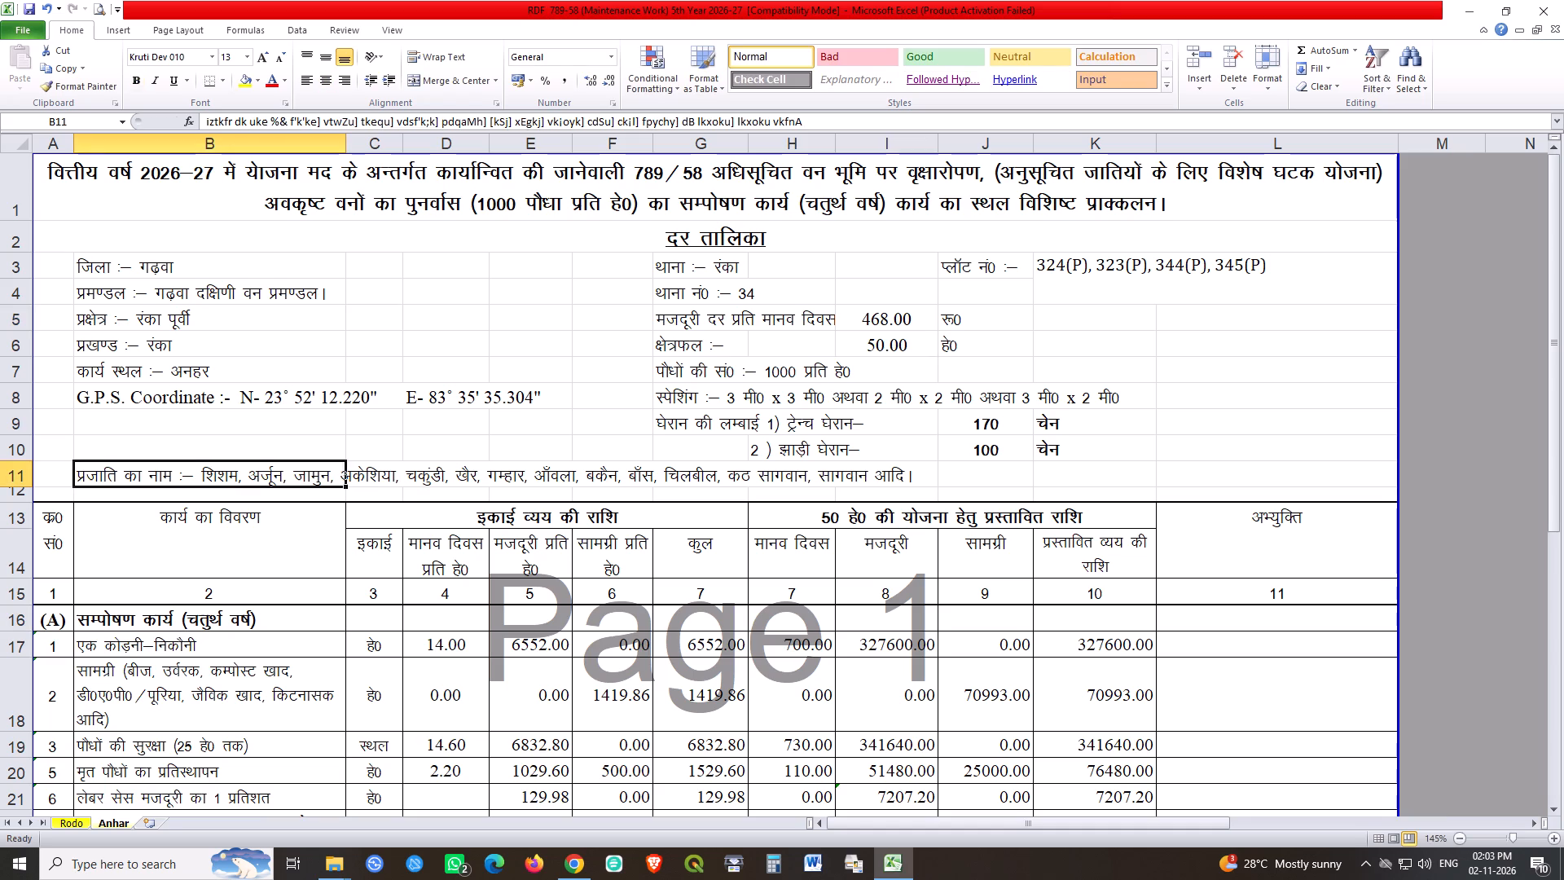
drag(337, 476, 398, 482)
key(Delete)
key(Delete)
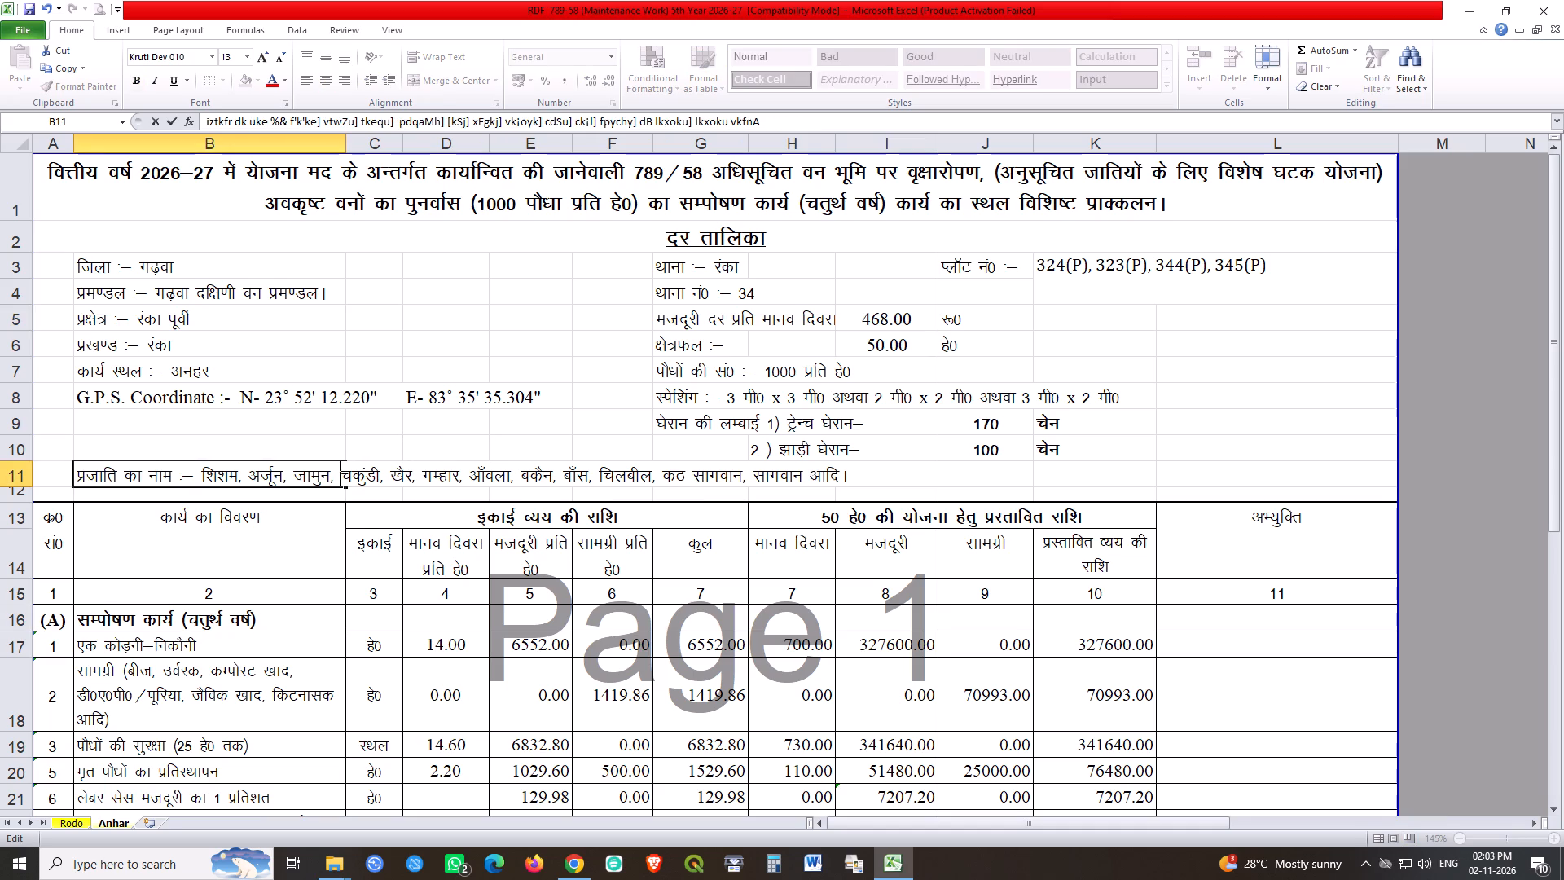
key(Return)
Remove the species अकेशिया from the species list in row 11 of the Rodo sheet.
click(66, 828)
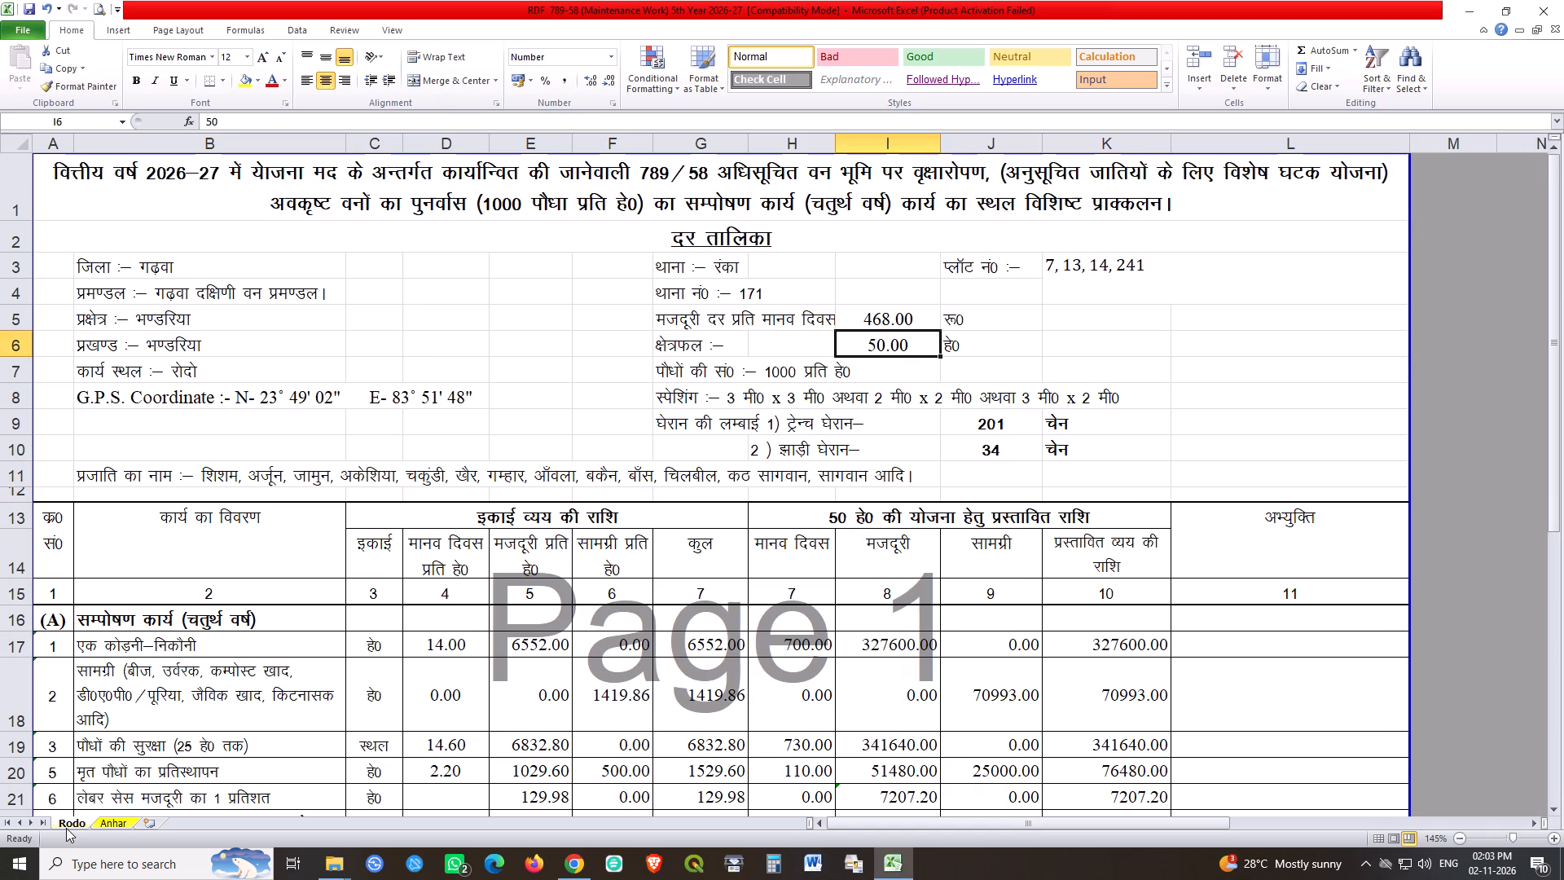
double_click(173, 476)
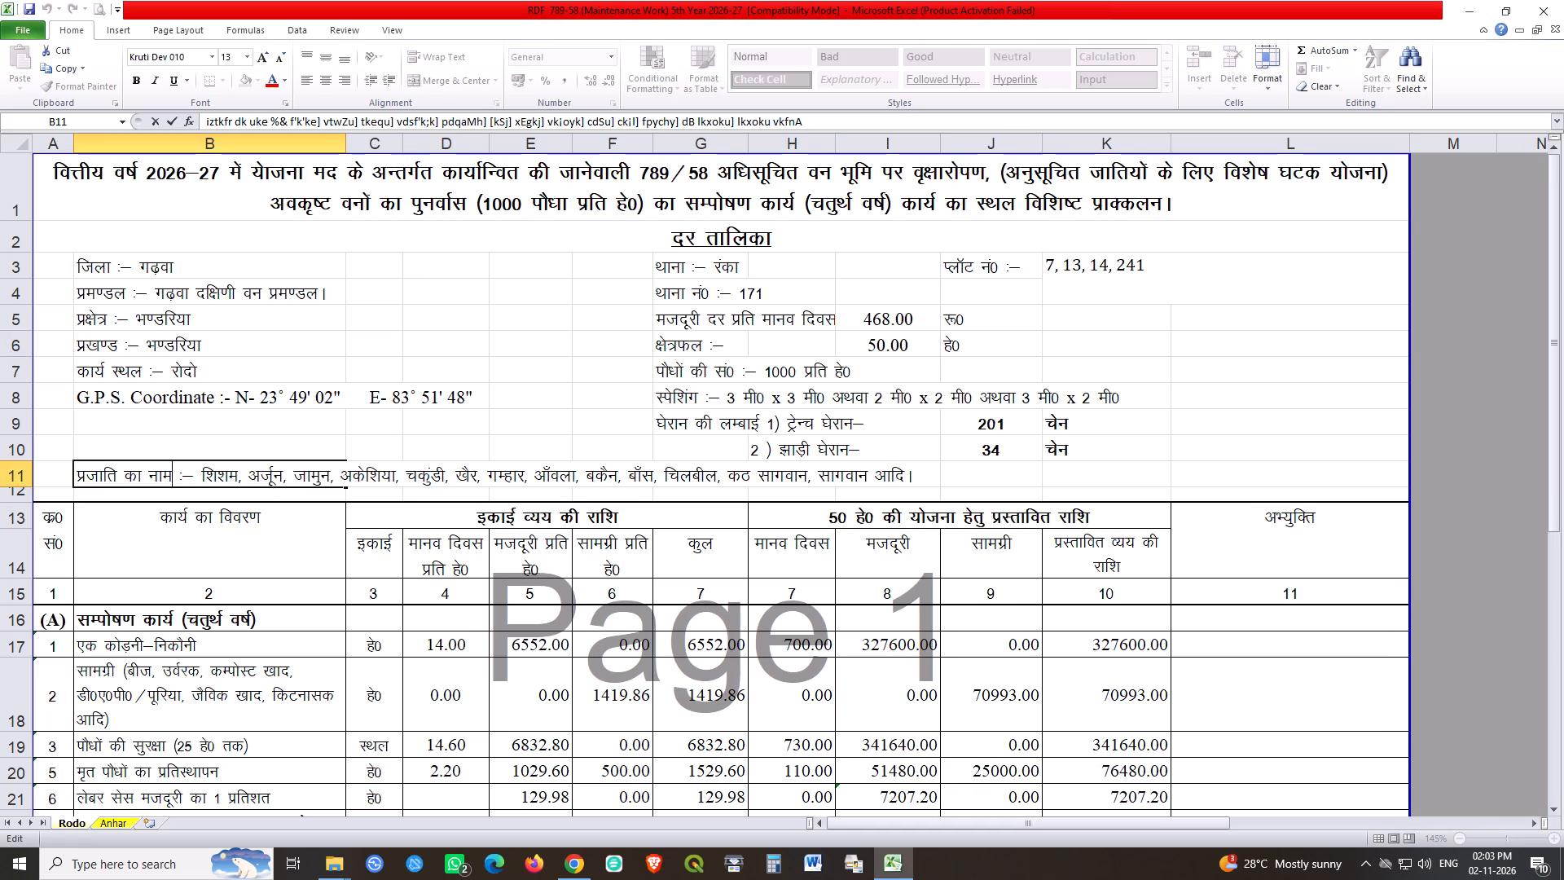
drag(338, 473, 402, 480)
key(Delete)
key(Return)
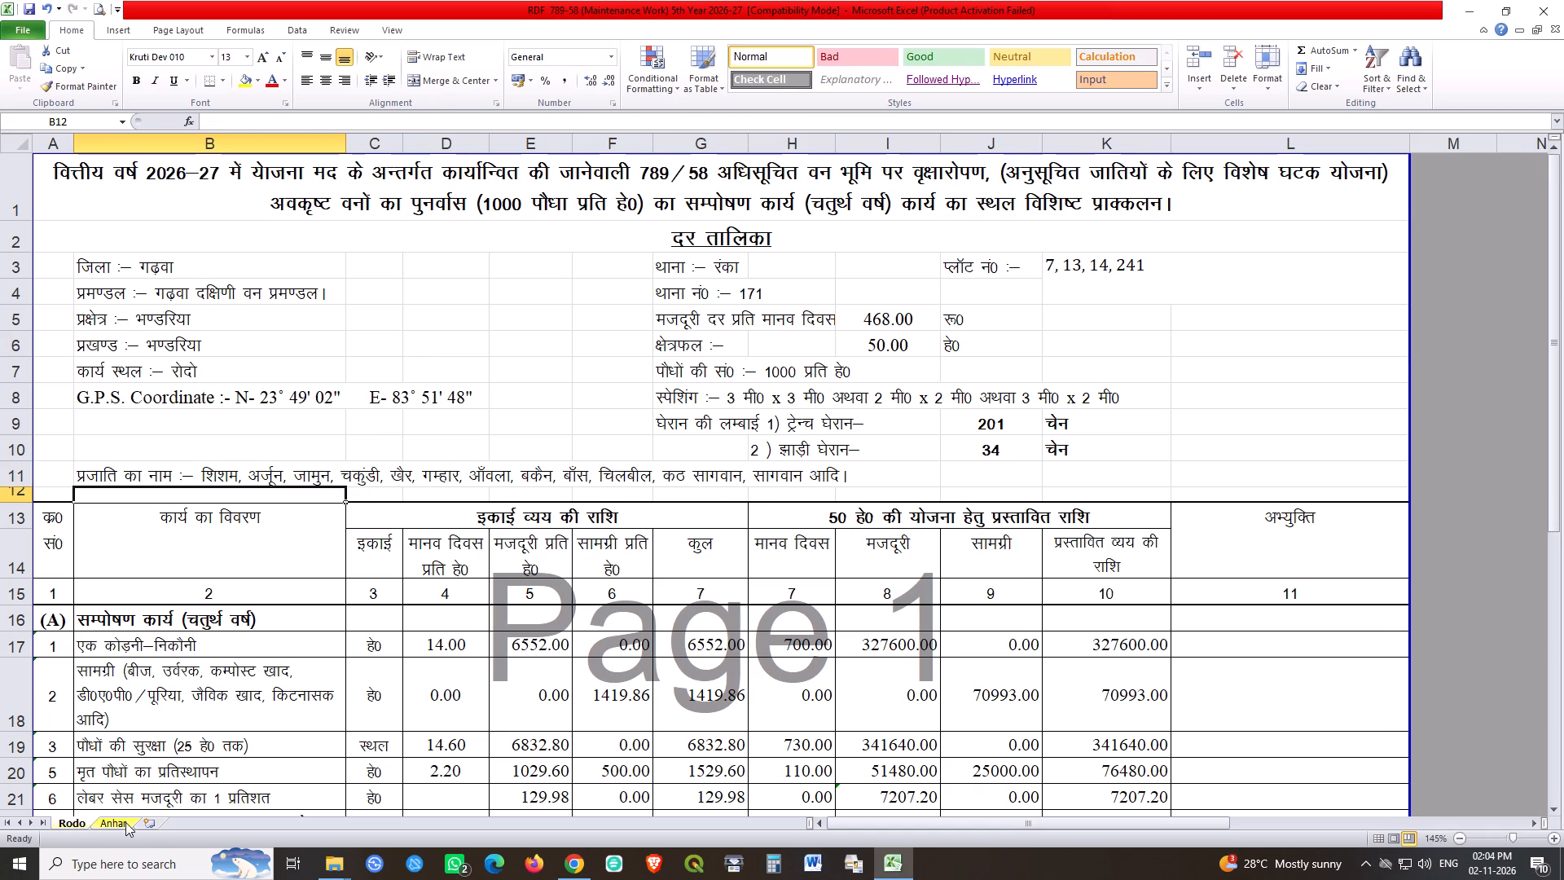
Change the year in the Rodo sheet's maintenance work heading (row 16) to पंचम वर्ष.
double_click(192, 623)
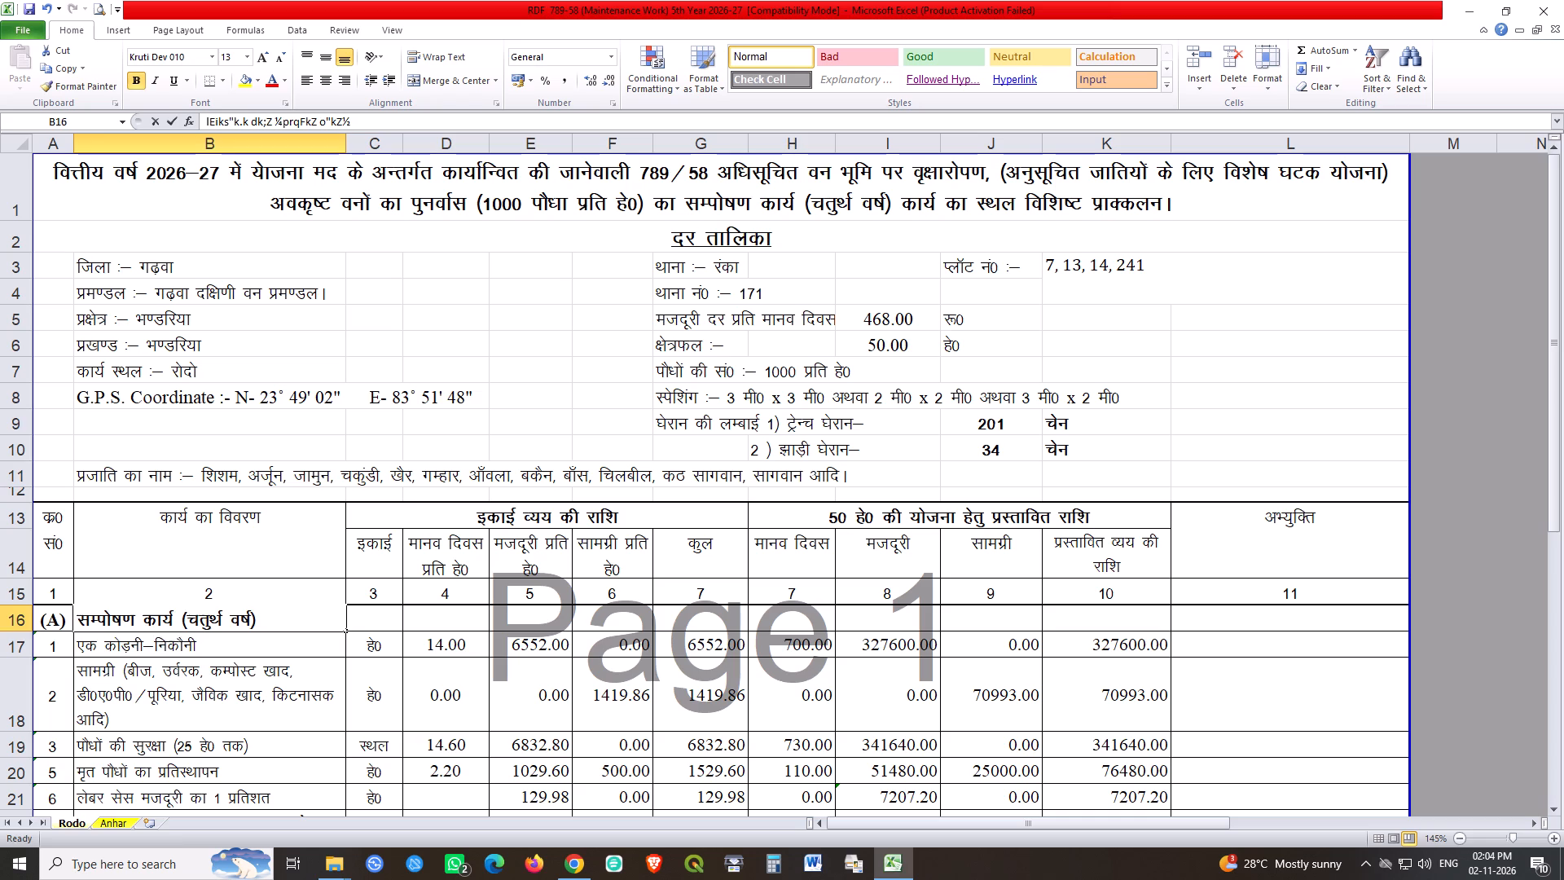
drag(192, 623, 228, 625)
text(iape)
key(space)
key(Return)
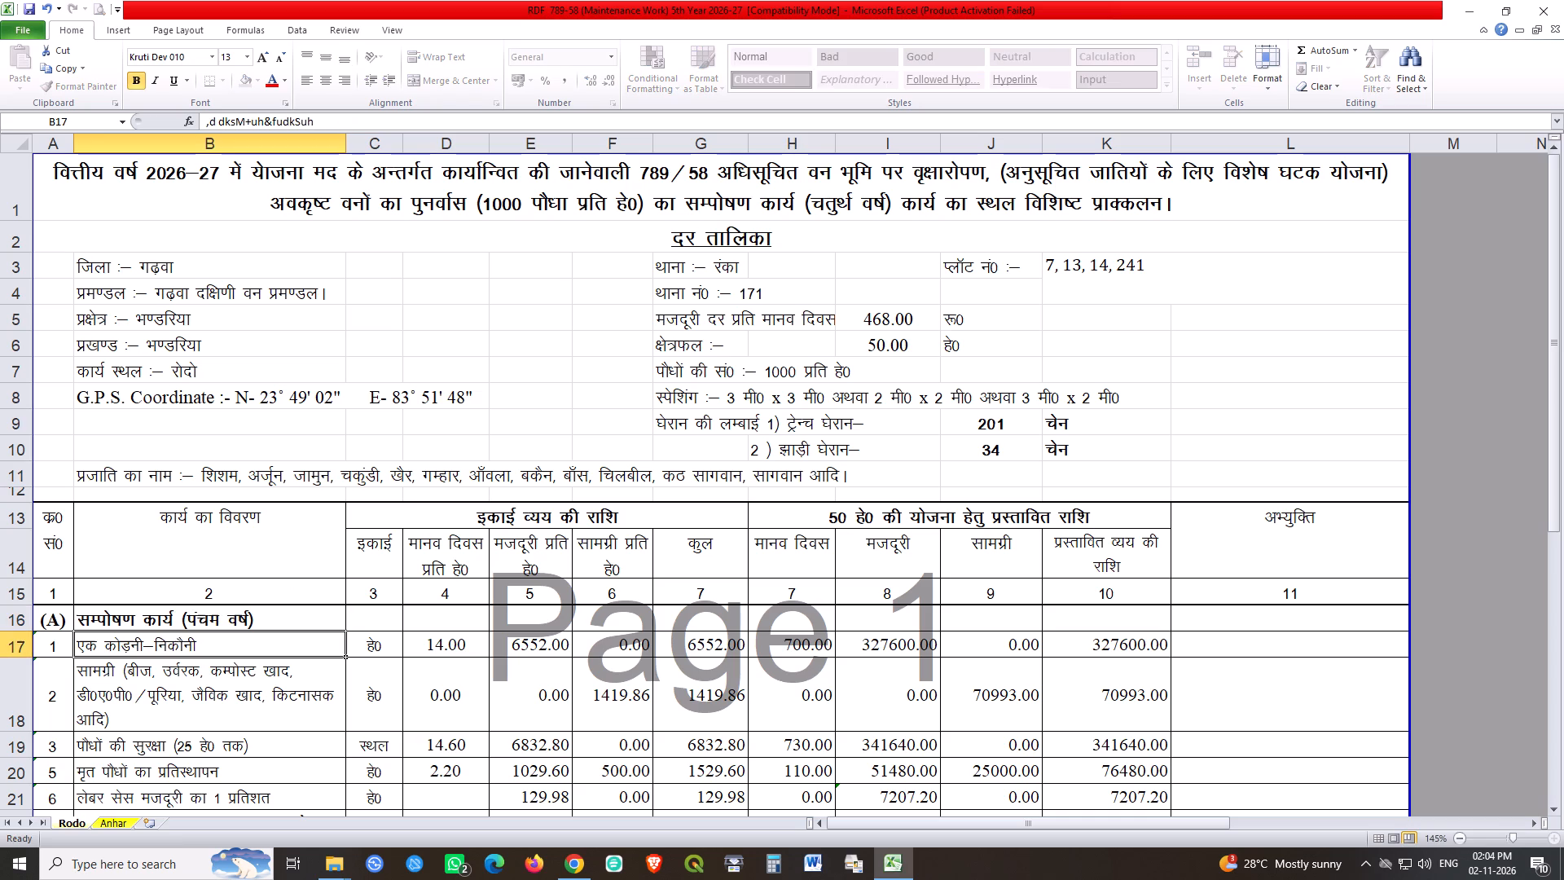
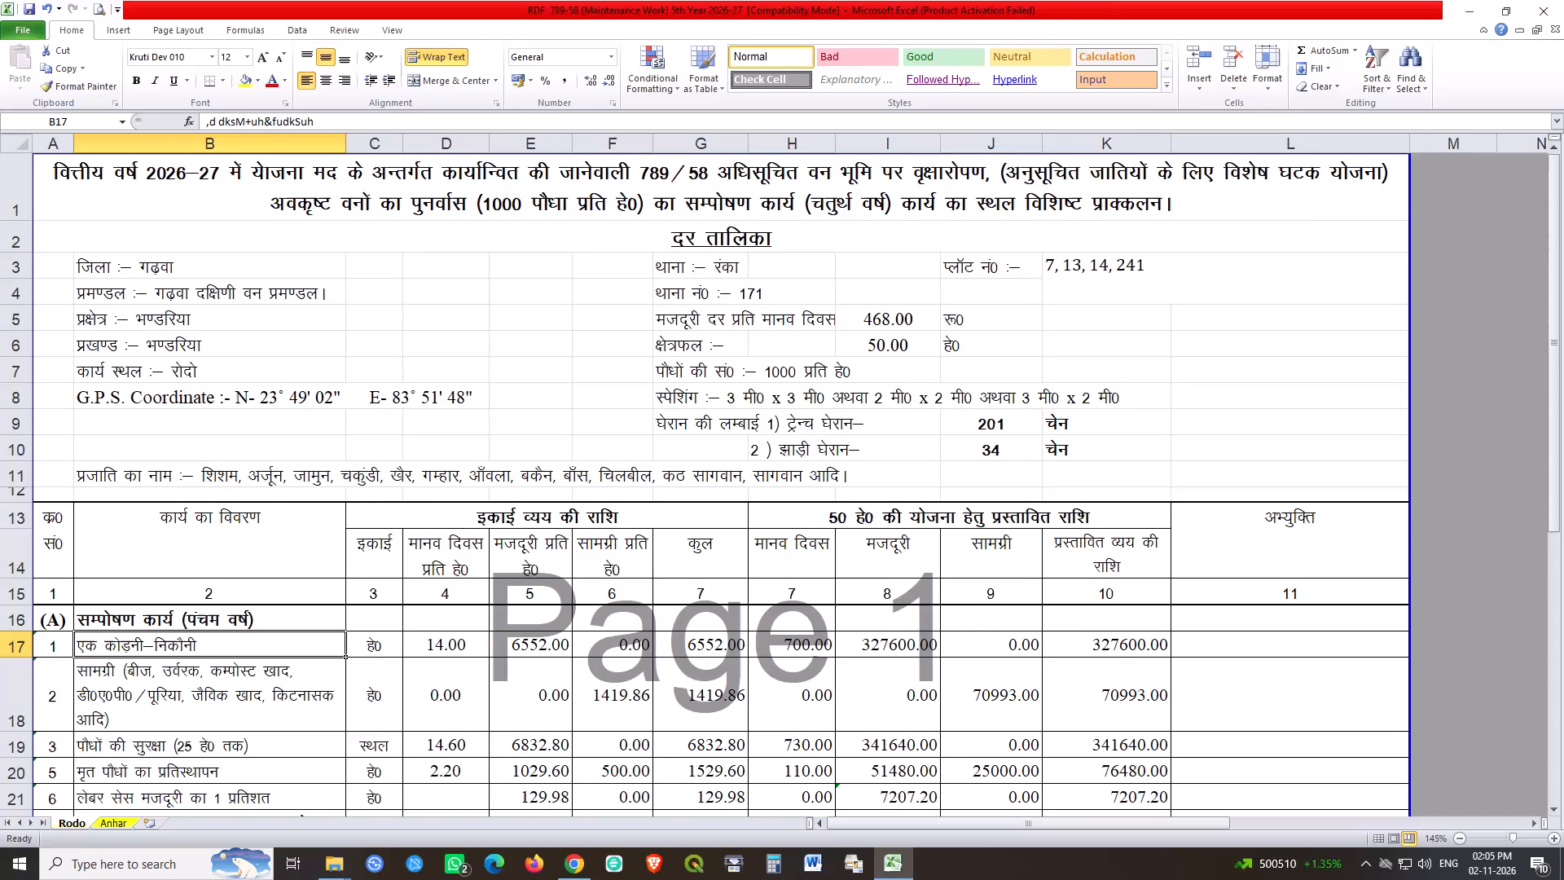
Save the workbook.
key(ctrl+s)
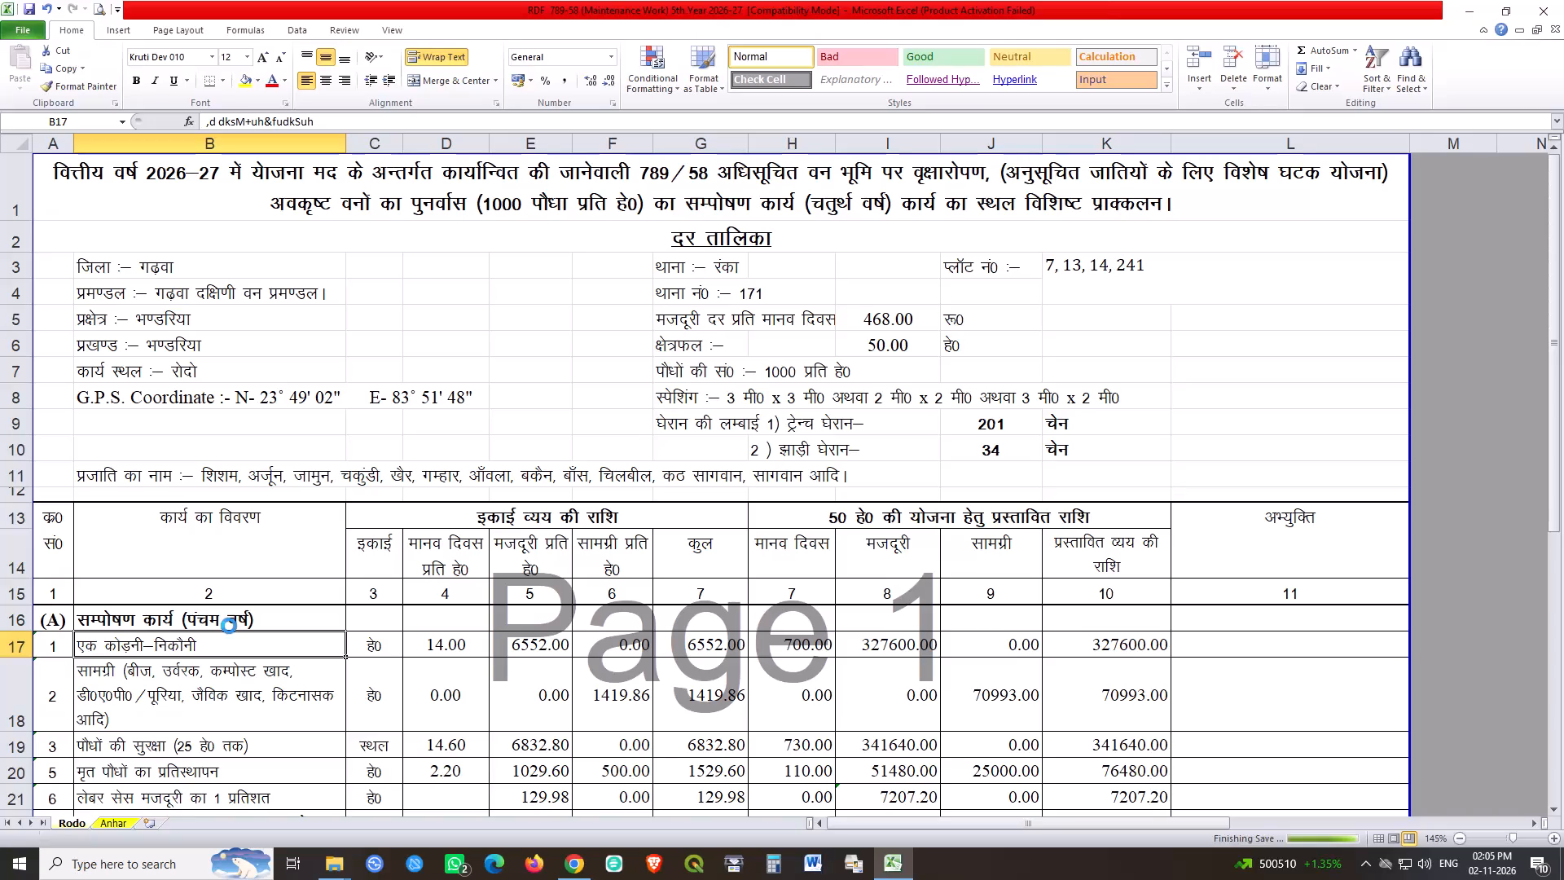
key(ctrl+s)
key(ctrl+s)
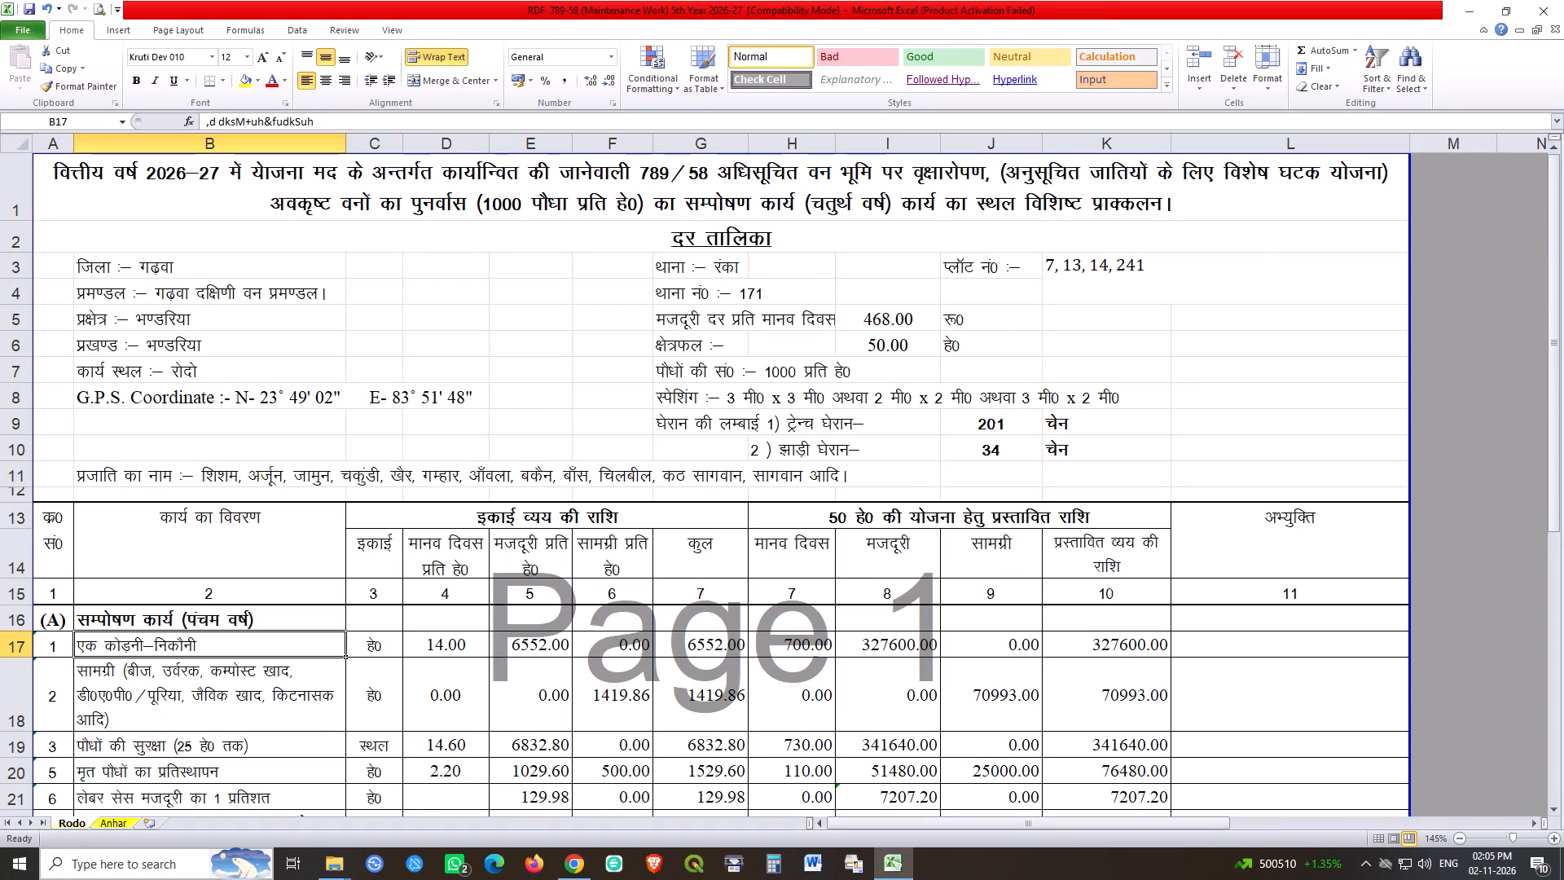
Change the year in the Anhar sheet's maintenance work heading (row 16) to पंचम वर्ष and save the workbook.
click(105, 820)
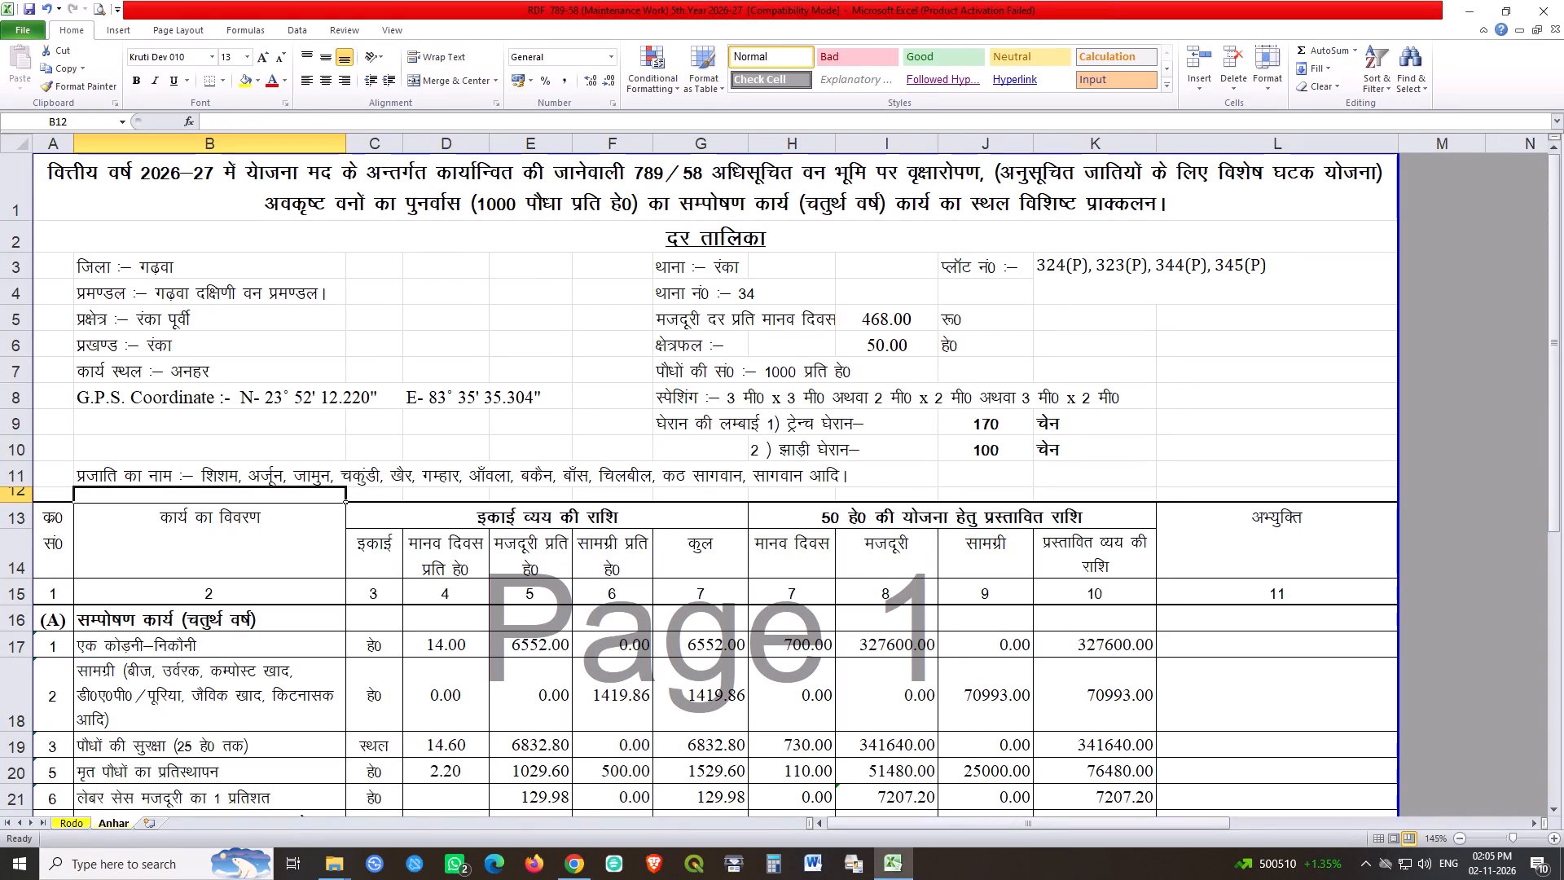
double_click(226, 618)
key(Left)
key(ctrl+shift+Left)
key(shift+Right)
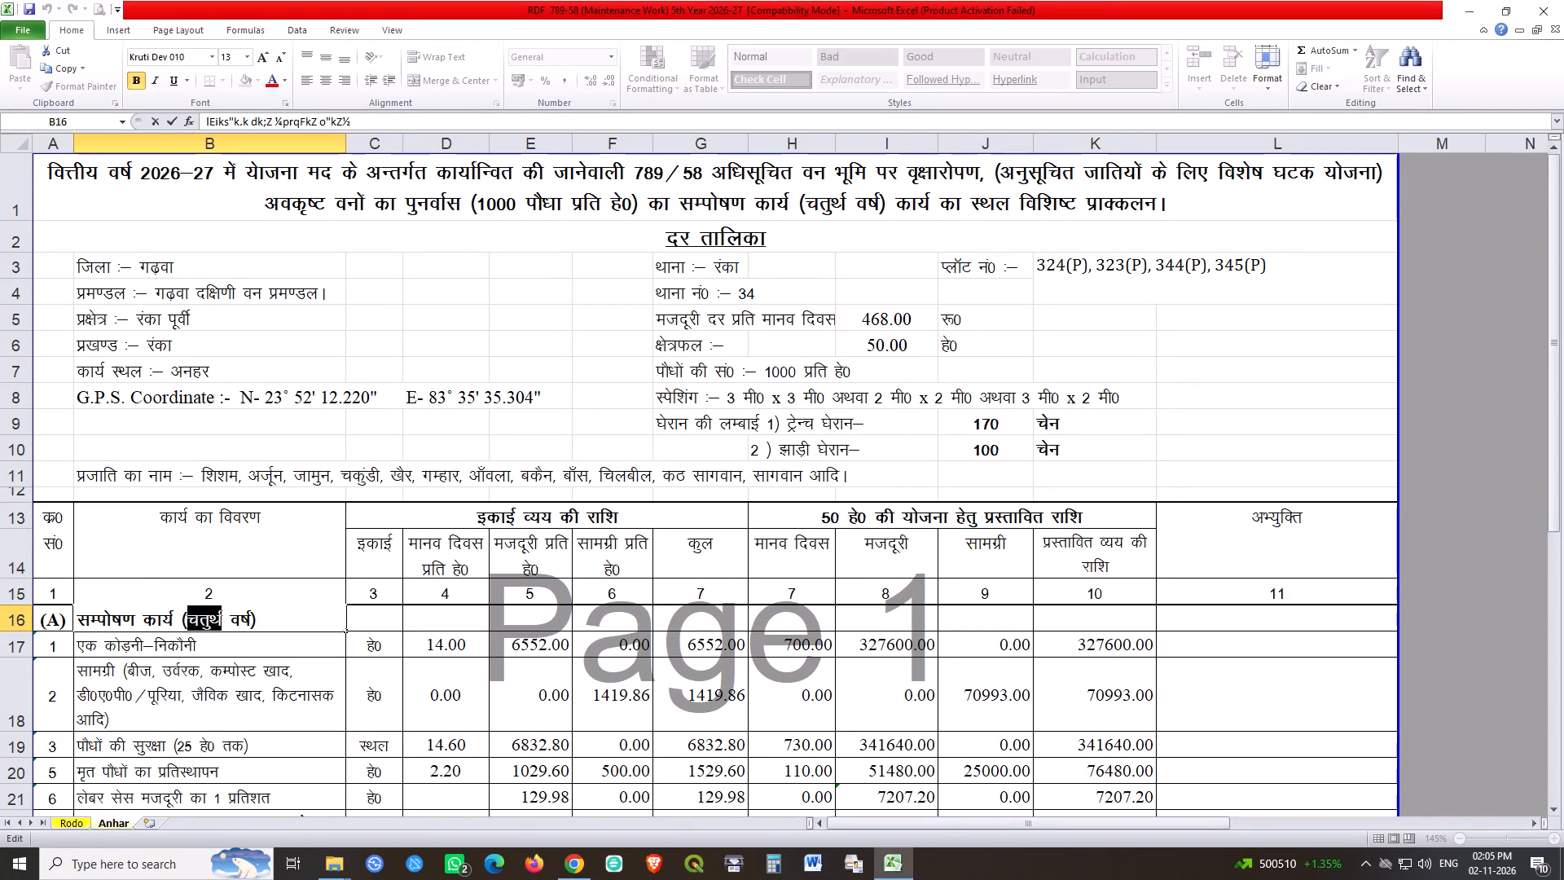
text(iape)
key(Return)
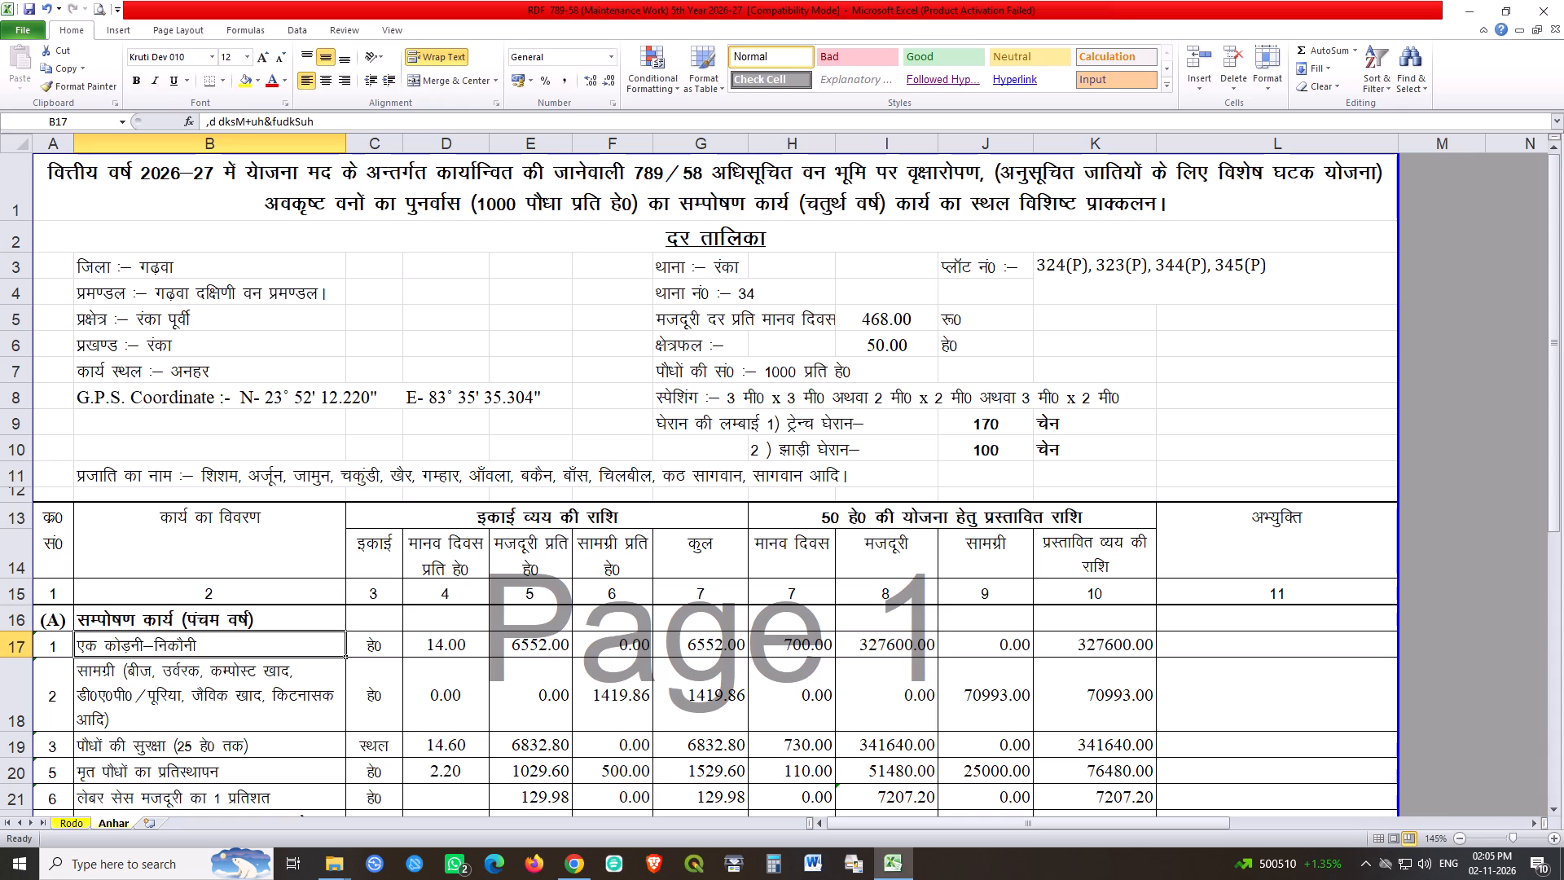
key(ctrl+s)
key(ctrl+s)
key(ctrl+s)
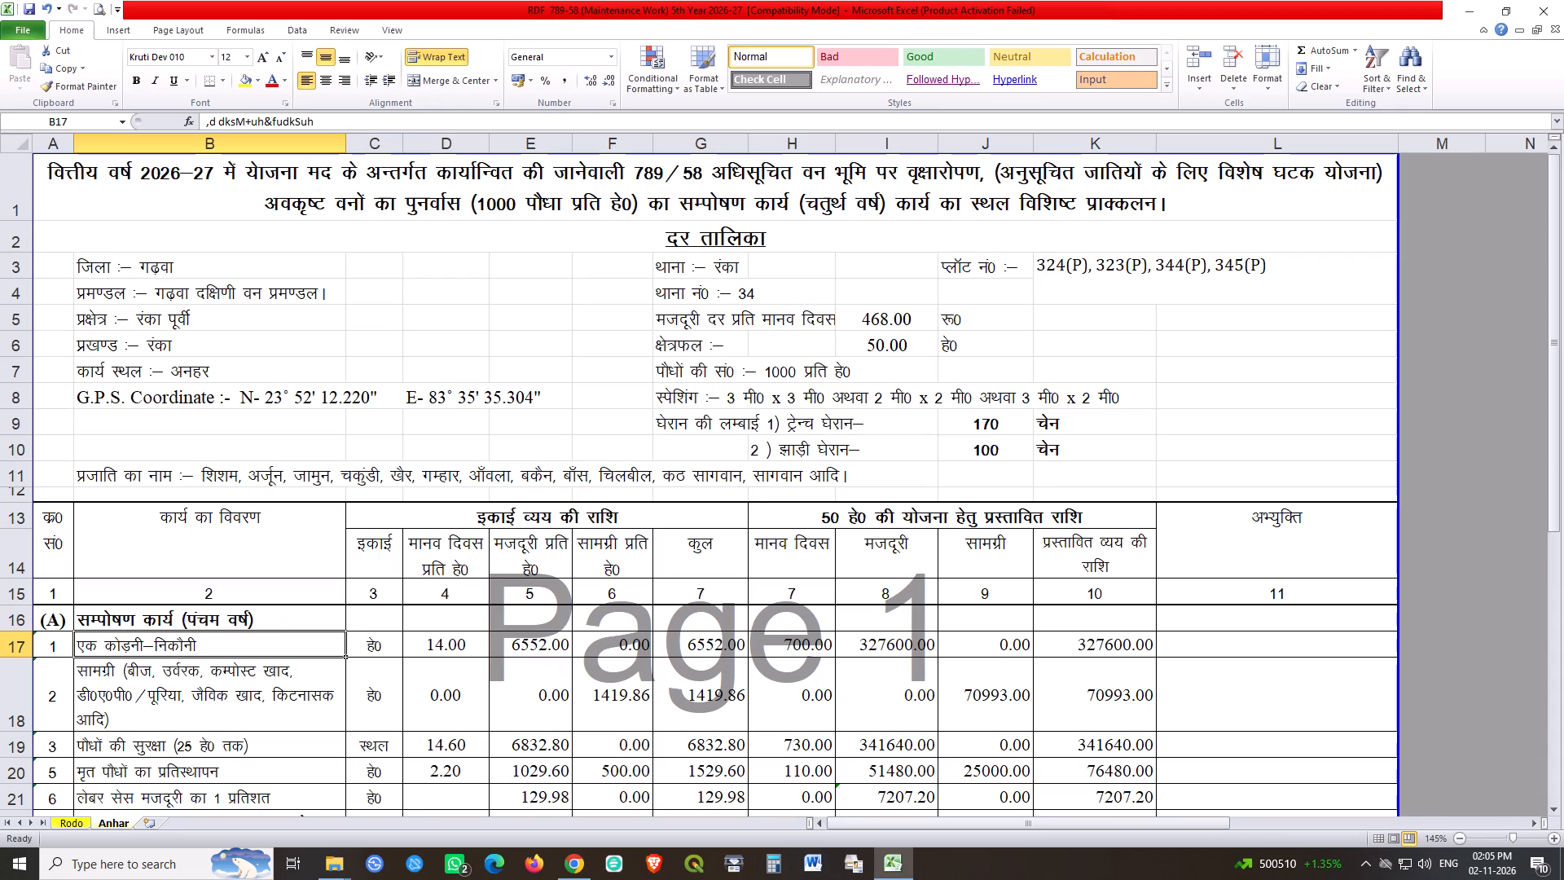
Change the serial number of the dead-plant replacement item (row 20) on the Anhar sheet to 4.
click(1190, 369)
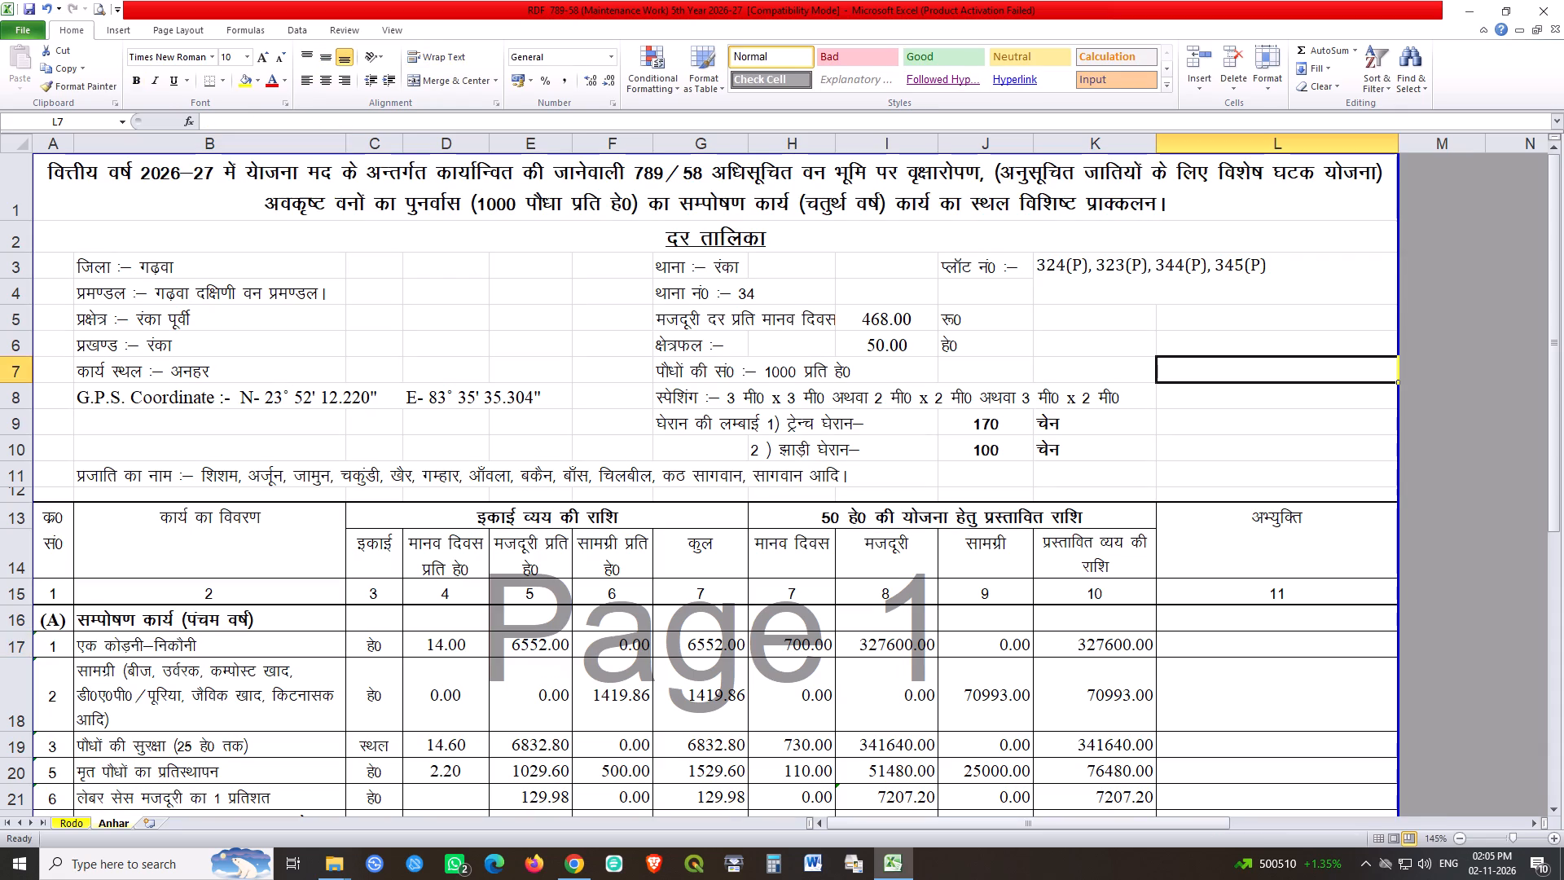
scroll(767, 452, down, 2)
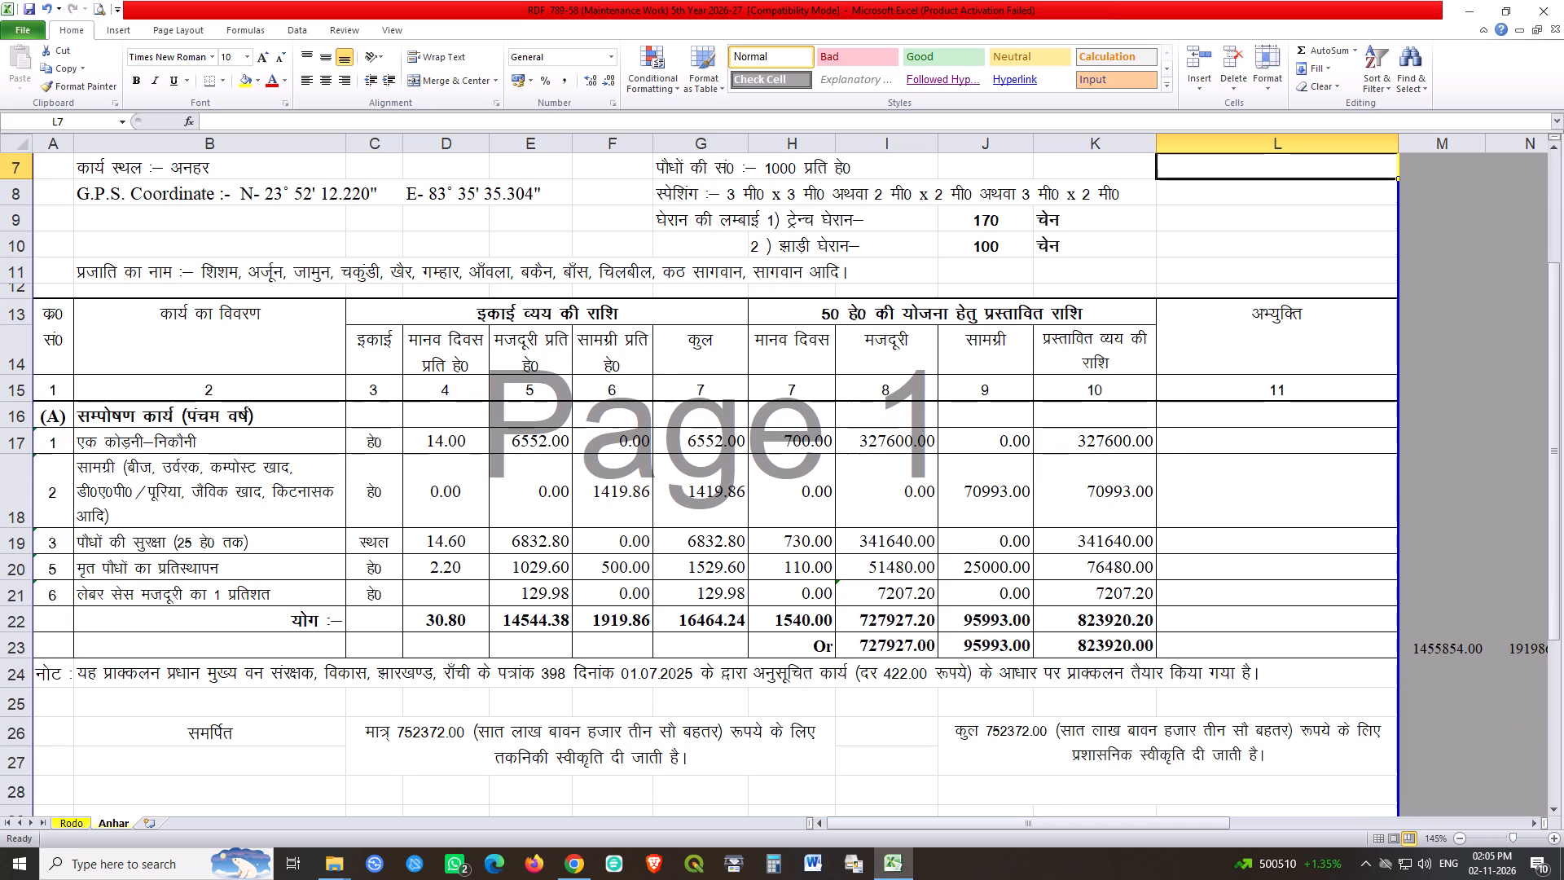
click(165, 499)
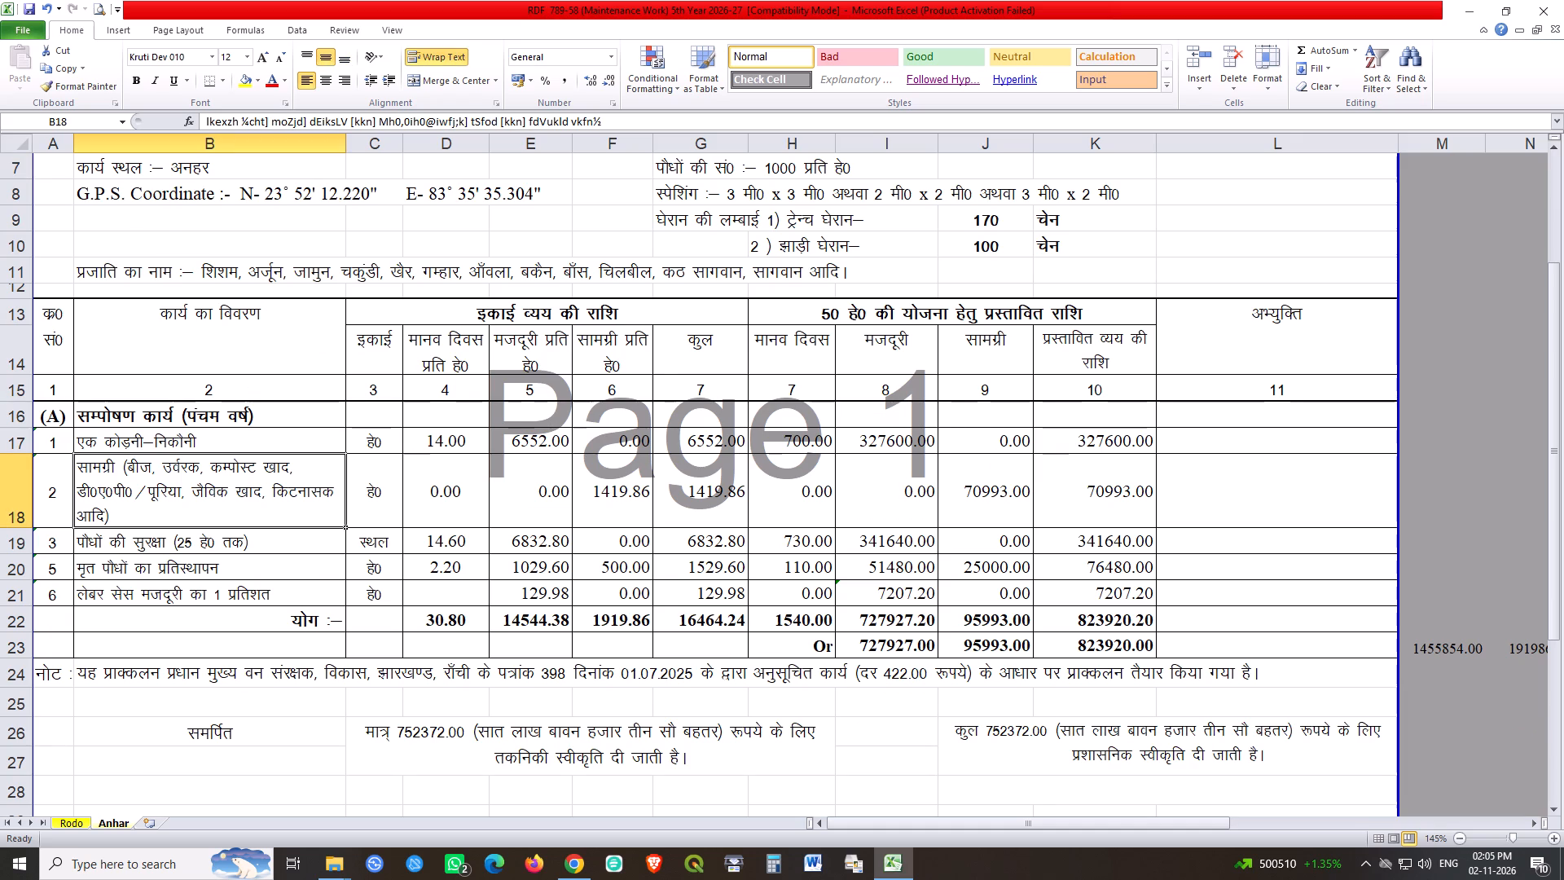
click(15, 569)
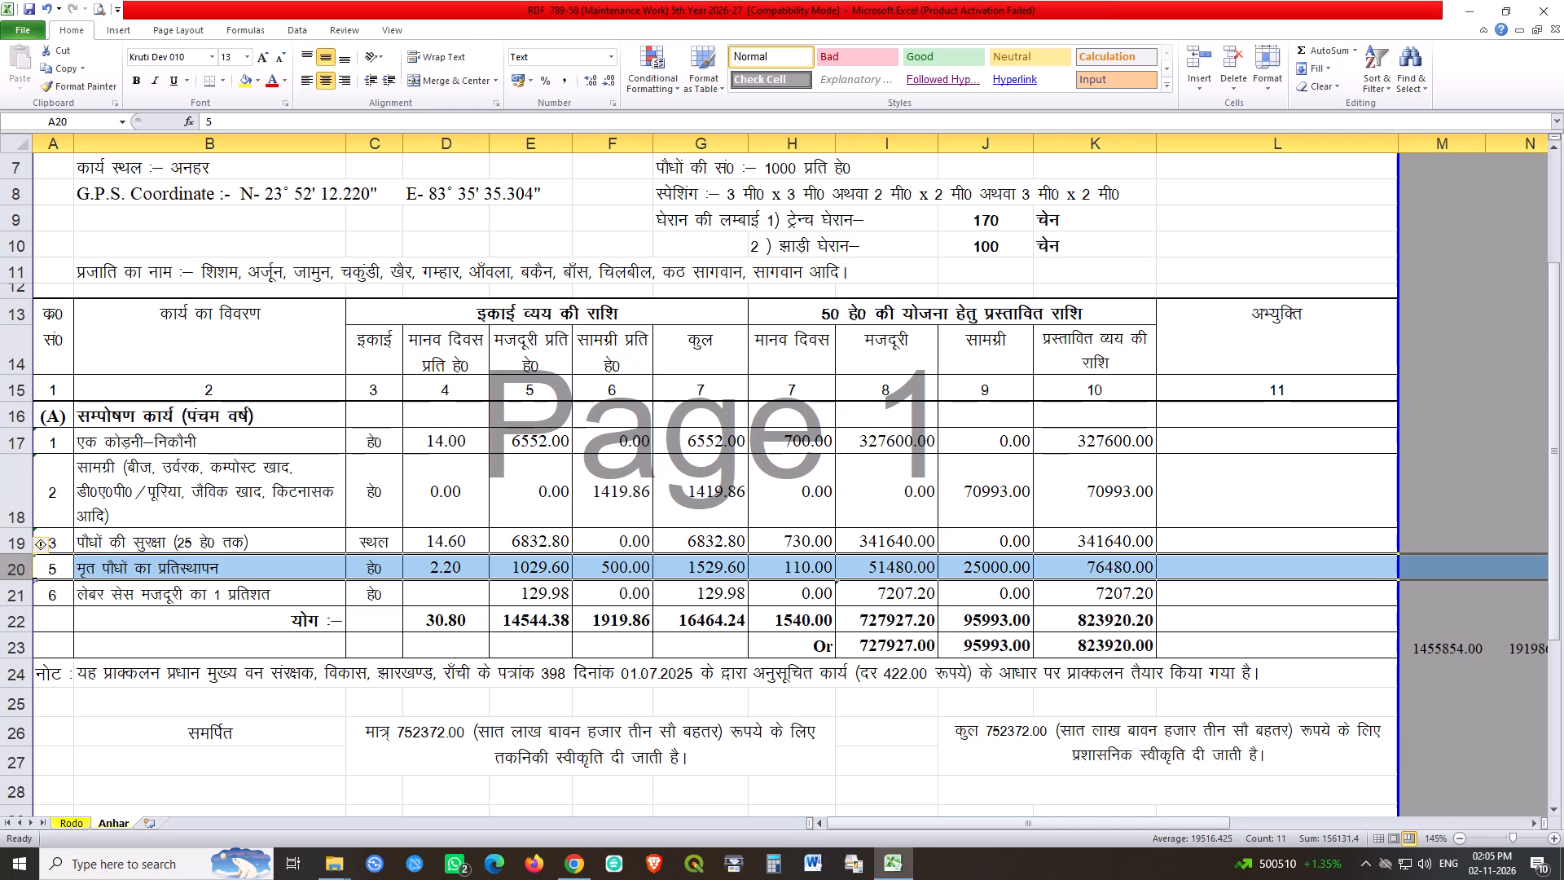
click(60, 566)
key(4)
key(Return)
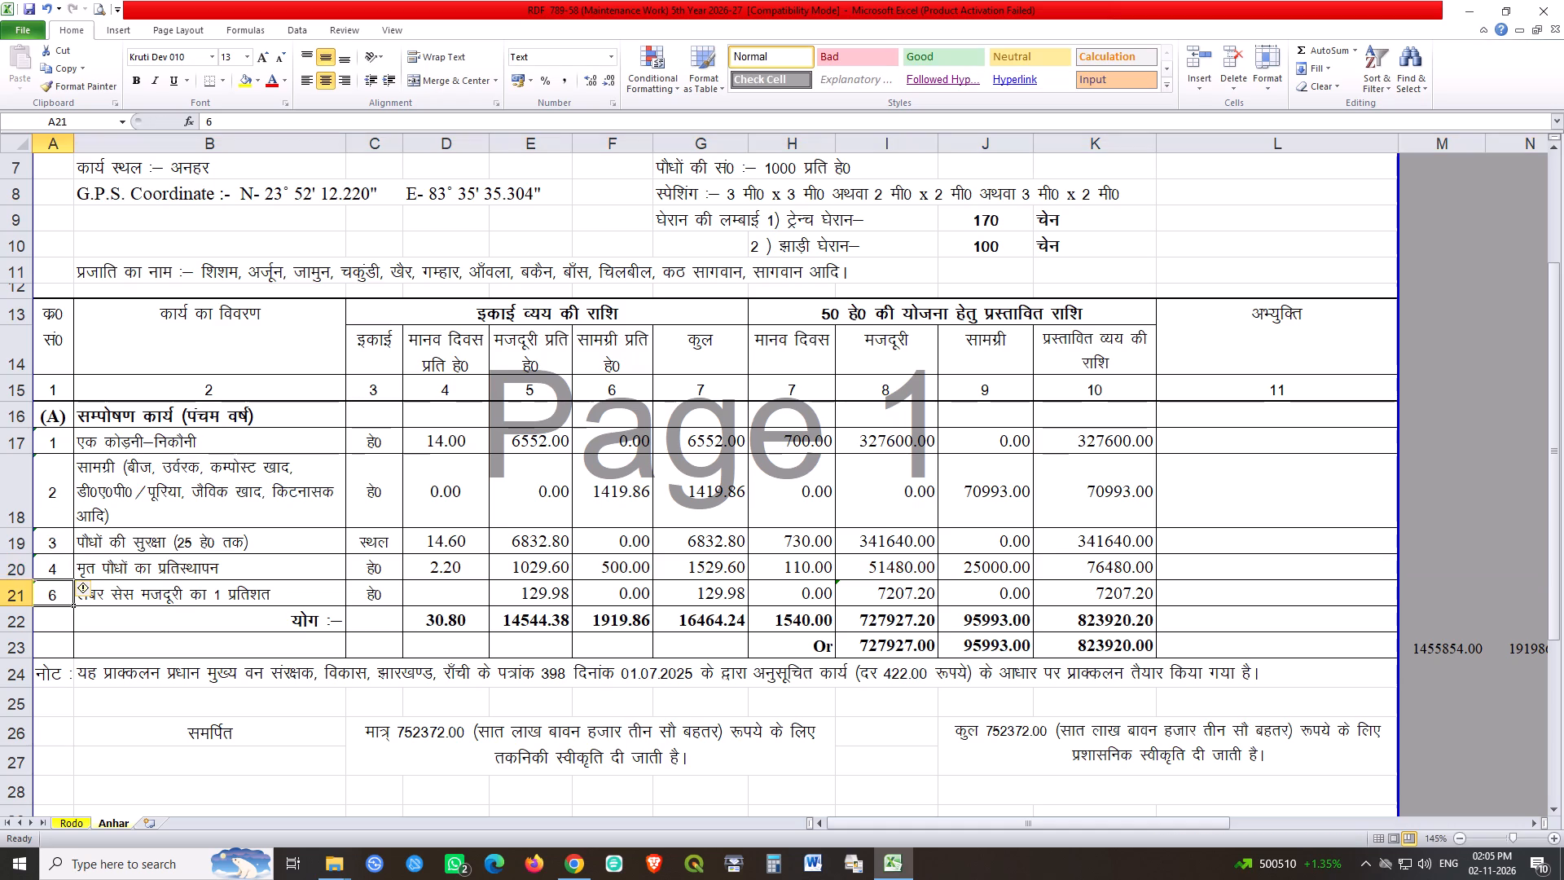
Replace the work description of item 4 (row 20) on the Anhar sheet with घेरान की मरम्मत.
double_click(224, 569)
drag(231, 569, 6, 565)
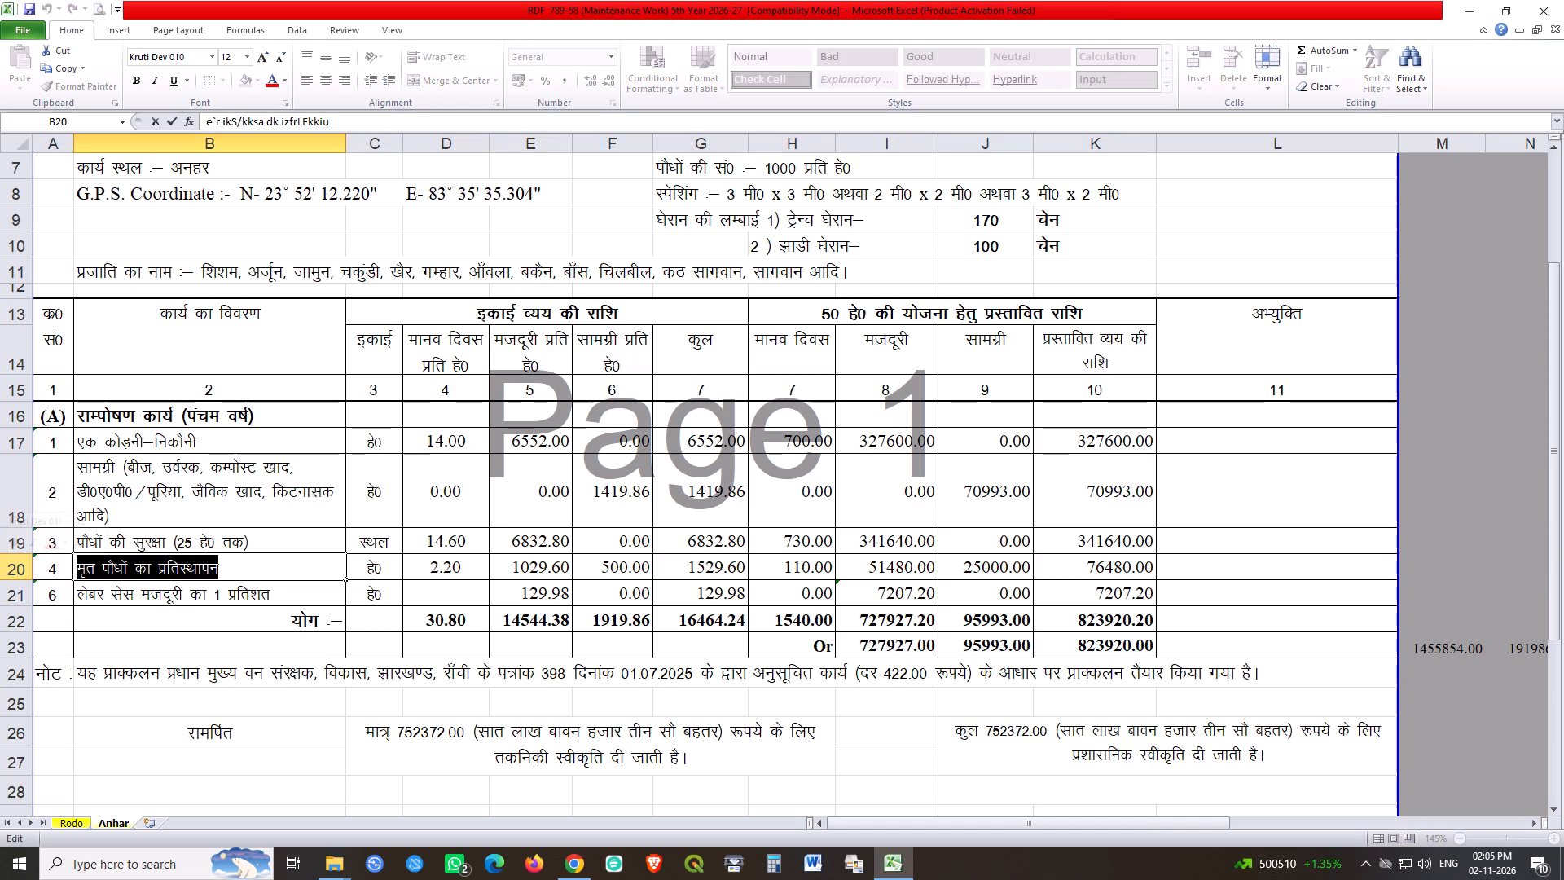
text(?ksjku ejEefr)
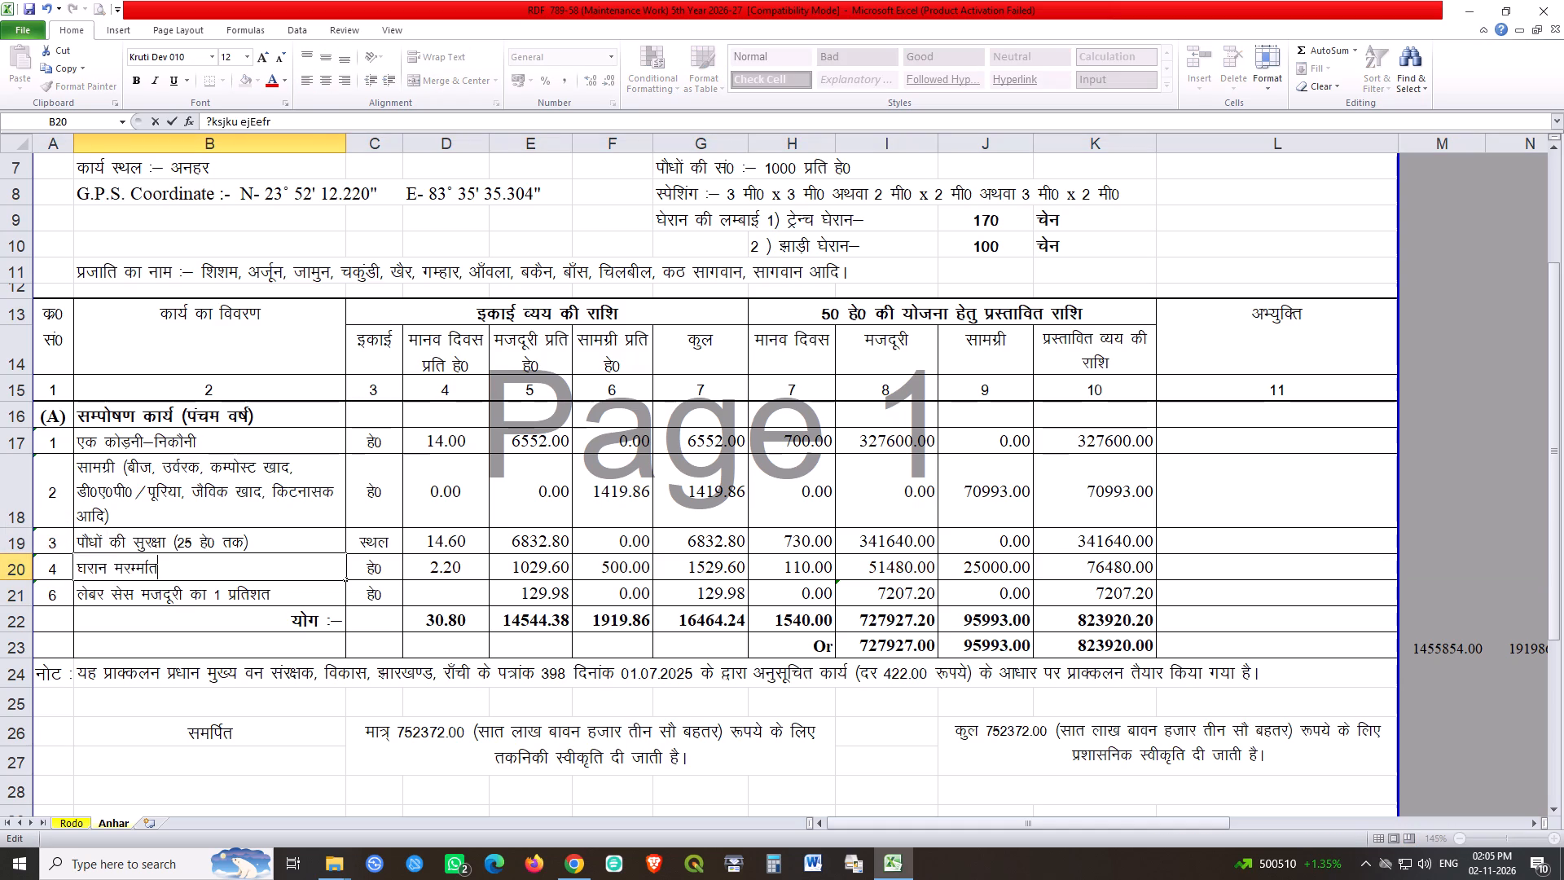
key(BackSpace)
key(BackSpace)
key(BackSpace)
key(BackSpace)
key(BackSpace)
key(BackSpace)
key(BackSpace)
key(space)
text(dh ejEer)
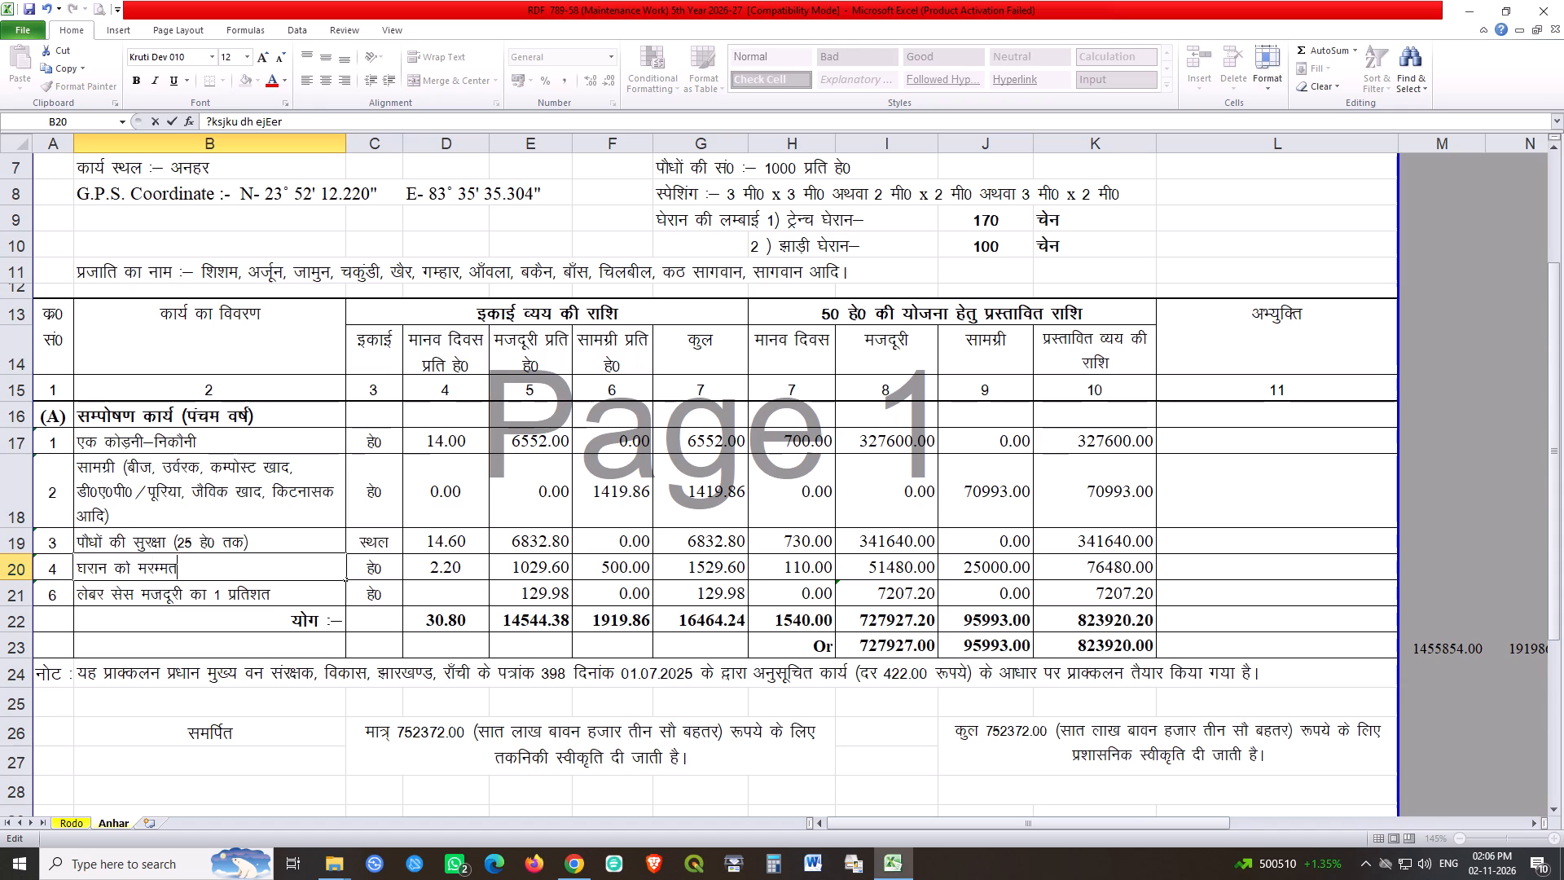
key(Return)
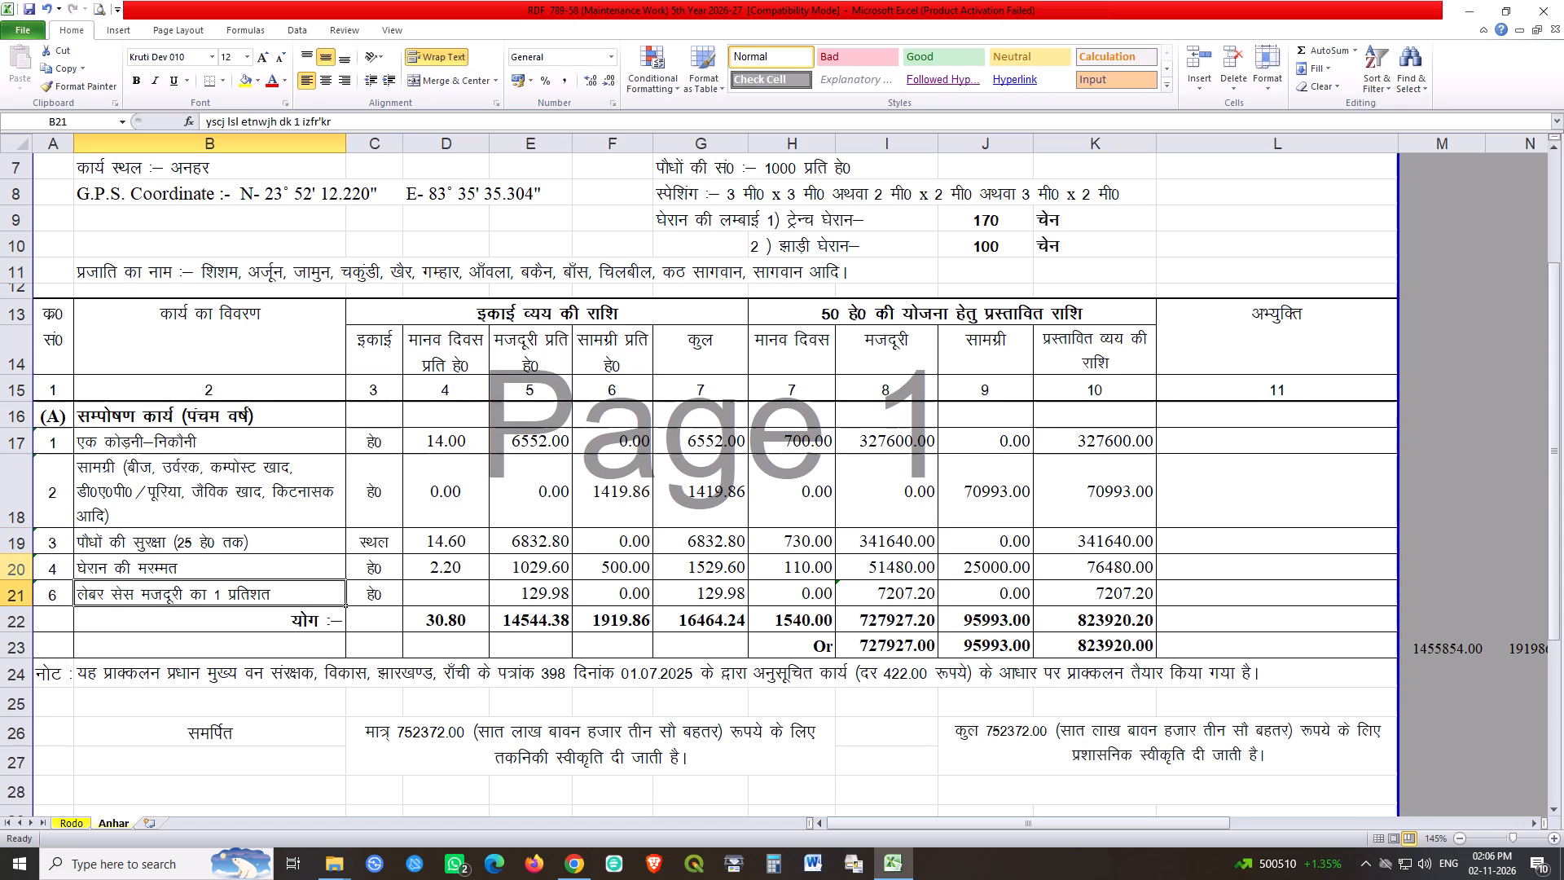
Copy the घेरान की मरम्मत description from the Anhar sheet into cell B20 of the Rodo sheet.
click(150, 563)
key(ctrl+c)
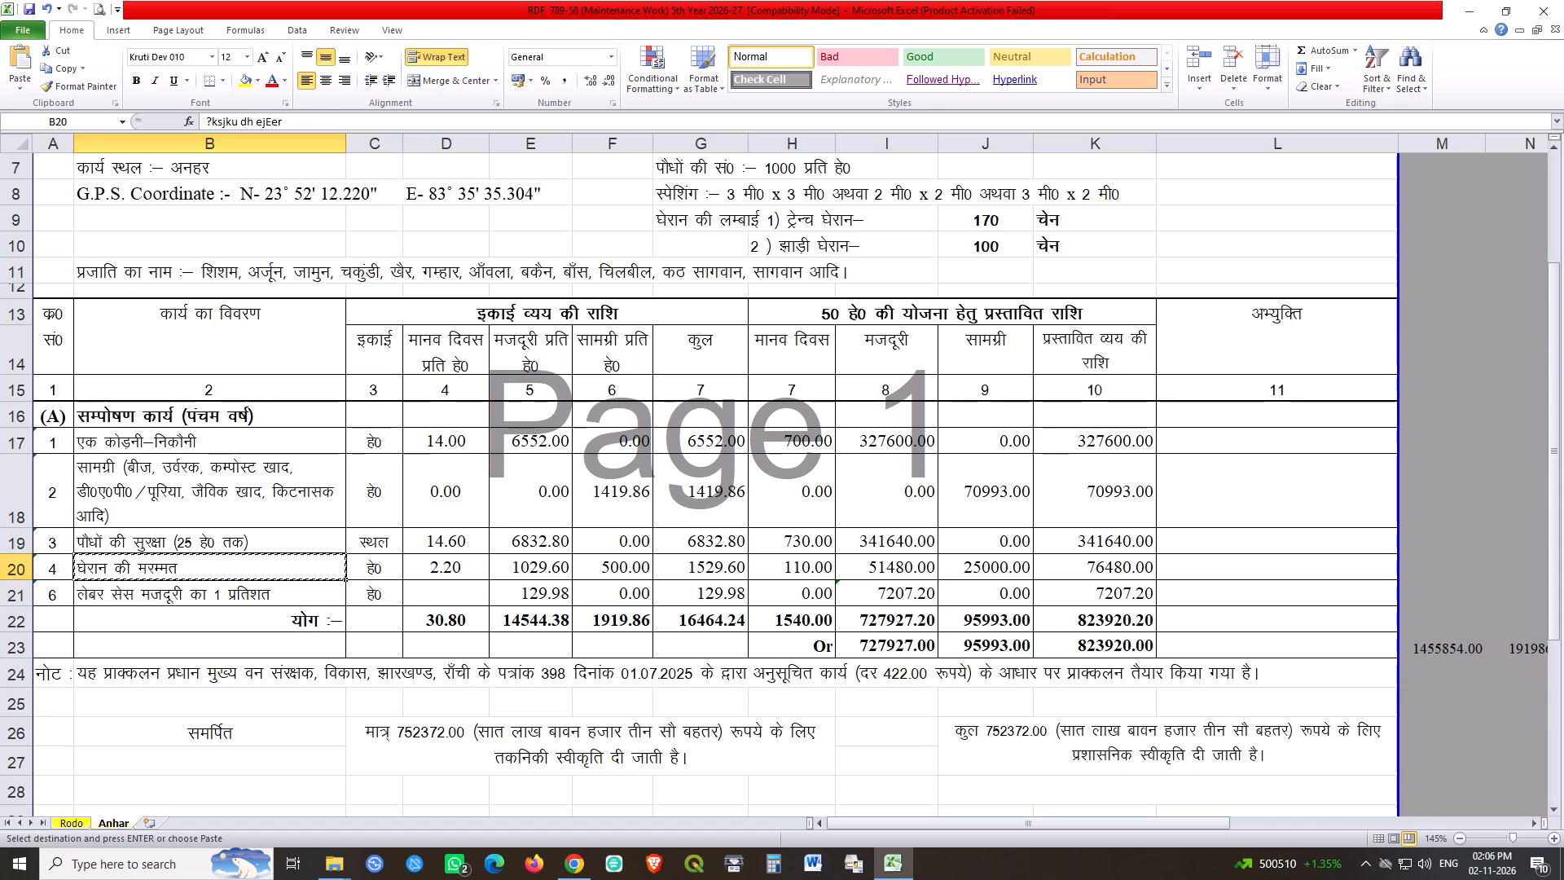
click(77, 826)
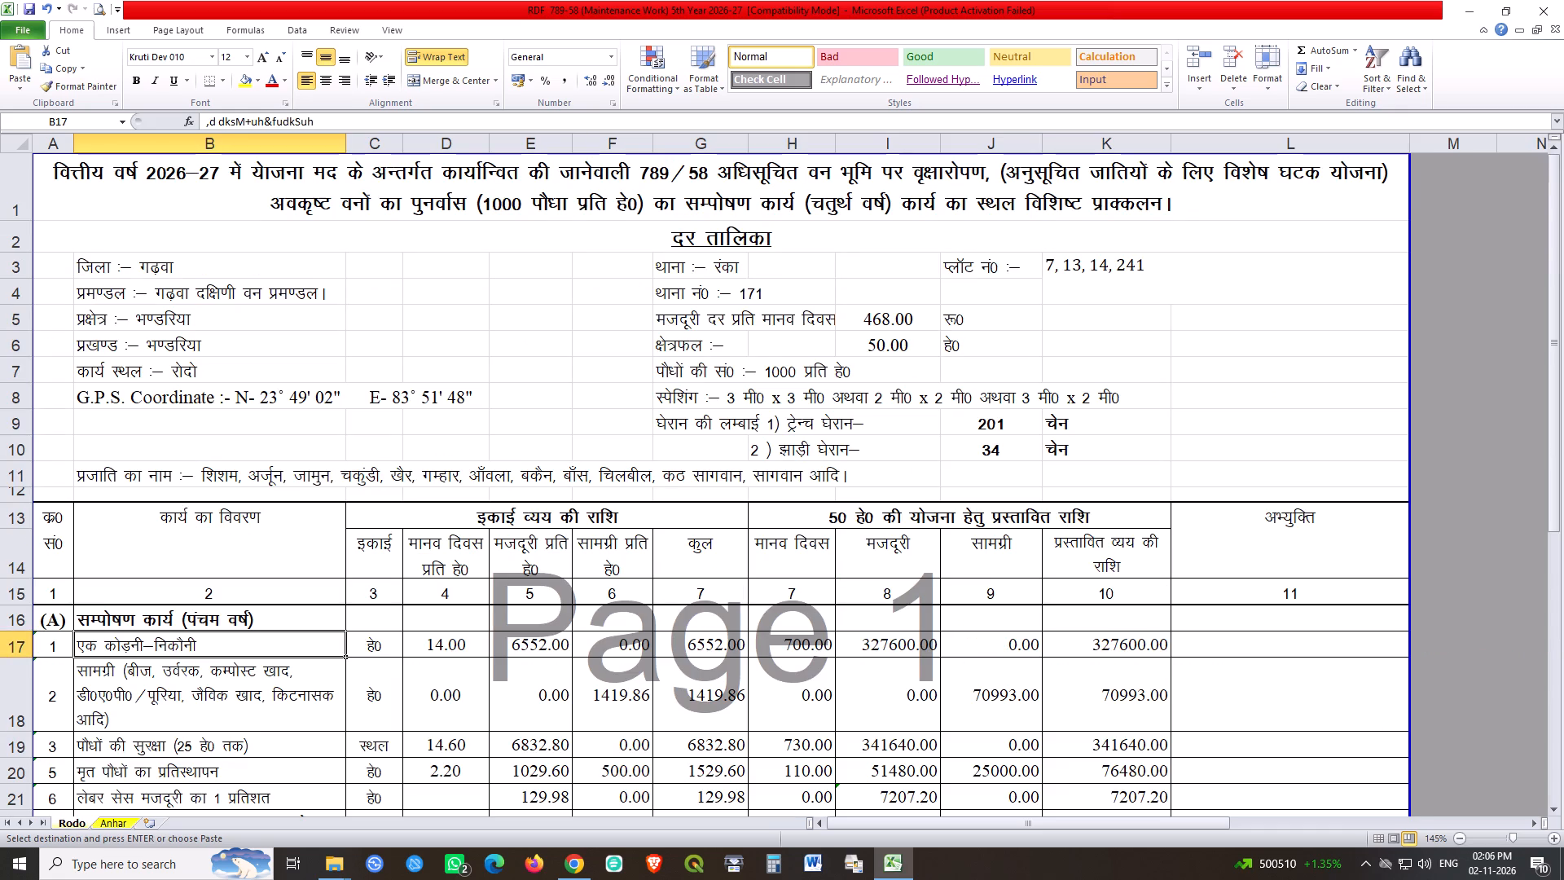
click(123, 770)
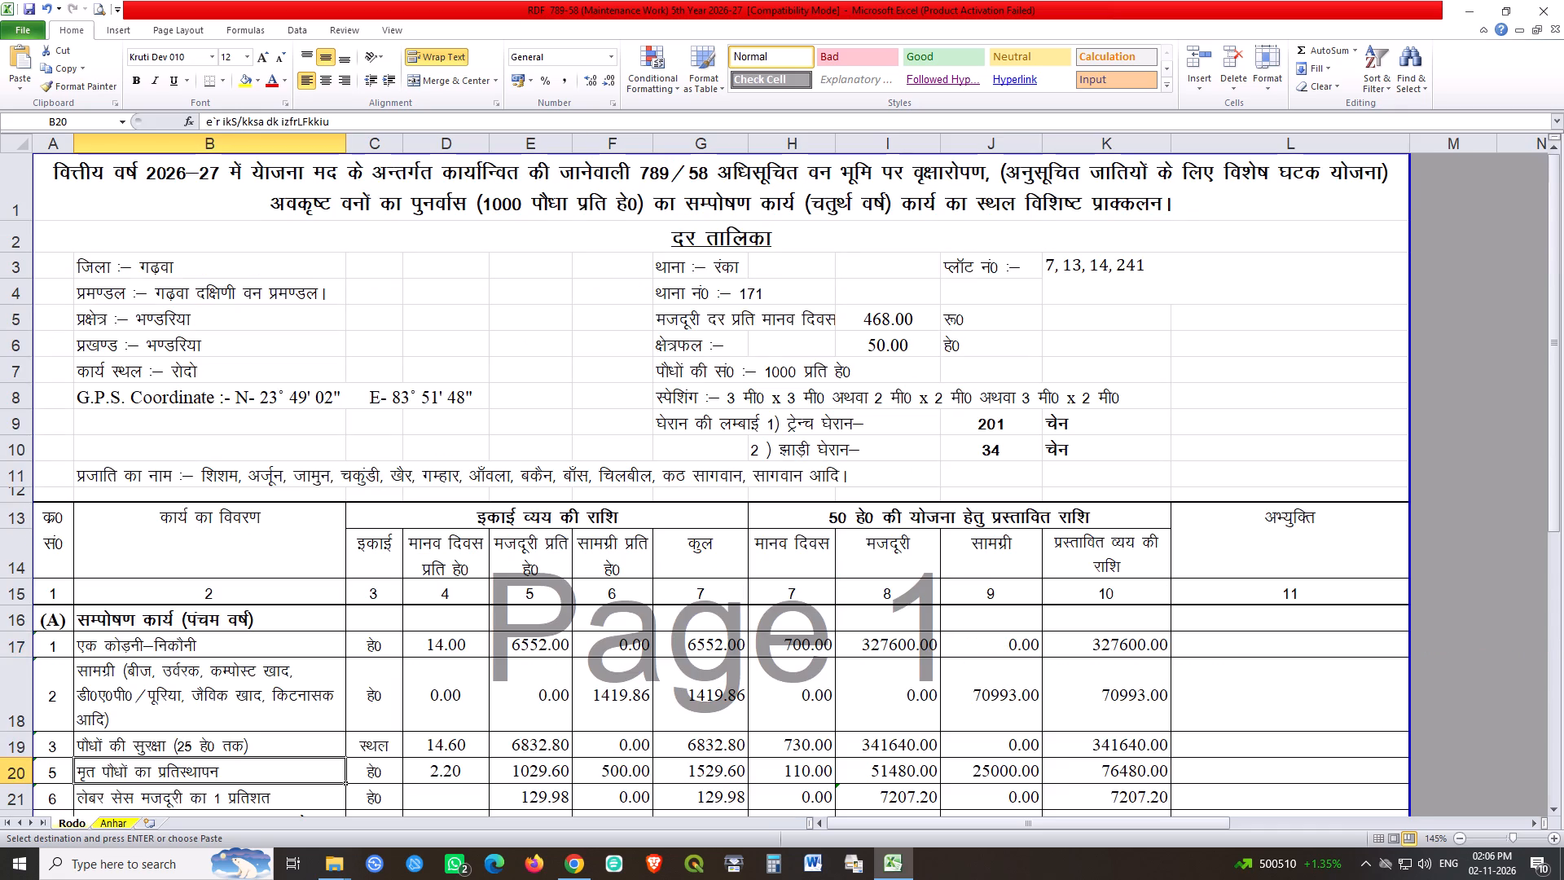
key(Return)
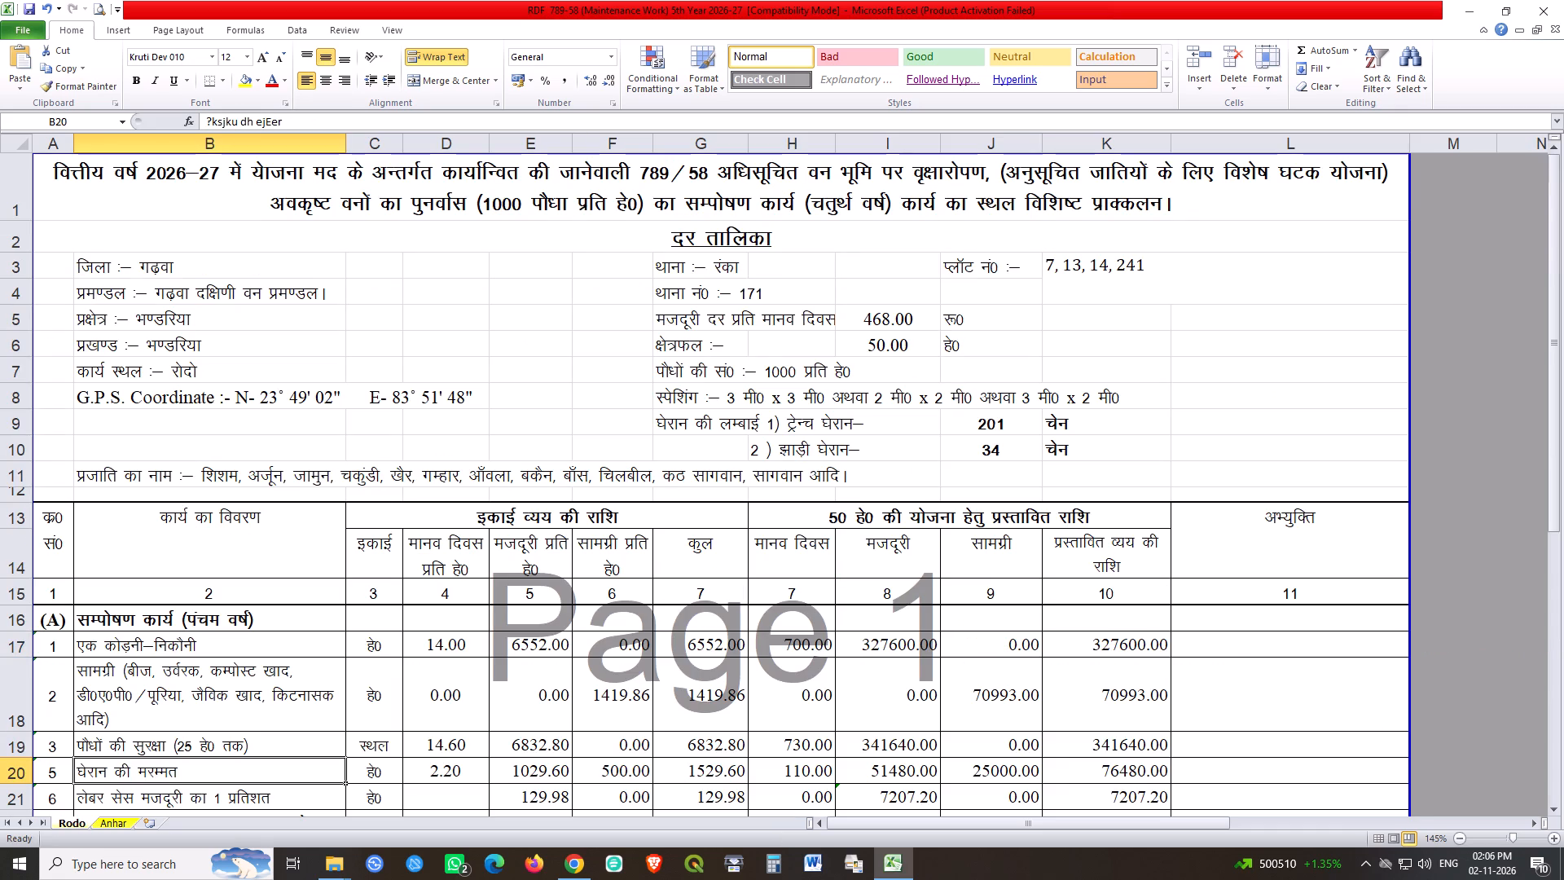
Renumber the items in rows 20 and 21 of the Rodo sheet as 4 and 5.
click(56, 777)
key(4)
key(Return)
key(5)
key(Return)
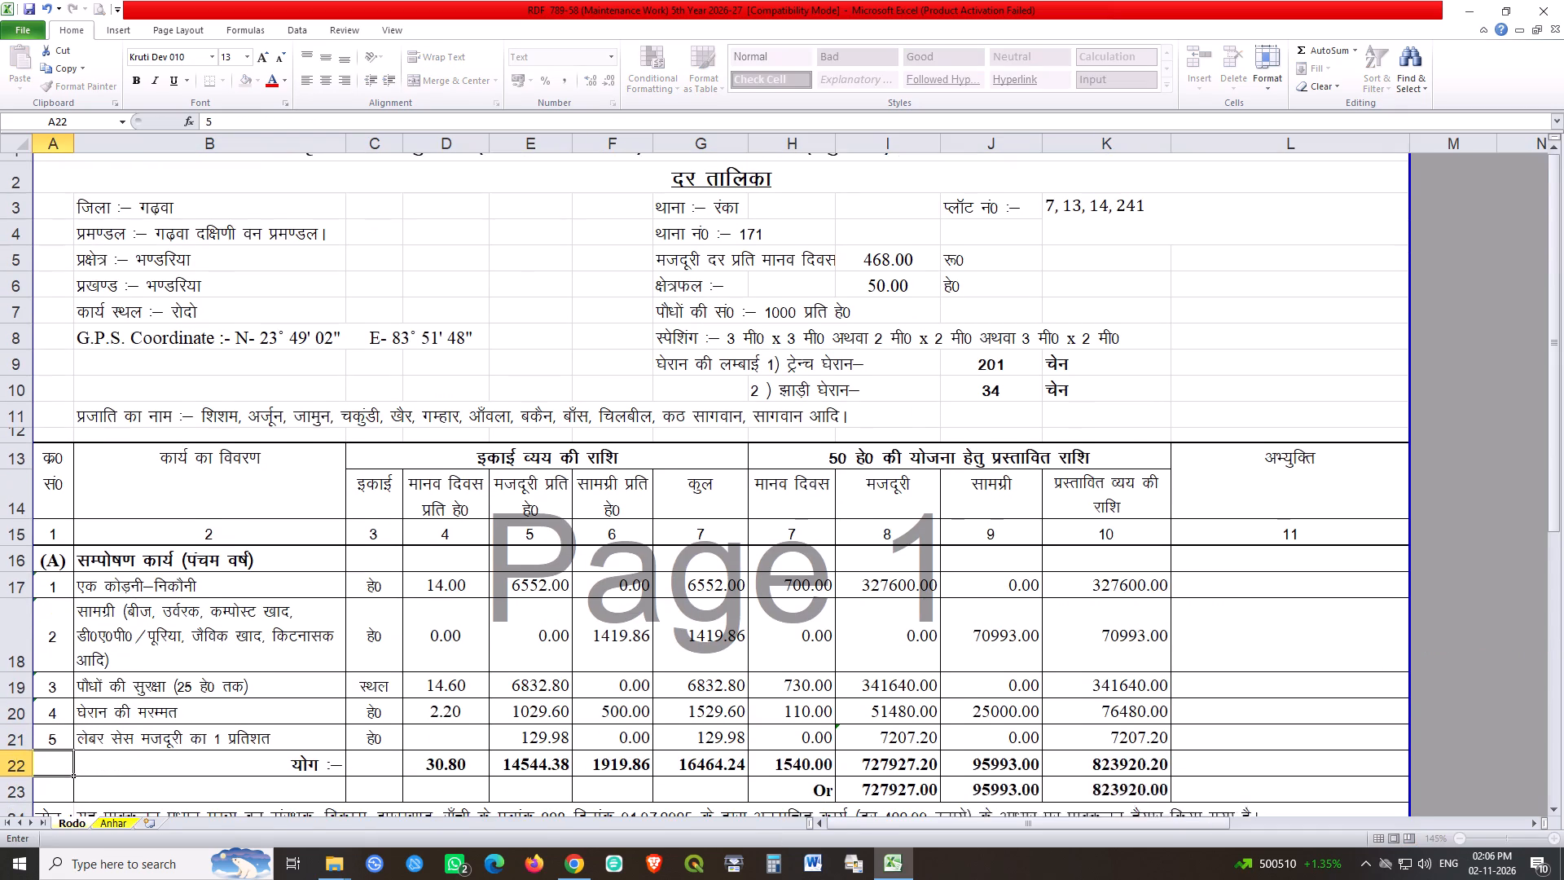
Change the serial number of the labour cess item (row 21) on the Anhar sheet to 5 and save the workbook.
click(119, 821)
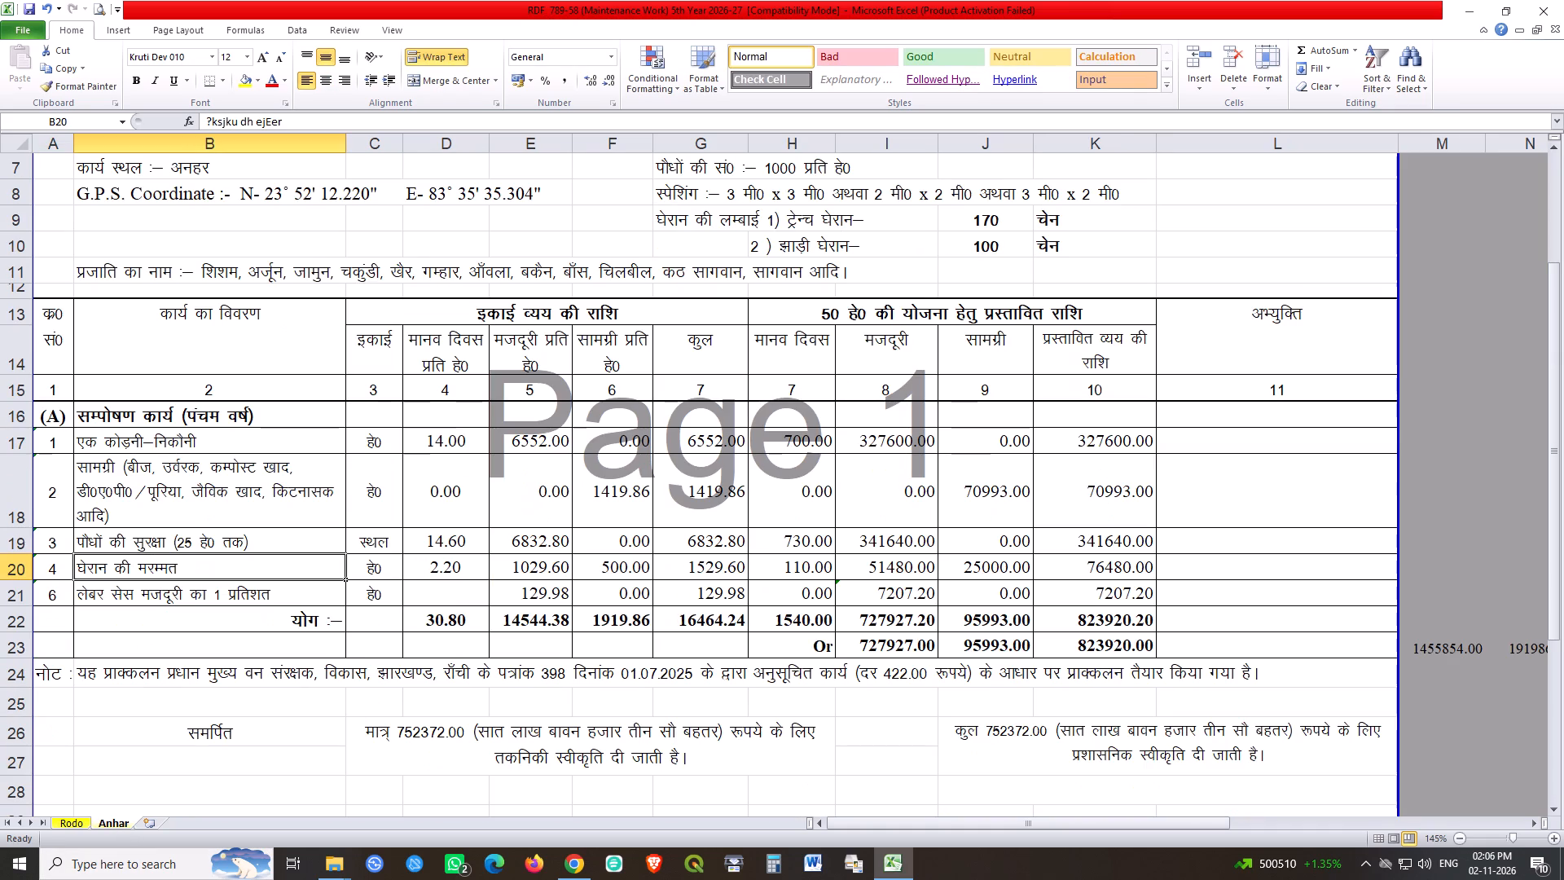
click(53, 504)
key(Return)
key(Return)
key(Return)
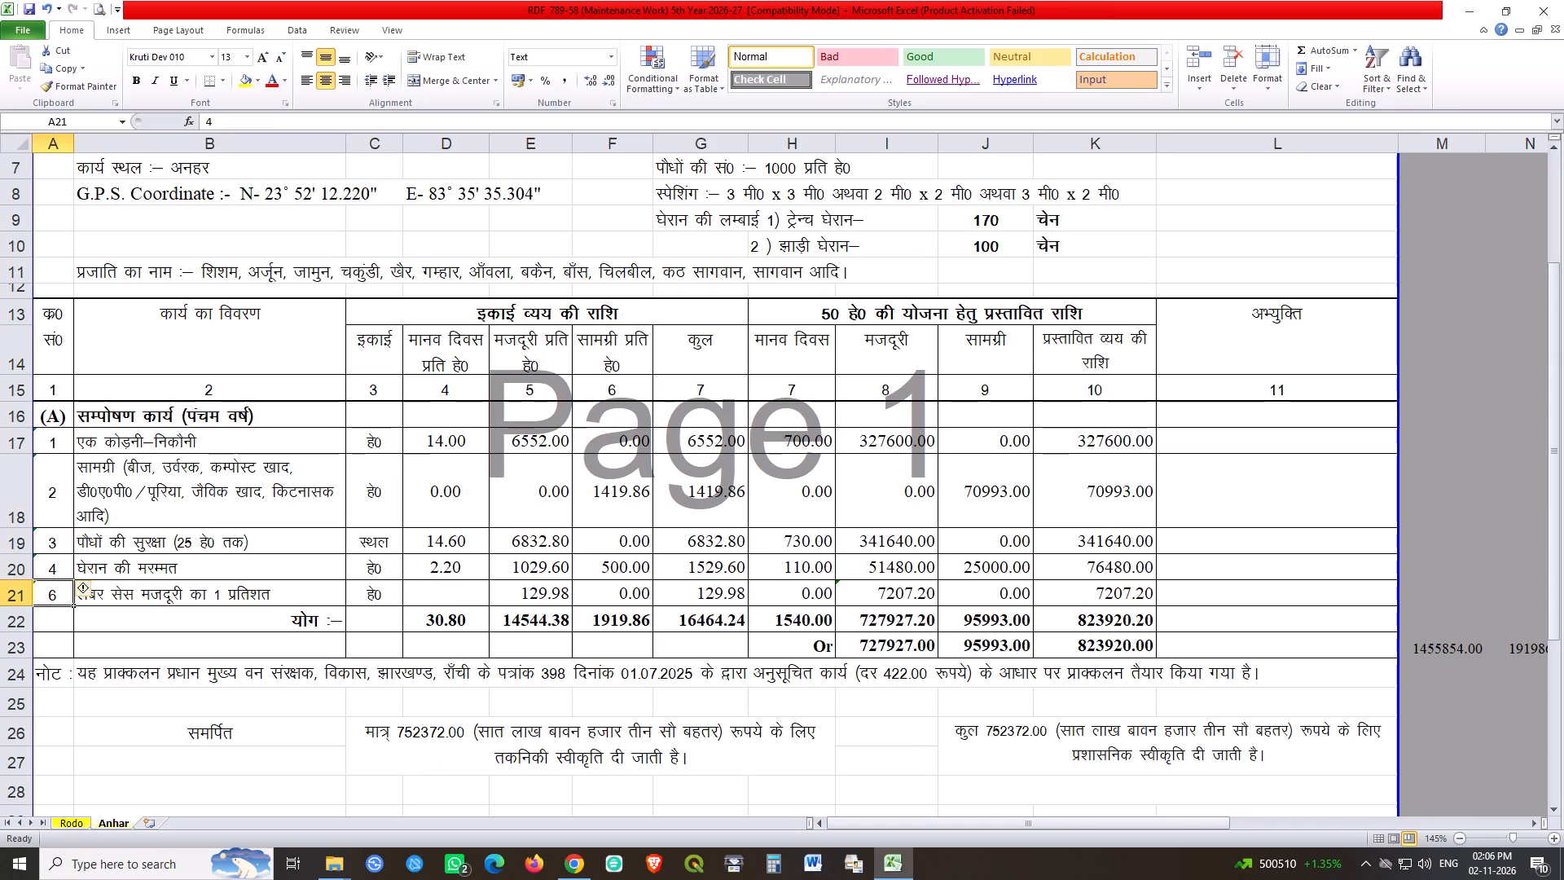
key(5)
key(Return)
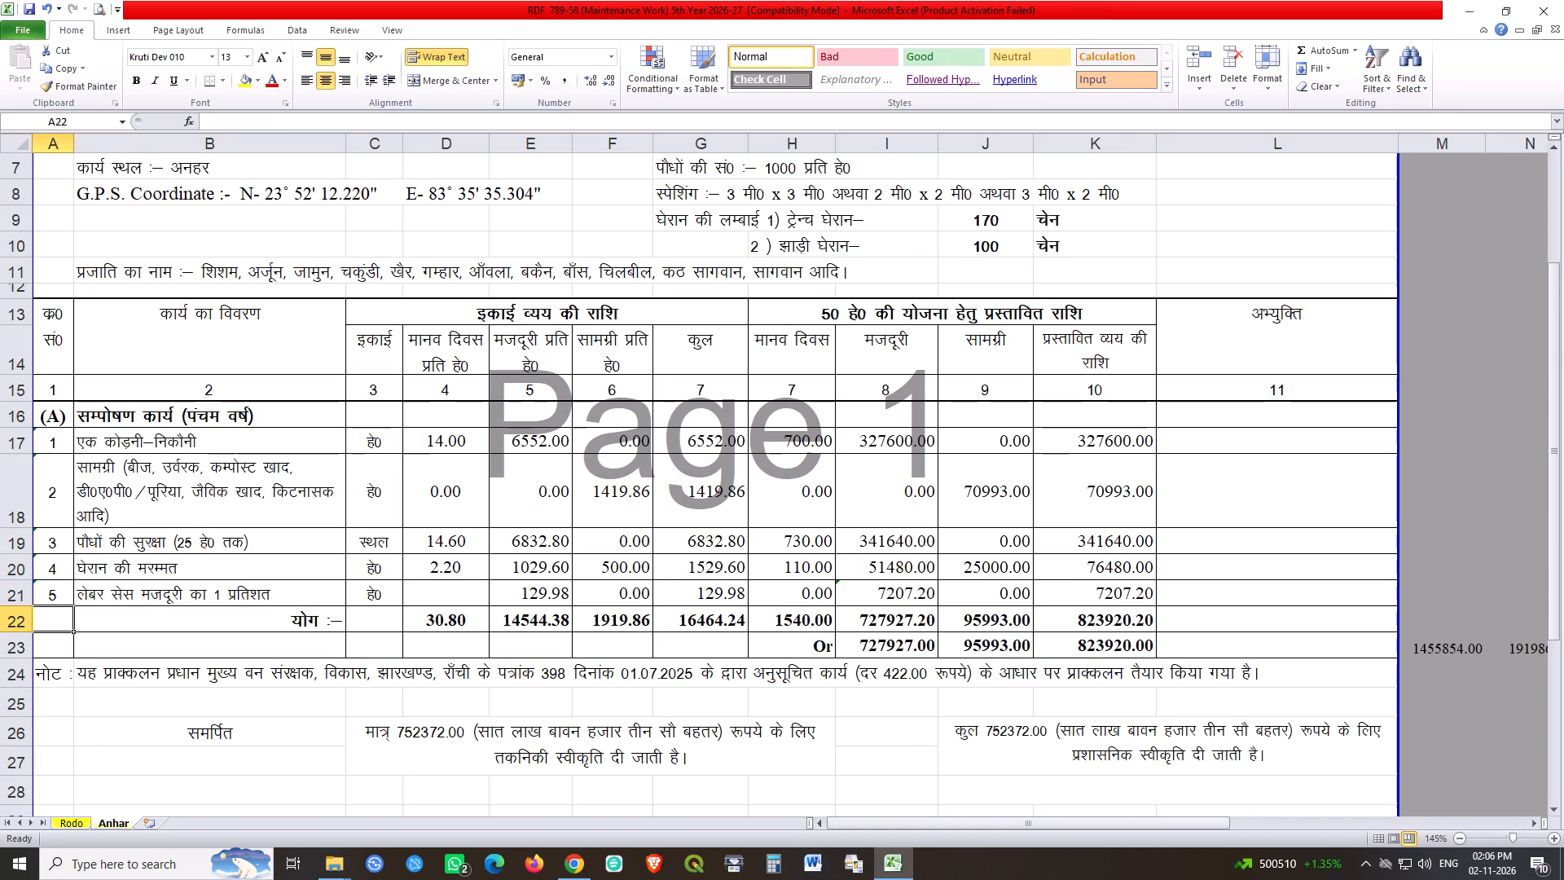
key(ctrl+s)
key(ctrl+s)
key(ctrl+s)
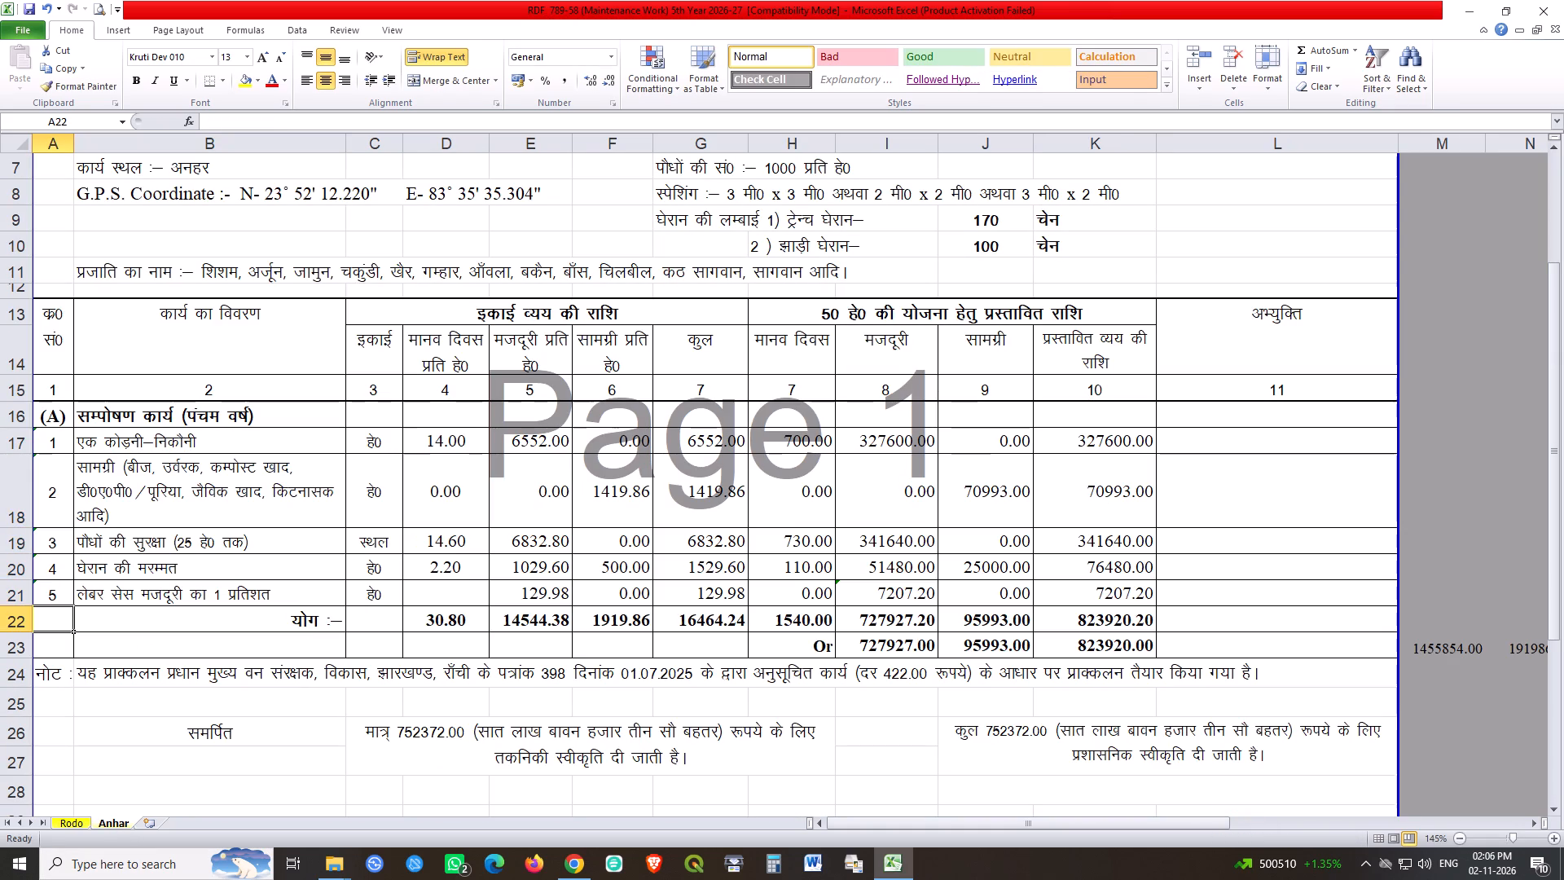
Set the unit of the घेरान की मरम्मत item (row 20) on the Anhar sheet to 6 चेन प्रति हे0.
click(376, 568)
text(6 psu)
key(space)
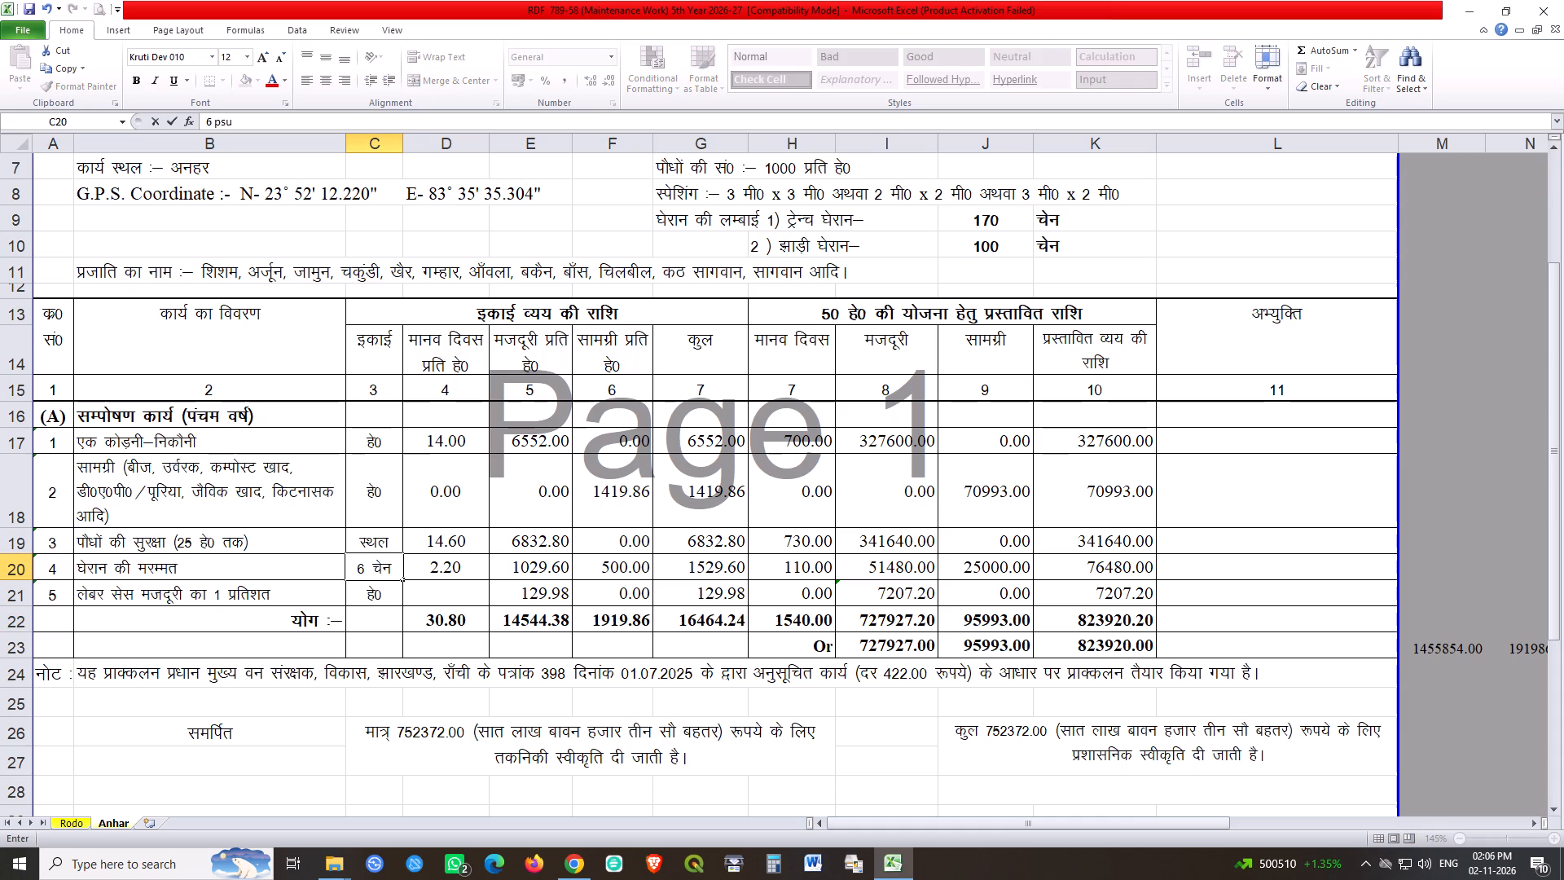
text(izfr gs0)
key(Return)
key(Up)
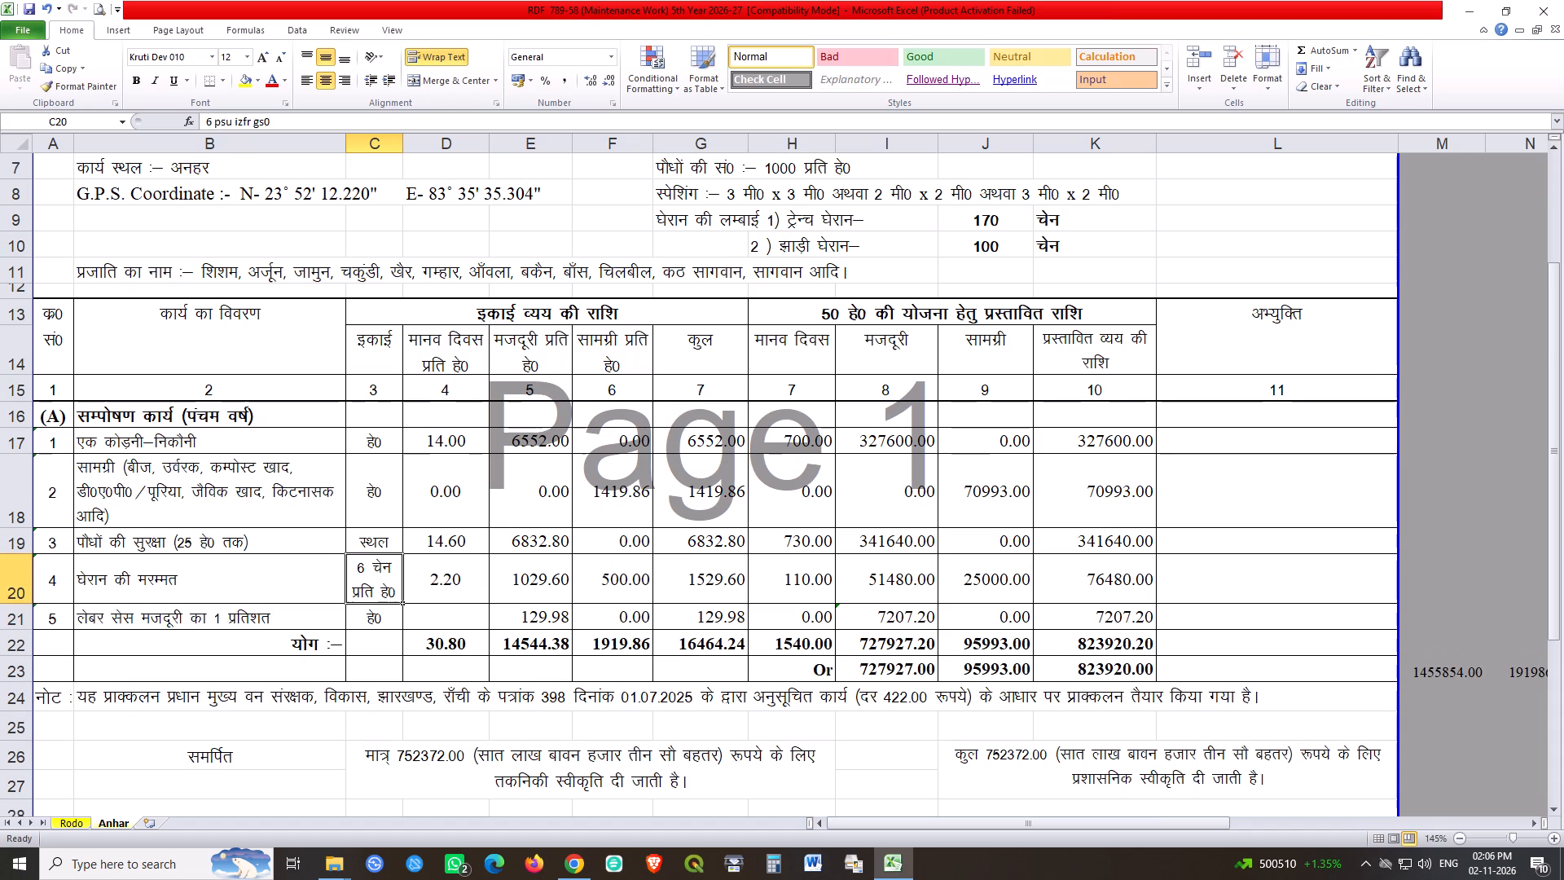
Copy the unit 6 चेन प्रति हे0 from the Anhar sheet into cell C20 of the Rodo sheet and save the workbook.
key(ctrl+c)
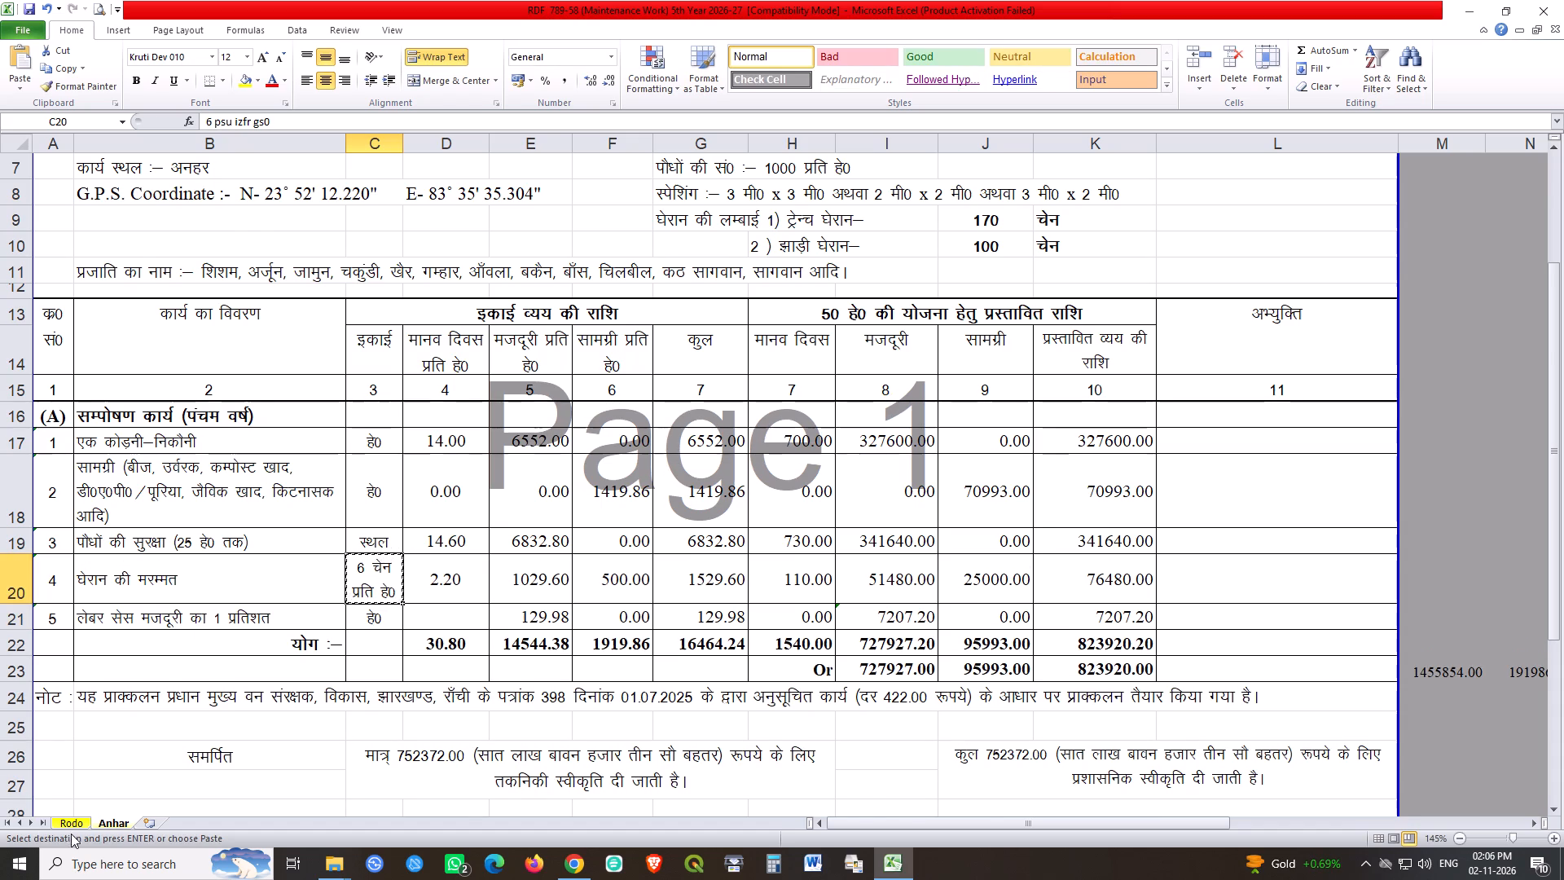
click(71, 828)
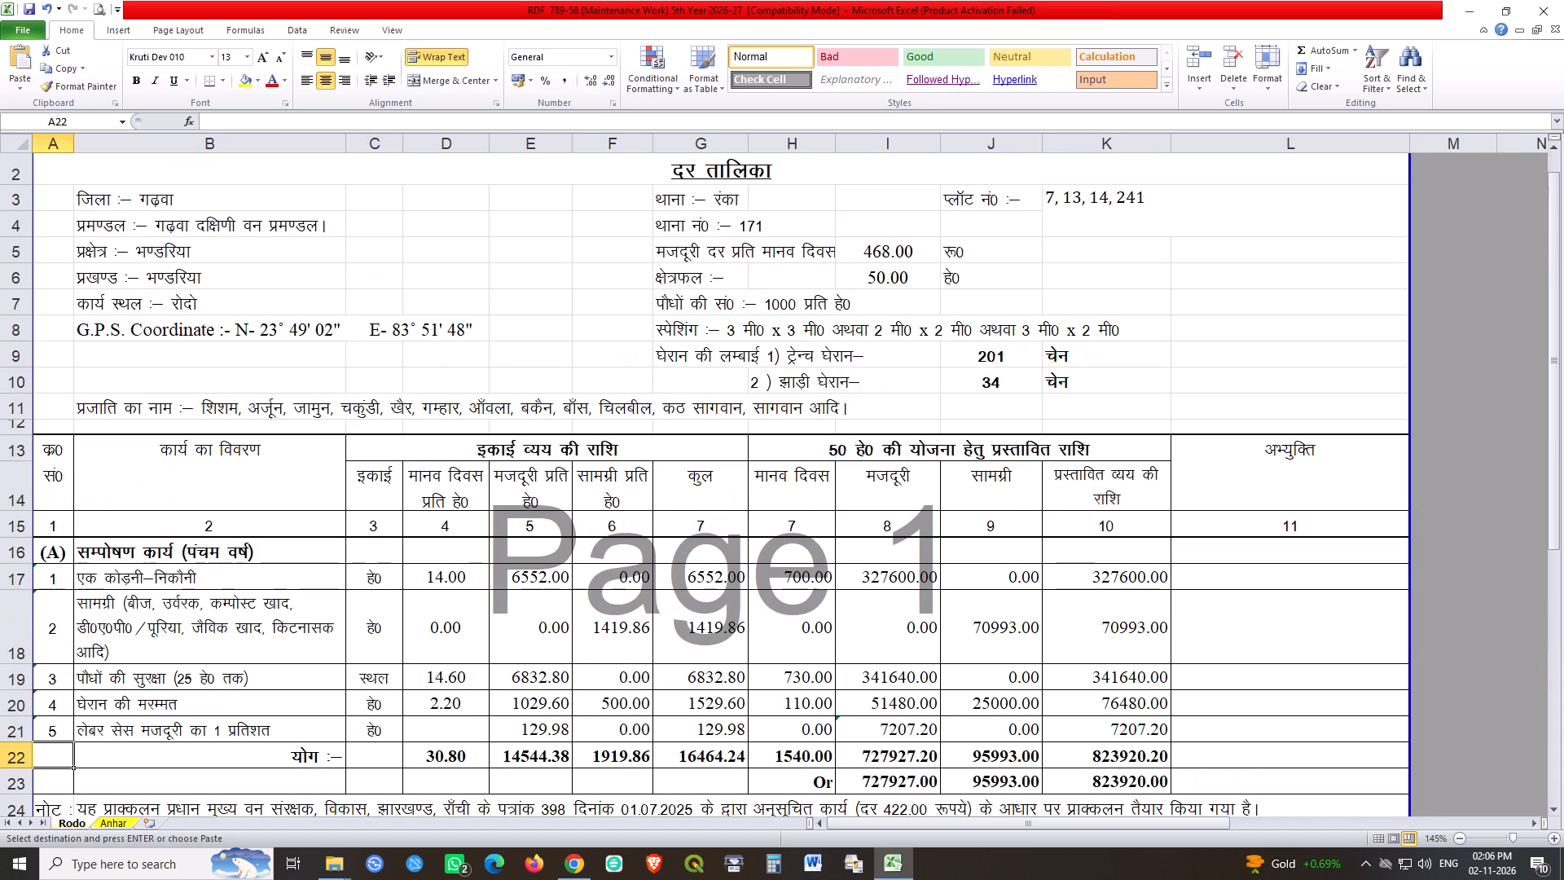
click(377, 702)
key(Return)
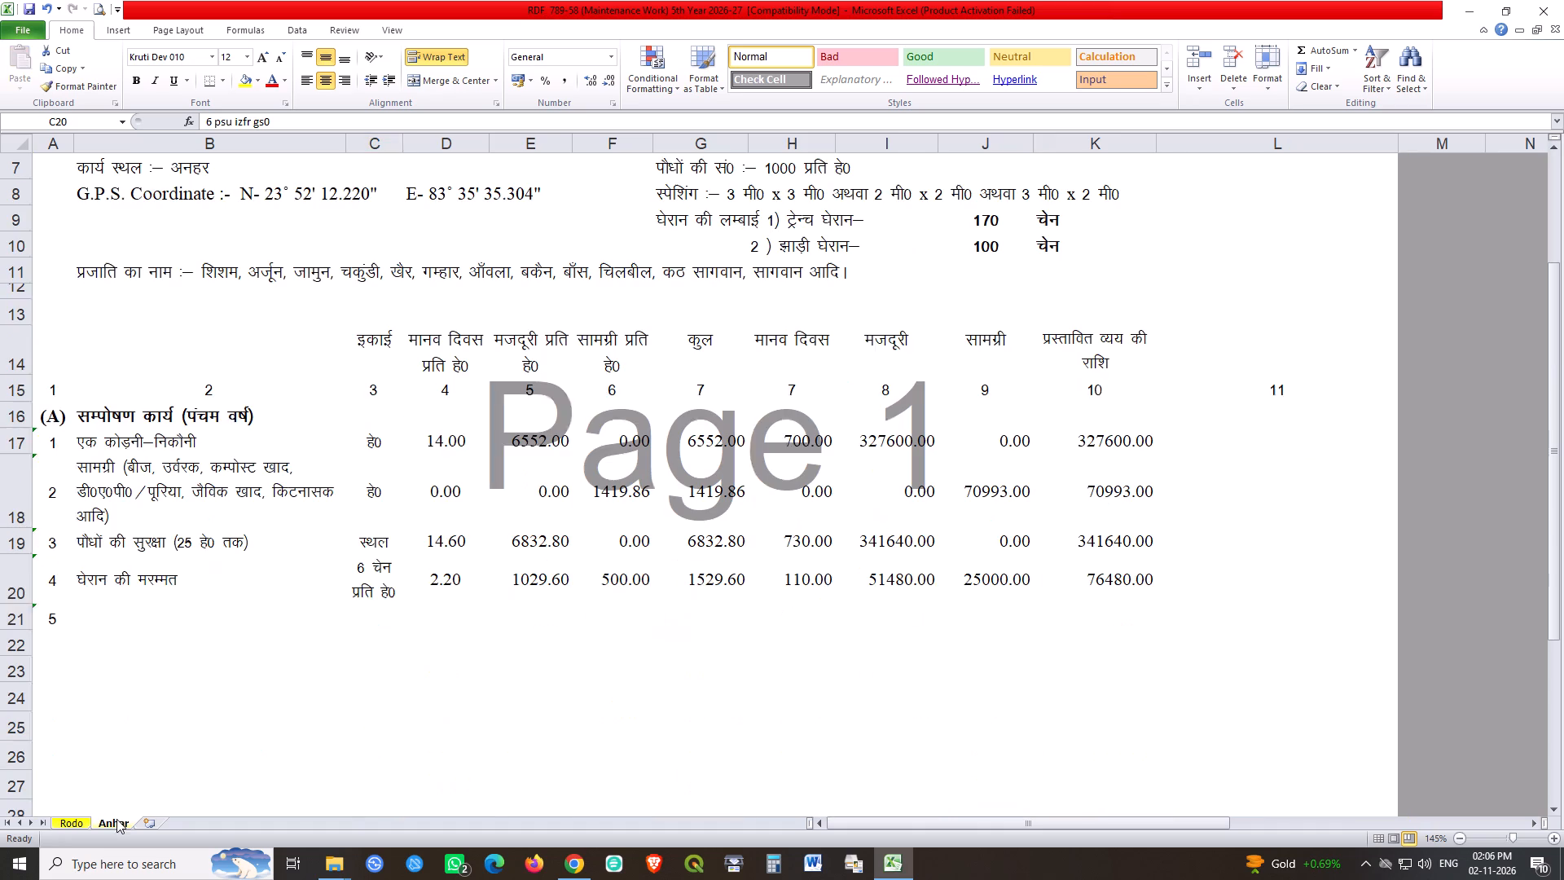
click(116, 819)
key(ctrl+s)
key(ctrl+s)
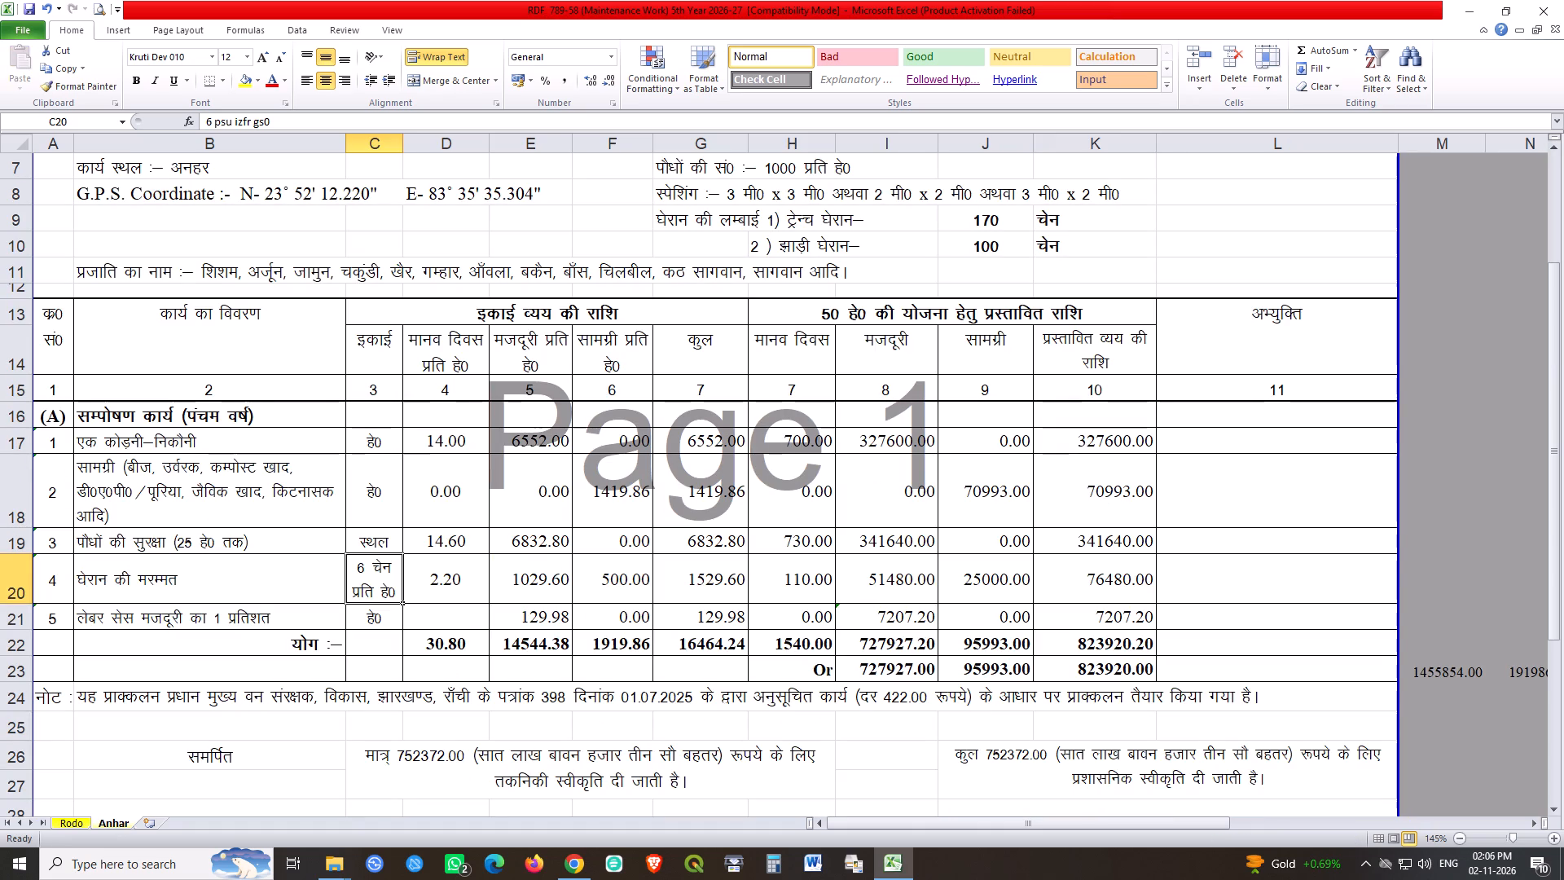
Clear the unit of the labour cess item (cell C21) on the Anhar and Rodo sheets.
click(389, 616)
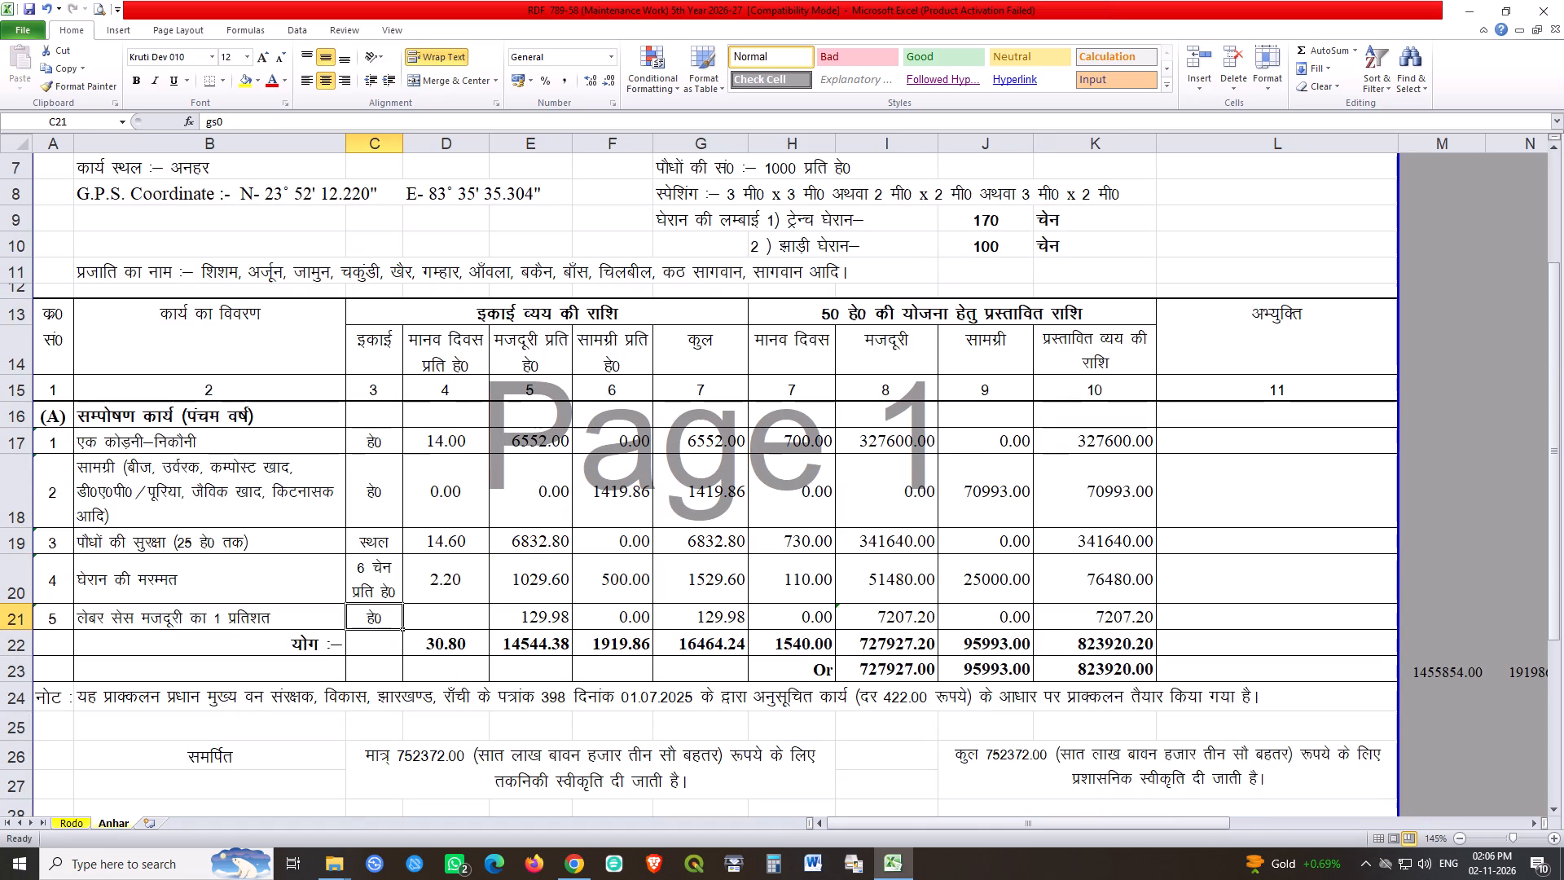
key(Delete)
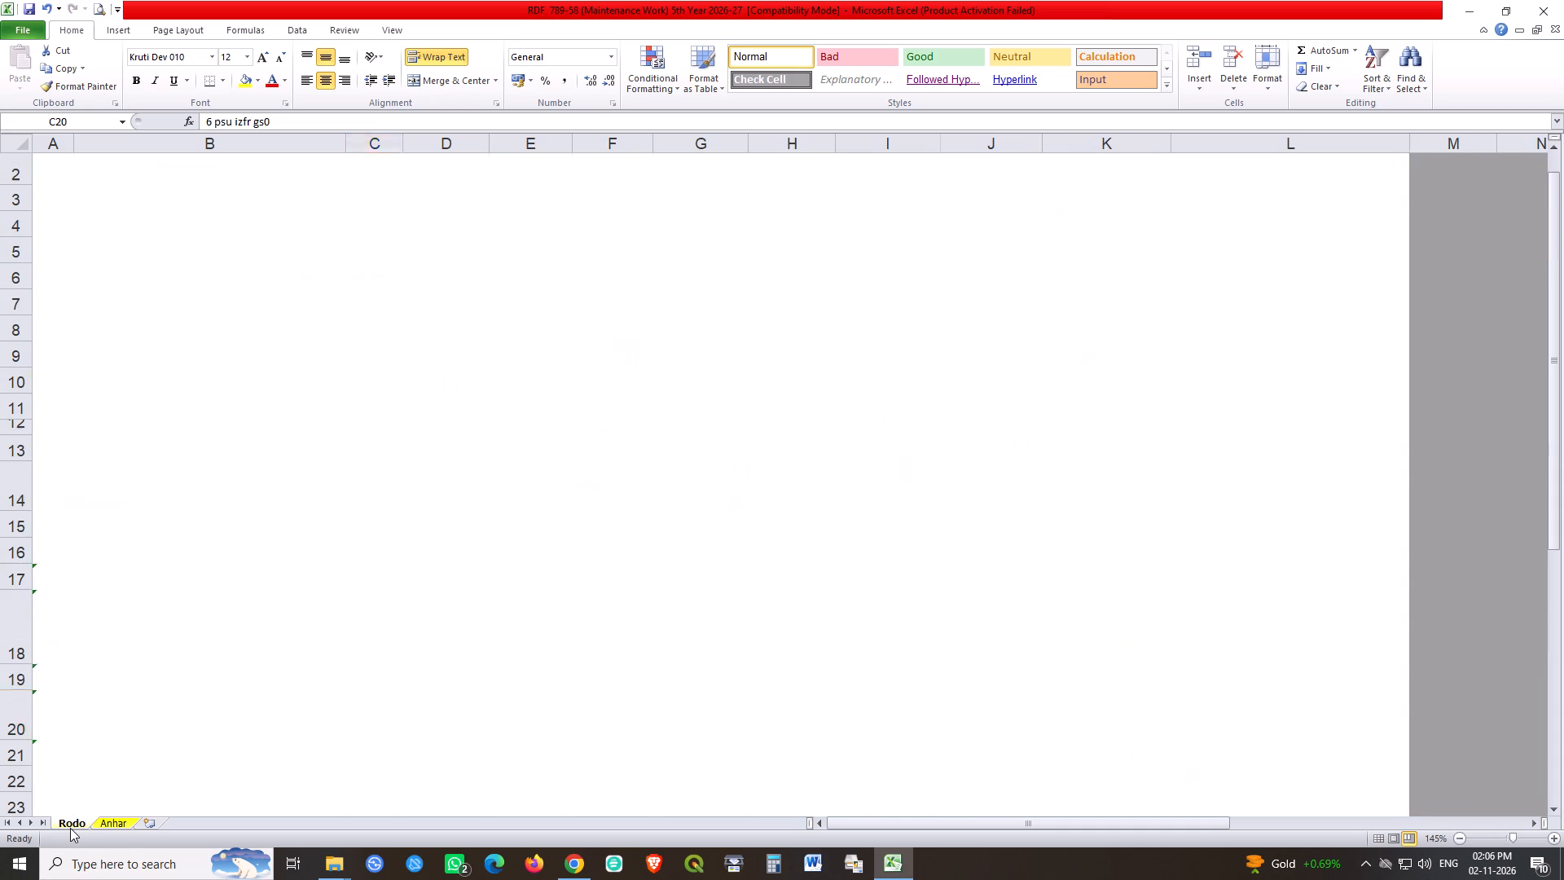
click(70, 828)
click(393, 750)
key(Delete)
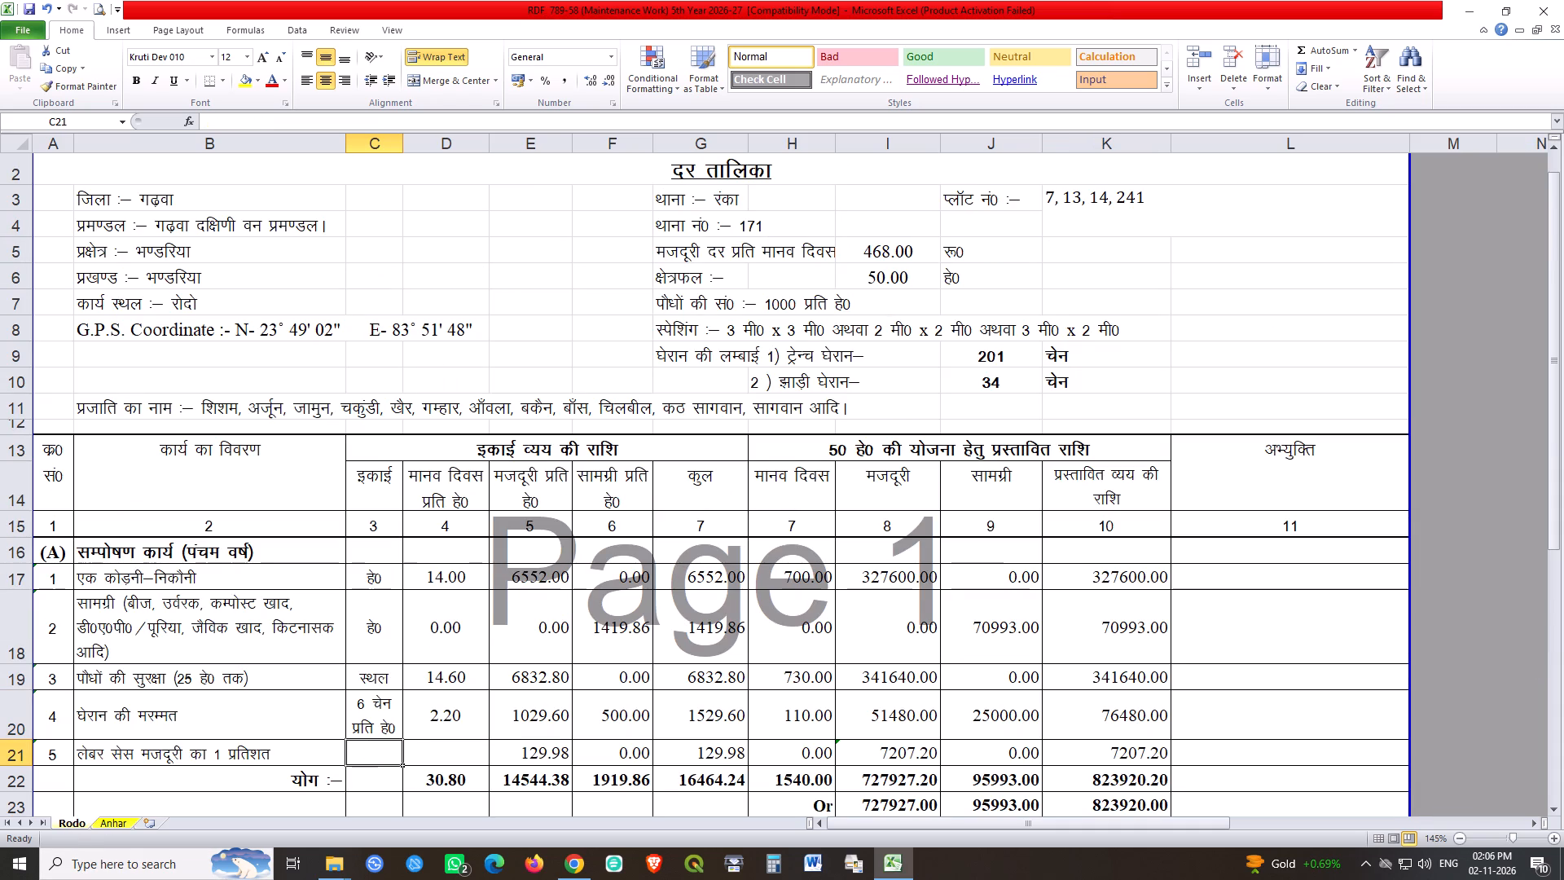
Set the man-days per hectare of the घेरान की मरम्मत item (cell D20) to 6 on the Anhar and Rodo sheets.
click(119, 826)
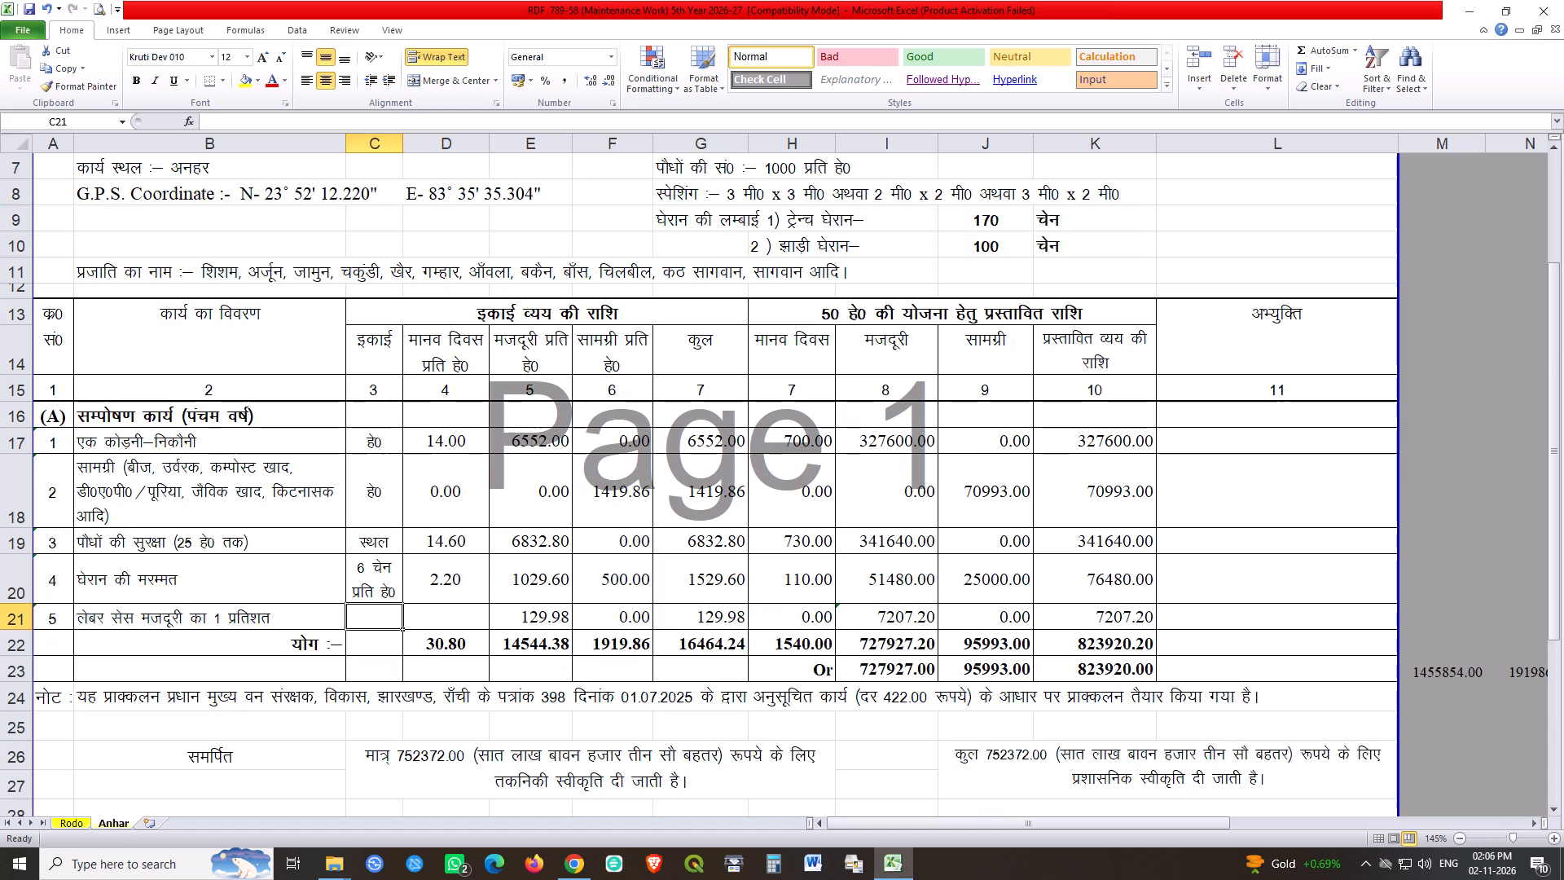
click(442, 441)
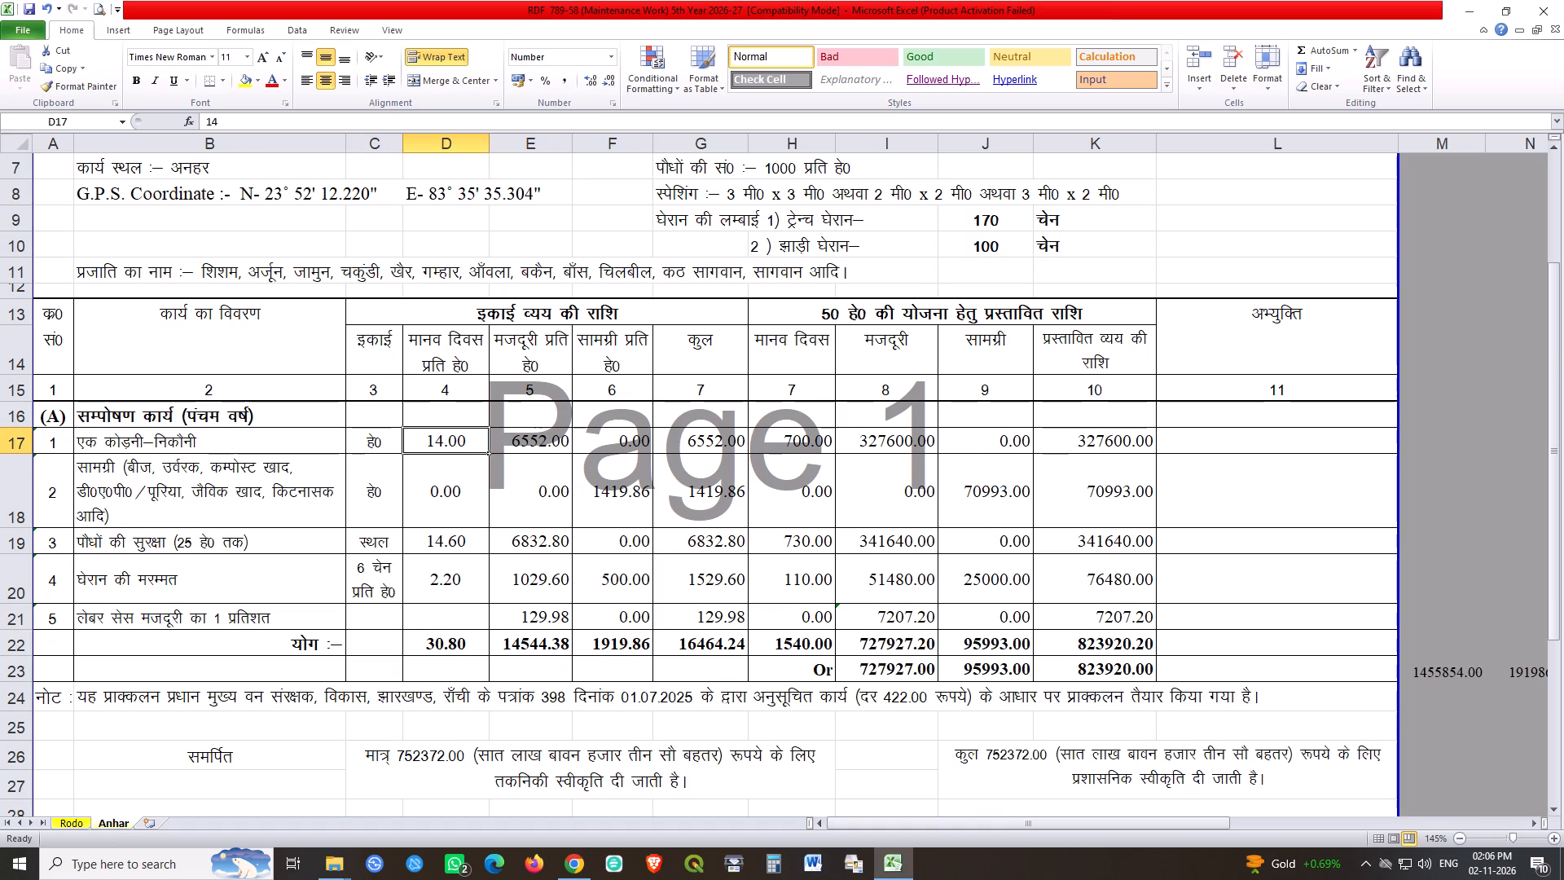
key(Return)
key(Return)
key(Return)
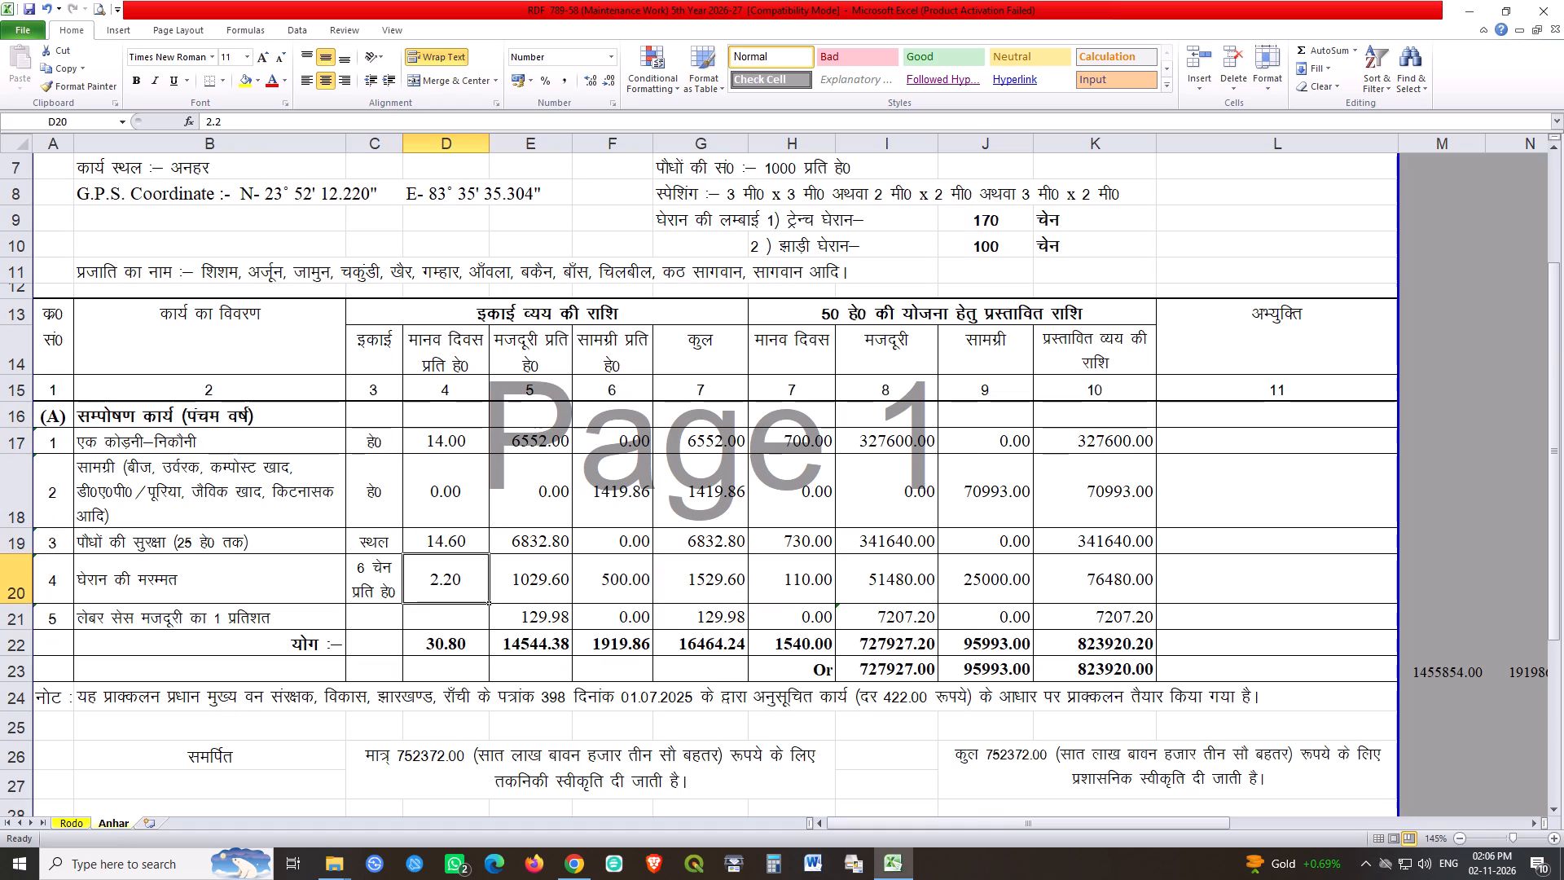
key(6)
key(Return)
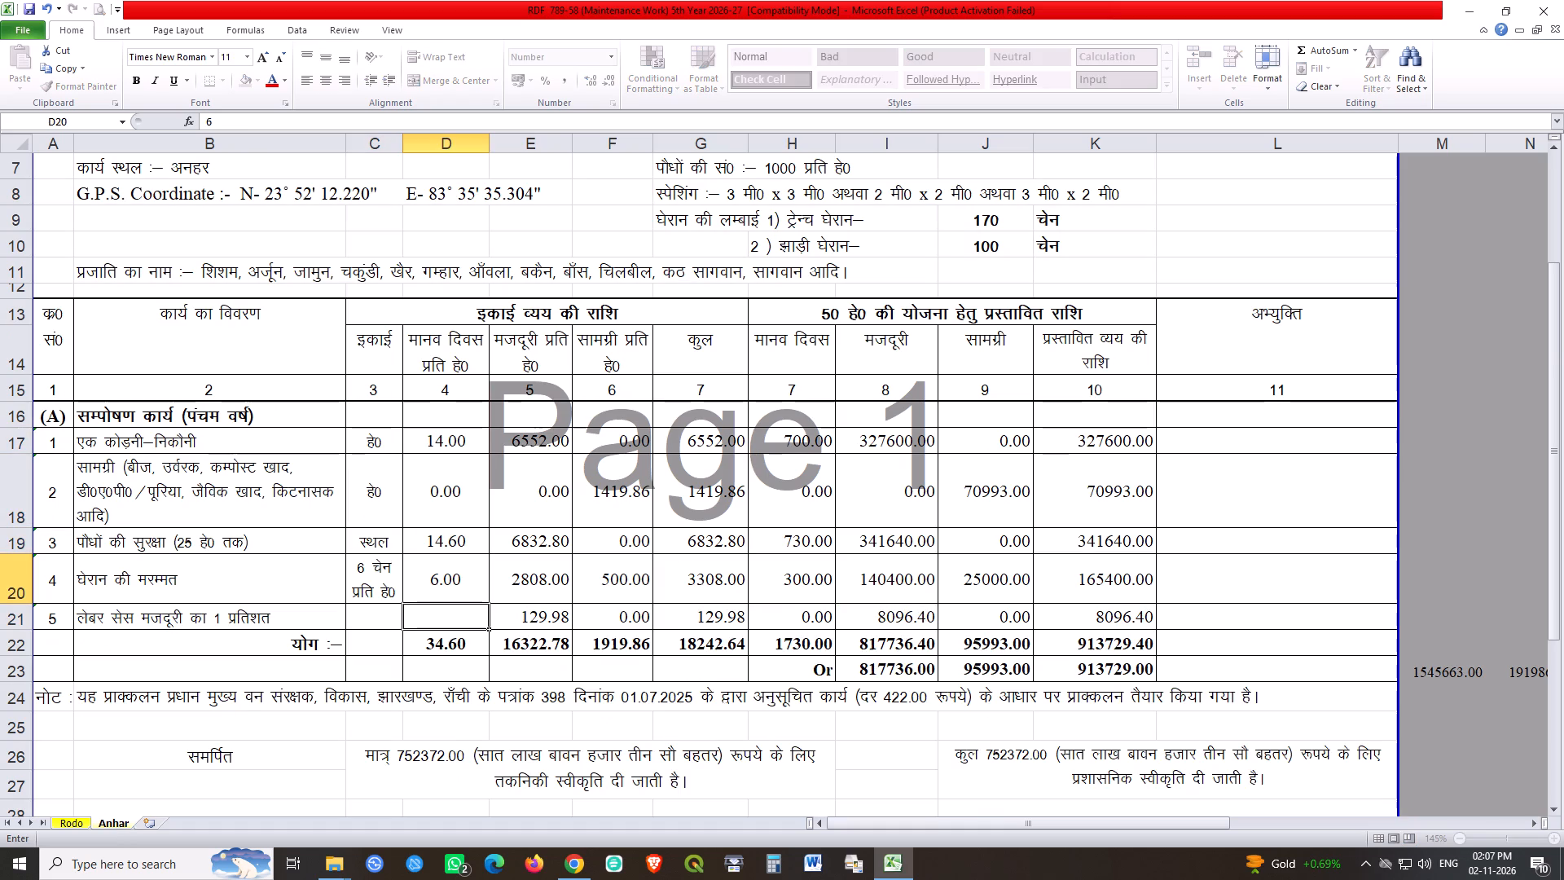
click(77, 824)
click(454, 715)
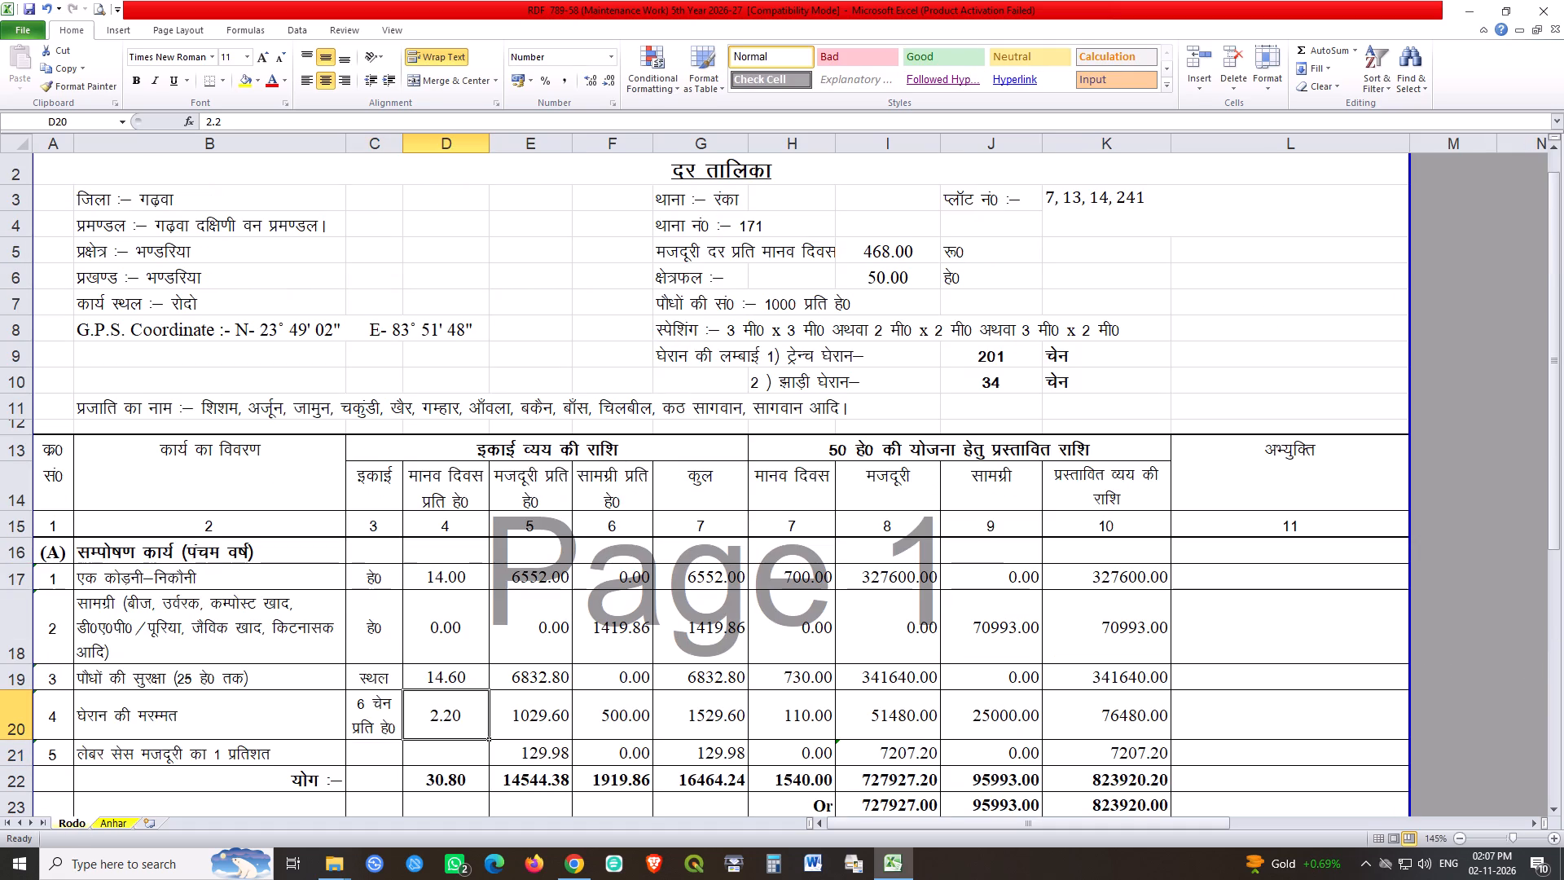
key(6)
key(Return)
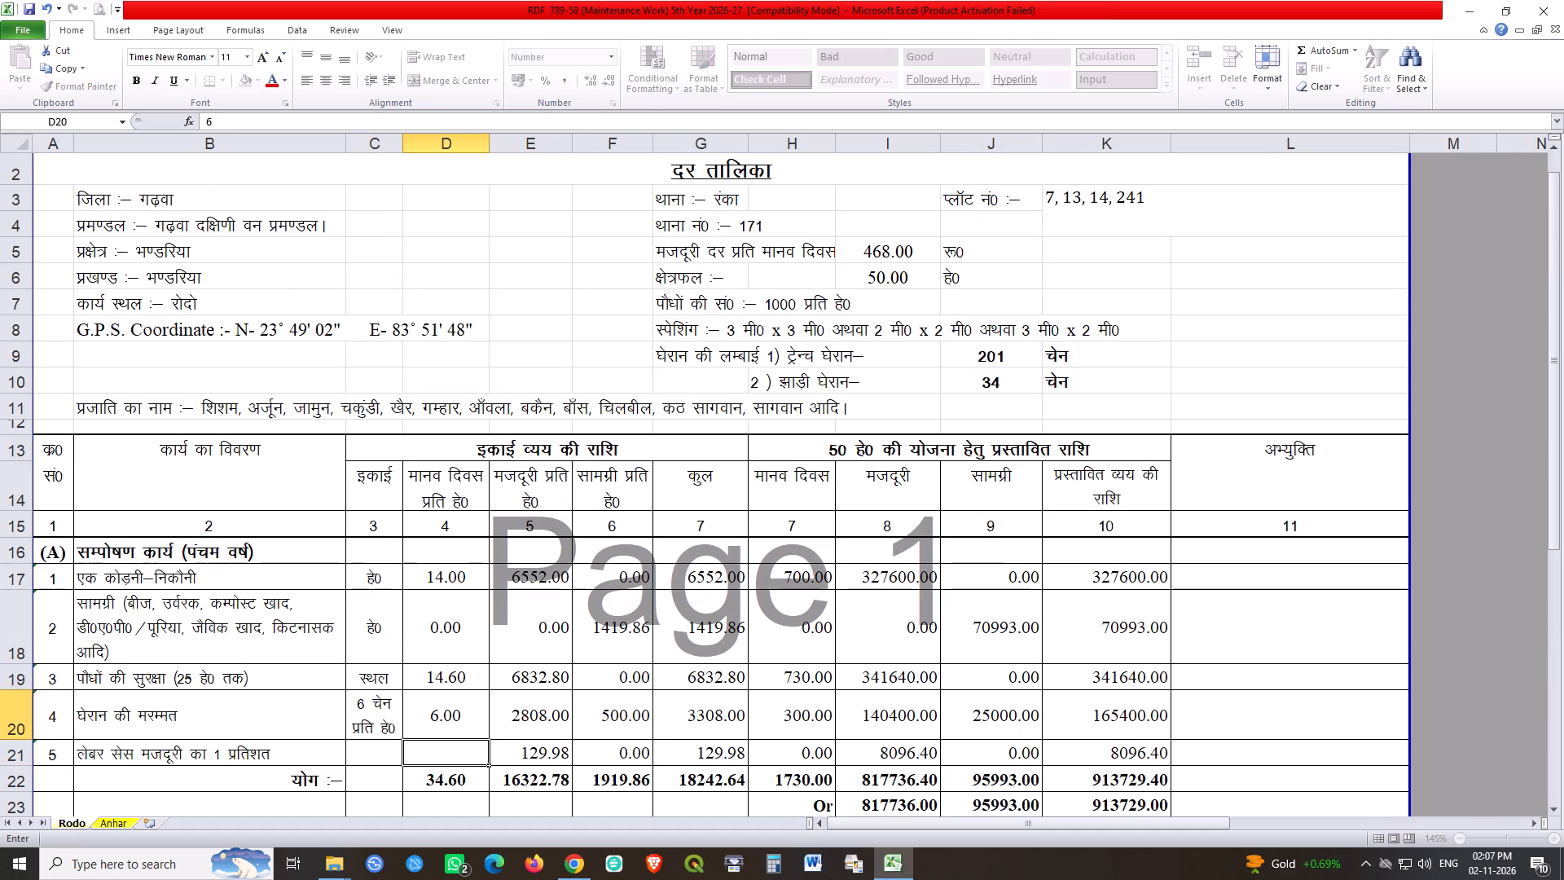
Set the material cost per hectare of the घेरान की मरम्मत item (cell F20) to 0 on the Anhar and Rodo sheets.
click(118, 827)
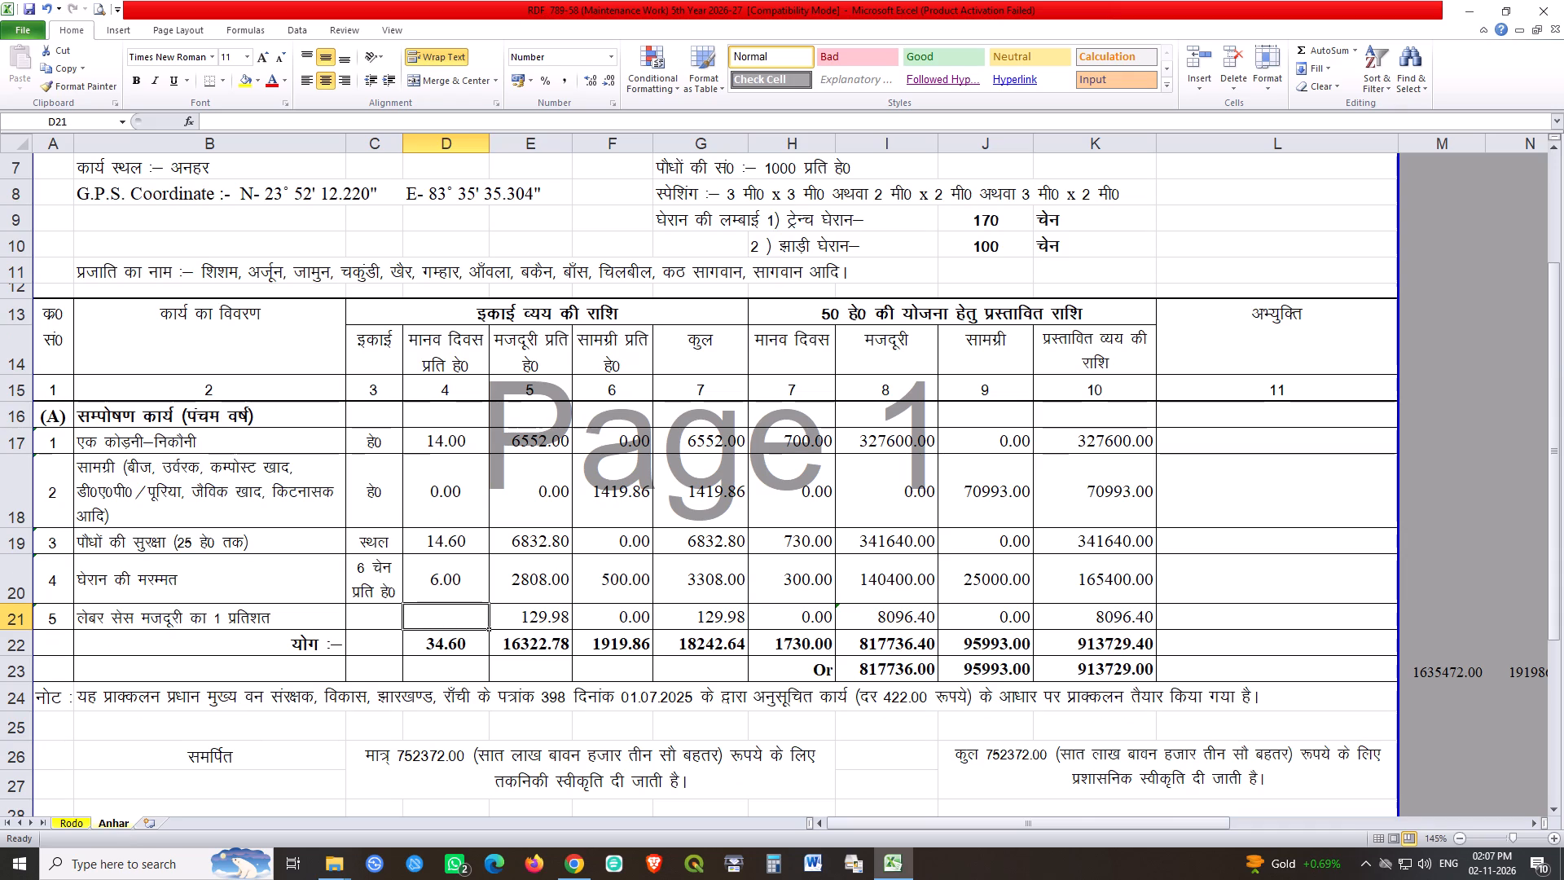
click(601, 493)
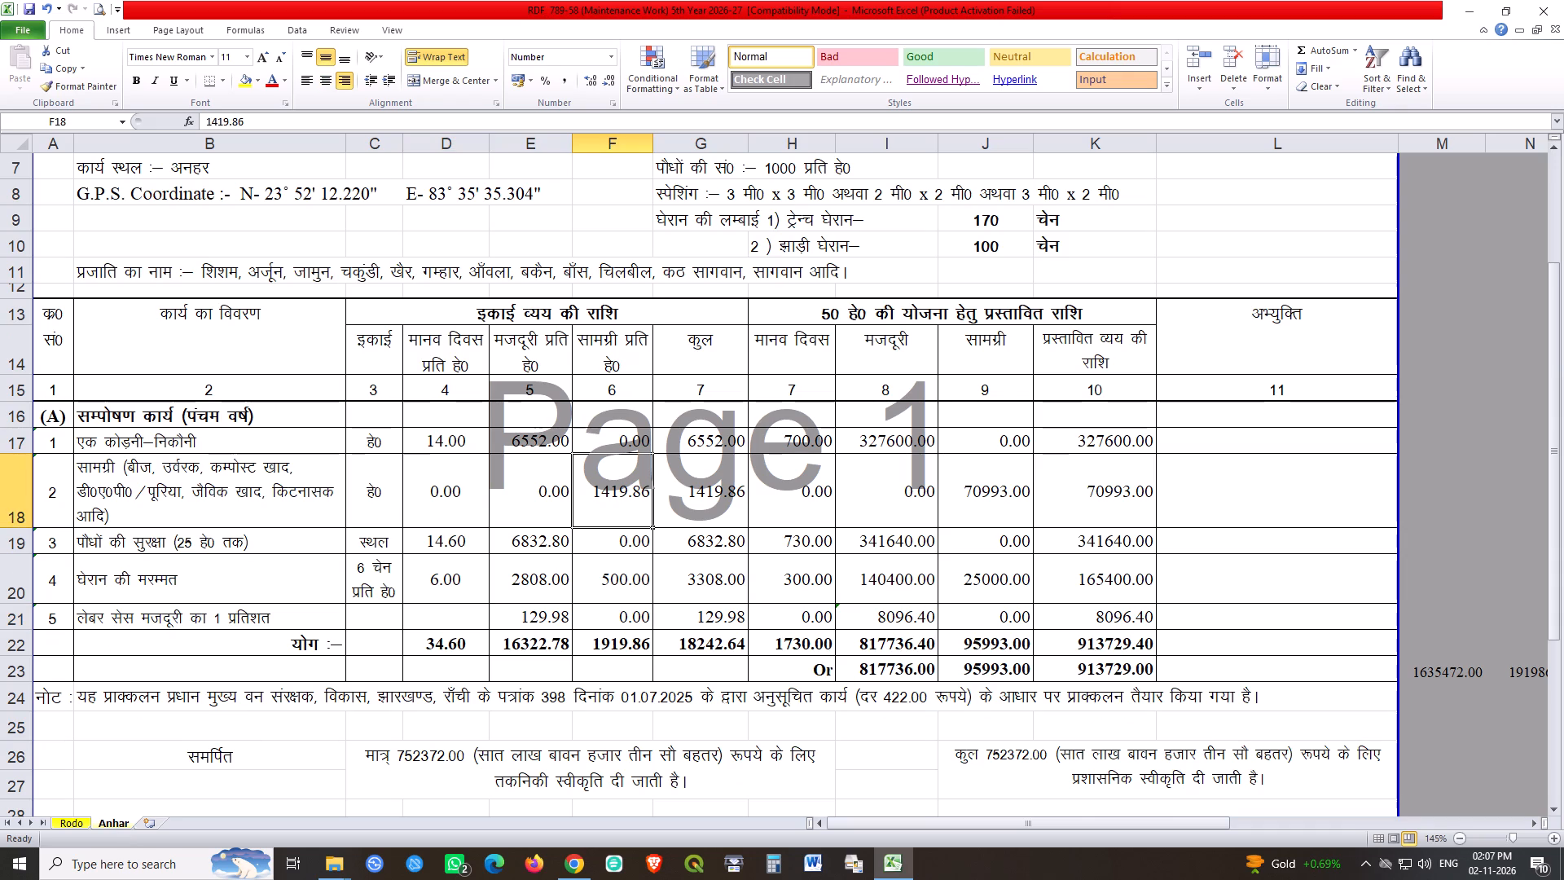
click(608, 593)
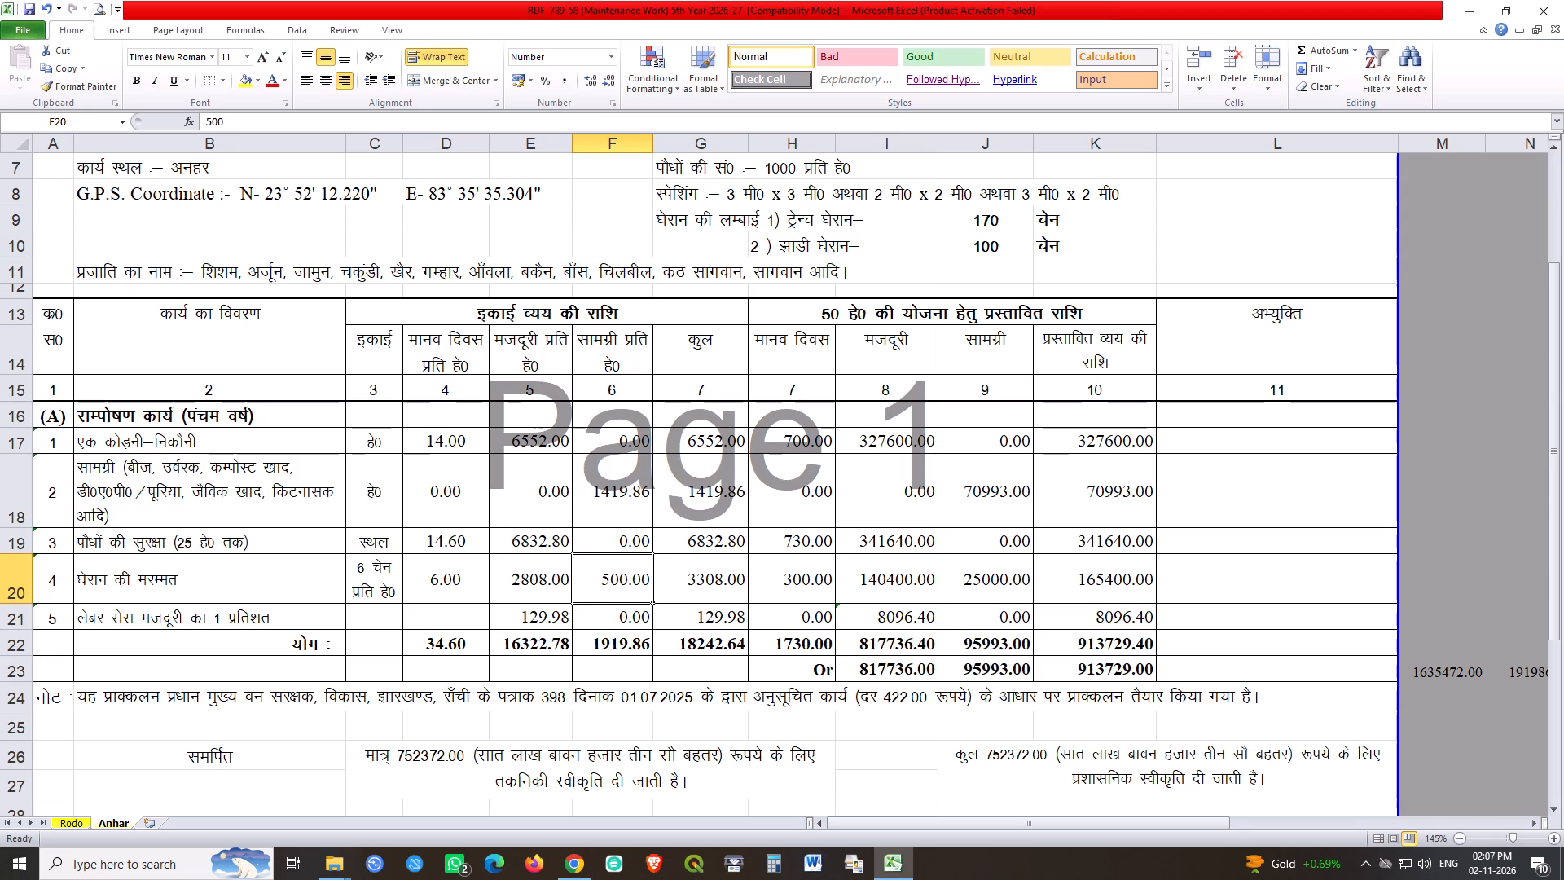
key(0)
key(Return)
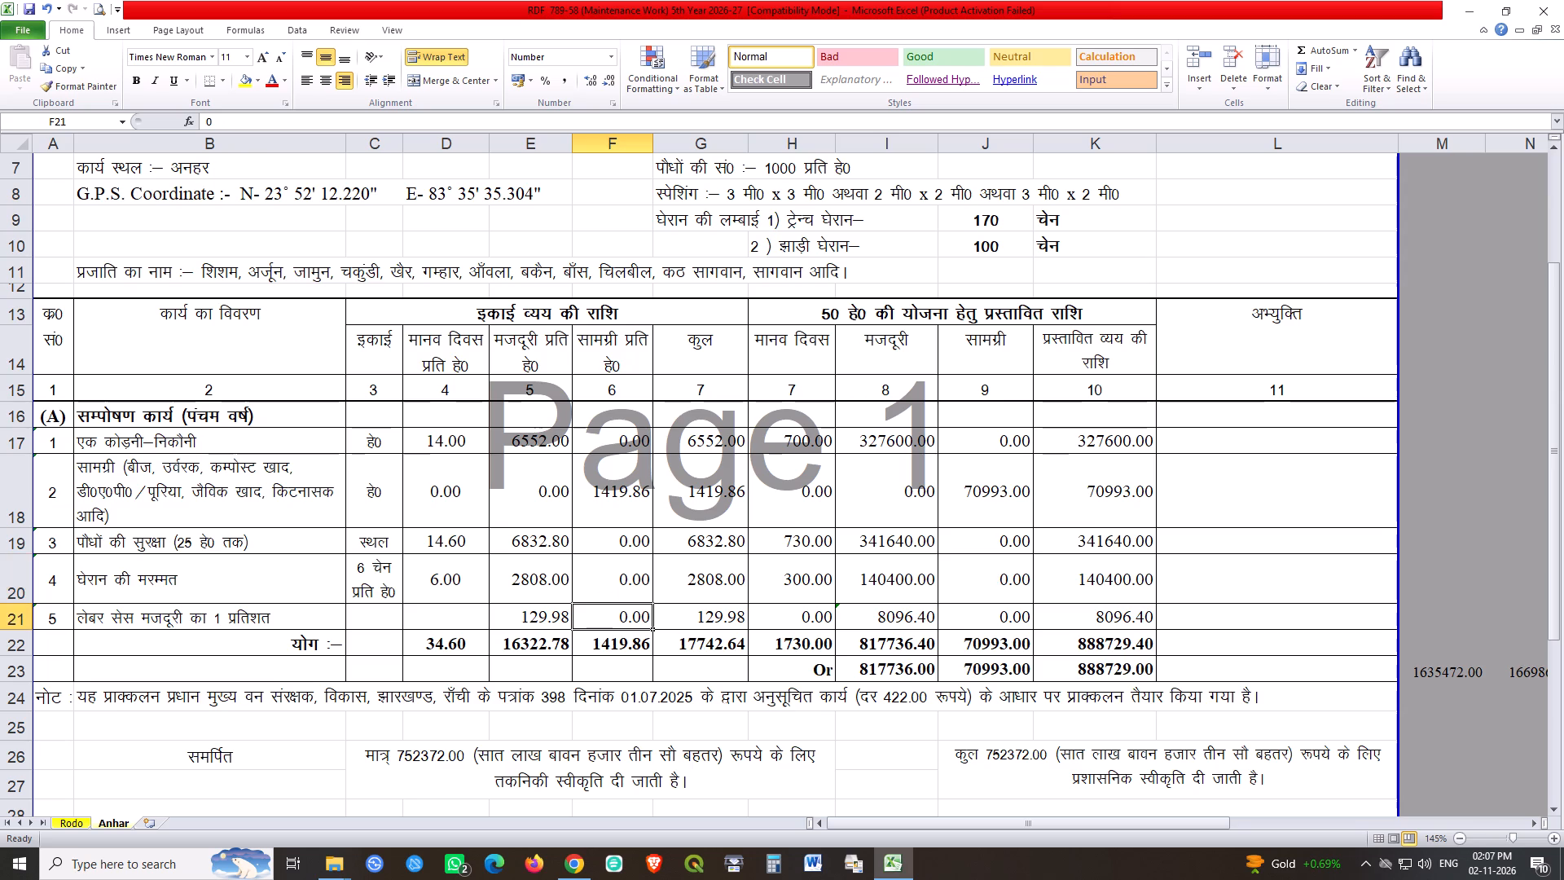
click(80, 821)
click(631, 724)
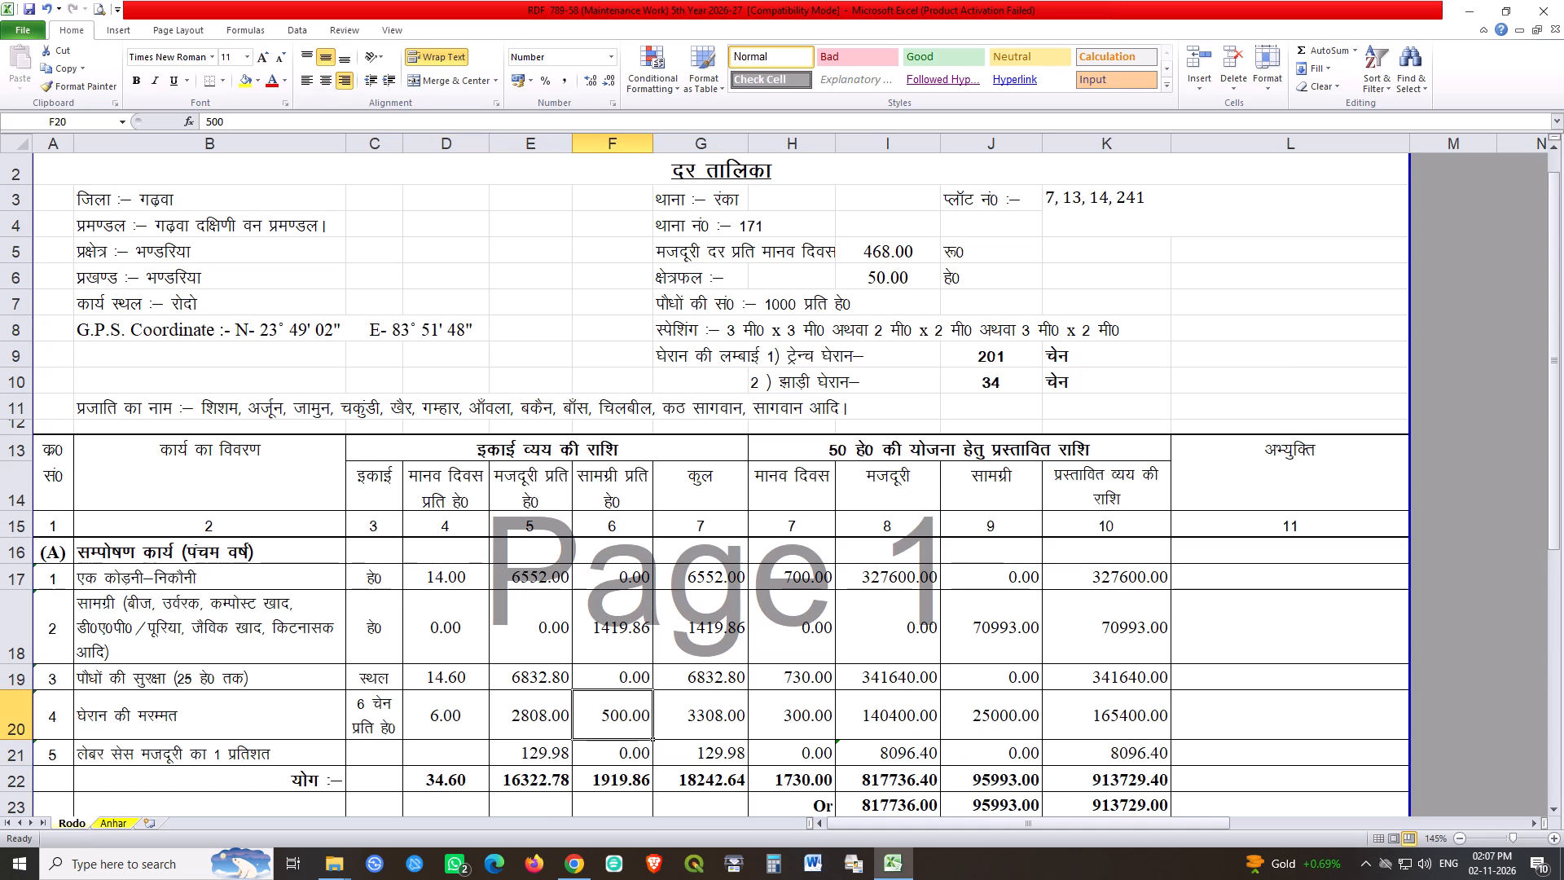
key(0)
key(Return)
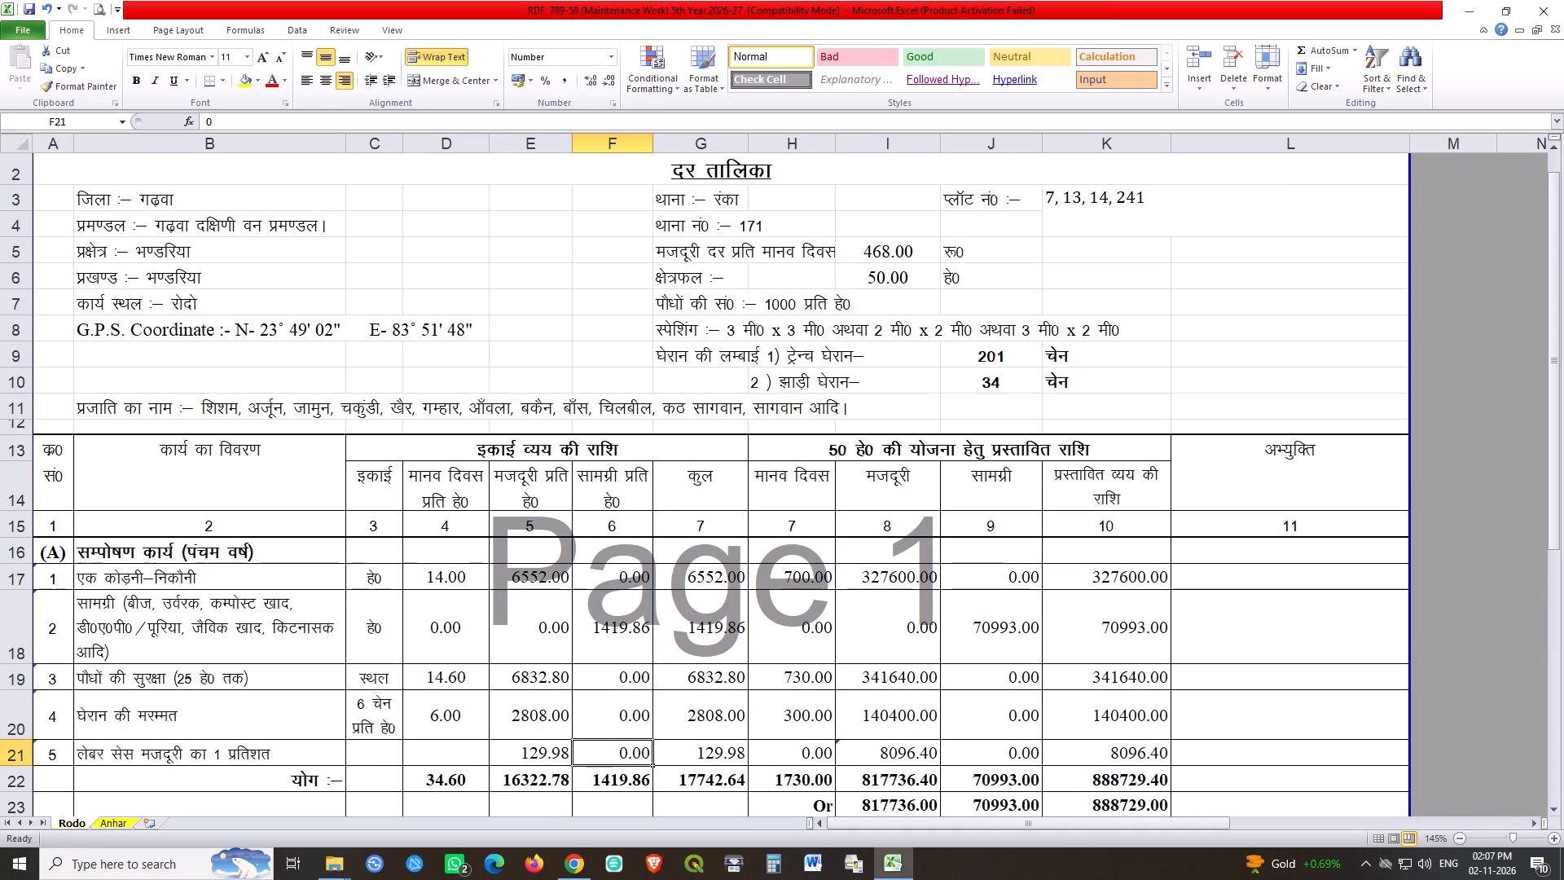
Set the per-hectare wage amount of the labour cess item (cell E21) to 161.93 on the Anhar and Rodo sheets.
click(698, 783)
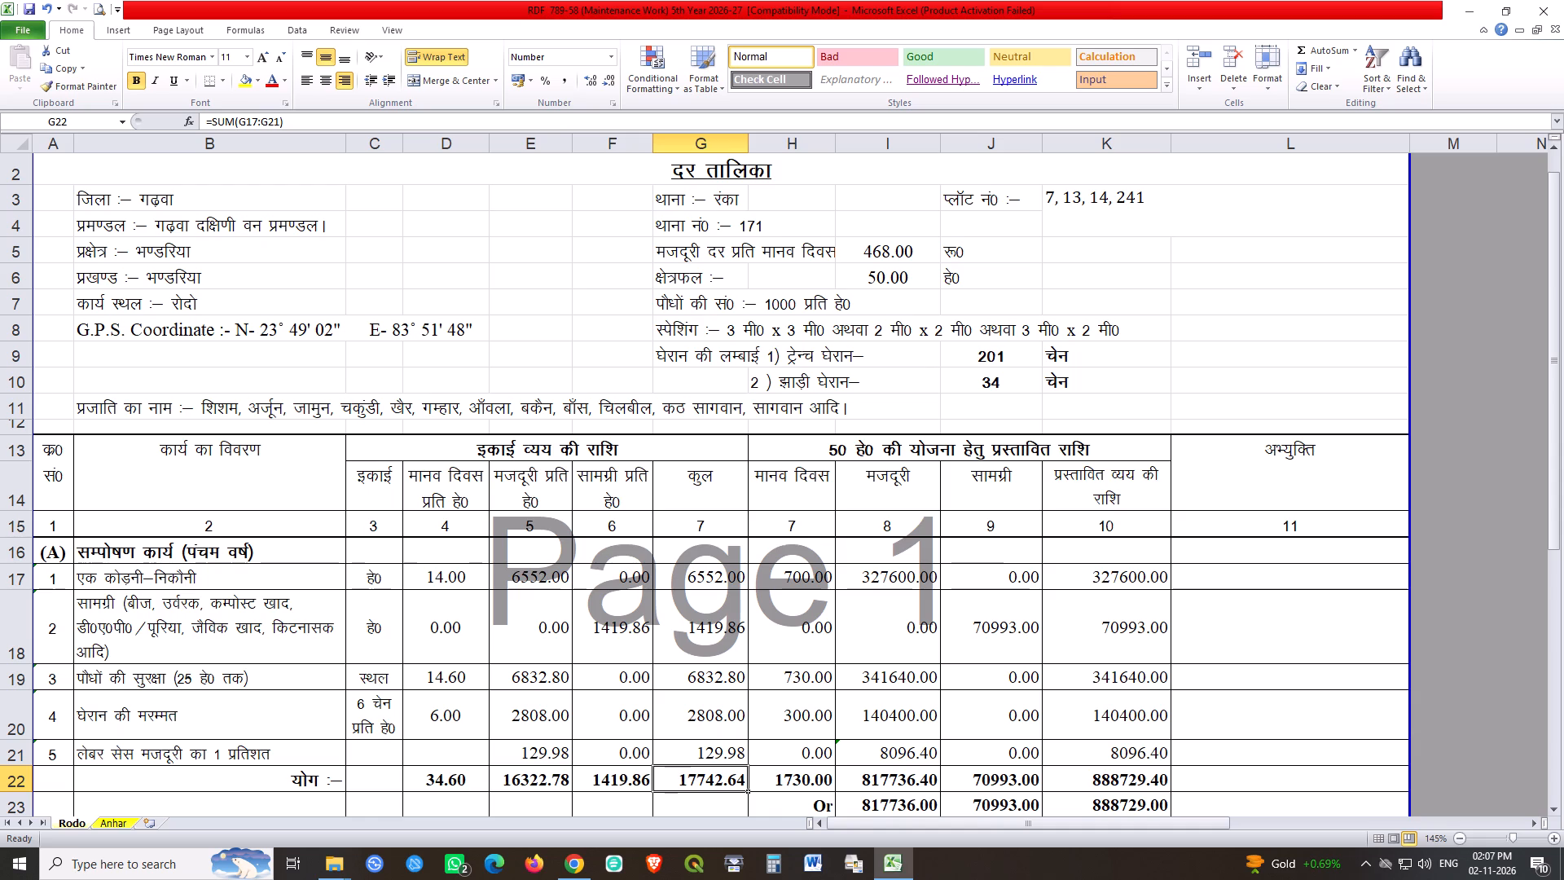
click(111, 828)
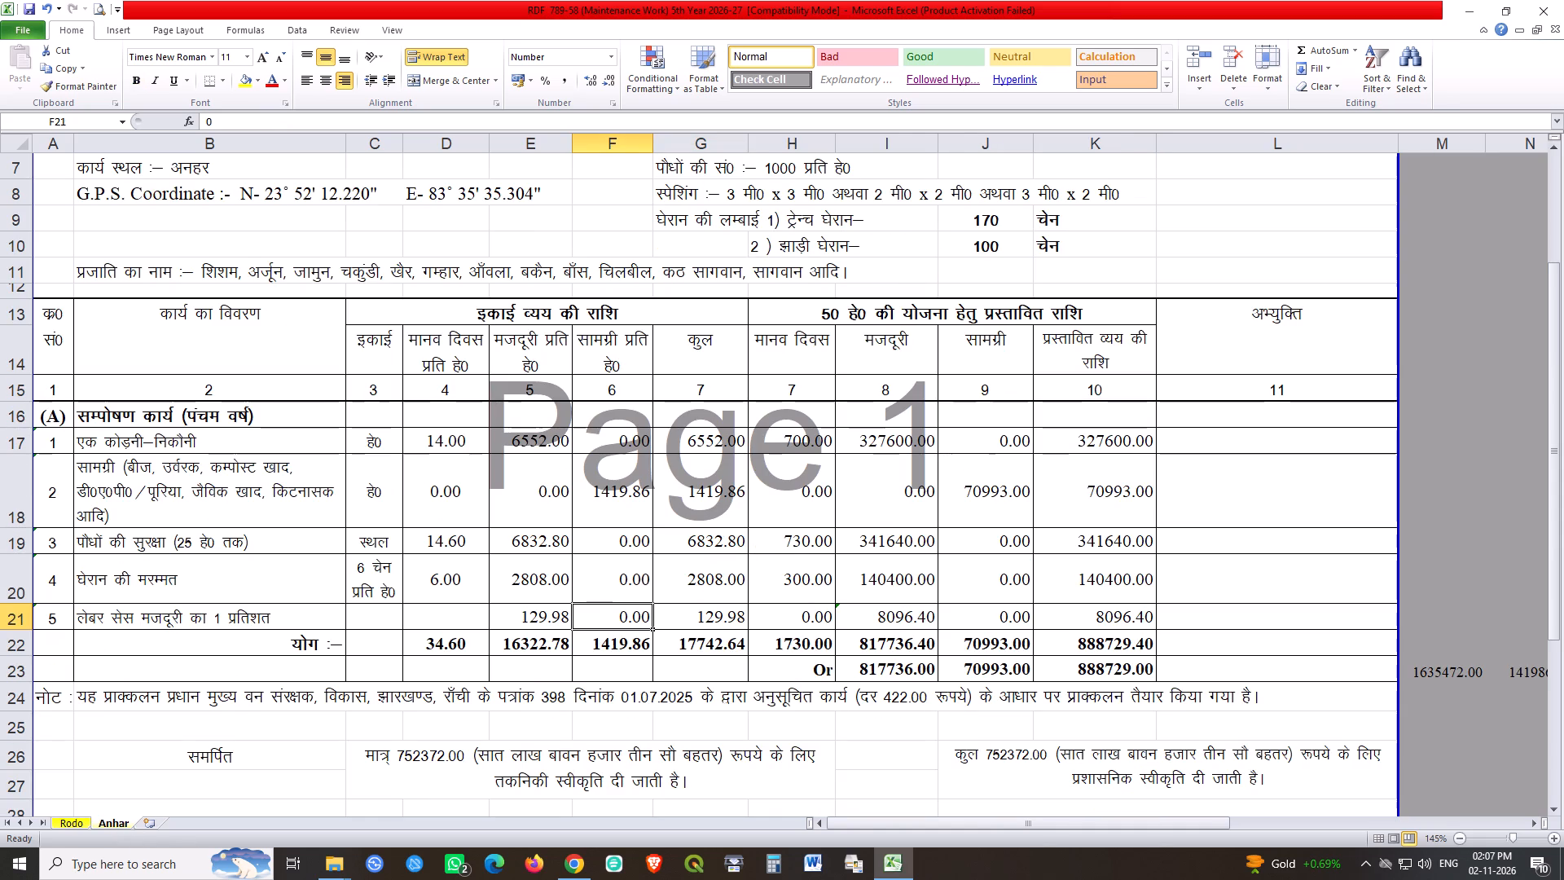
click(709, 457)
click(729, 443)
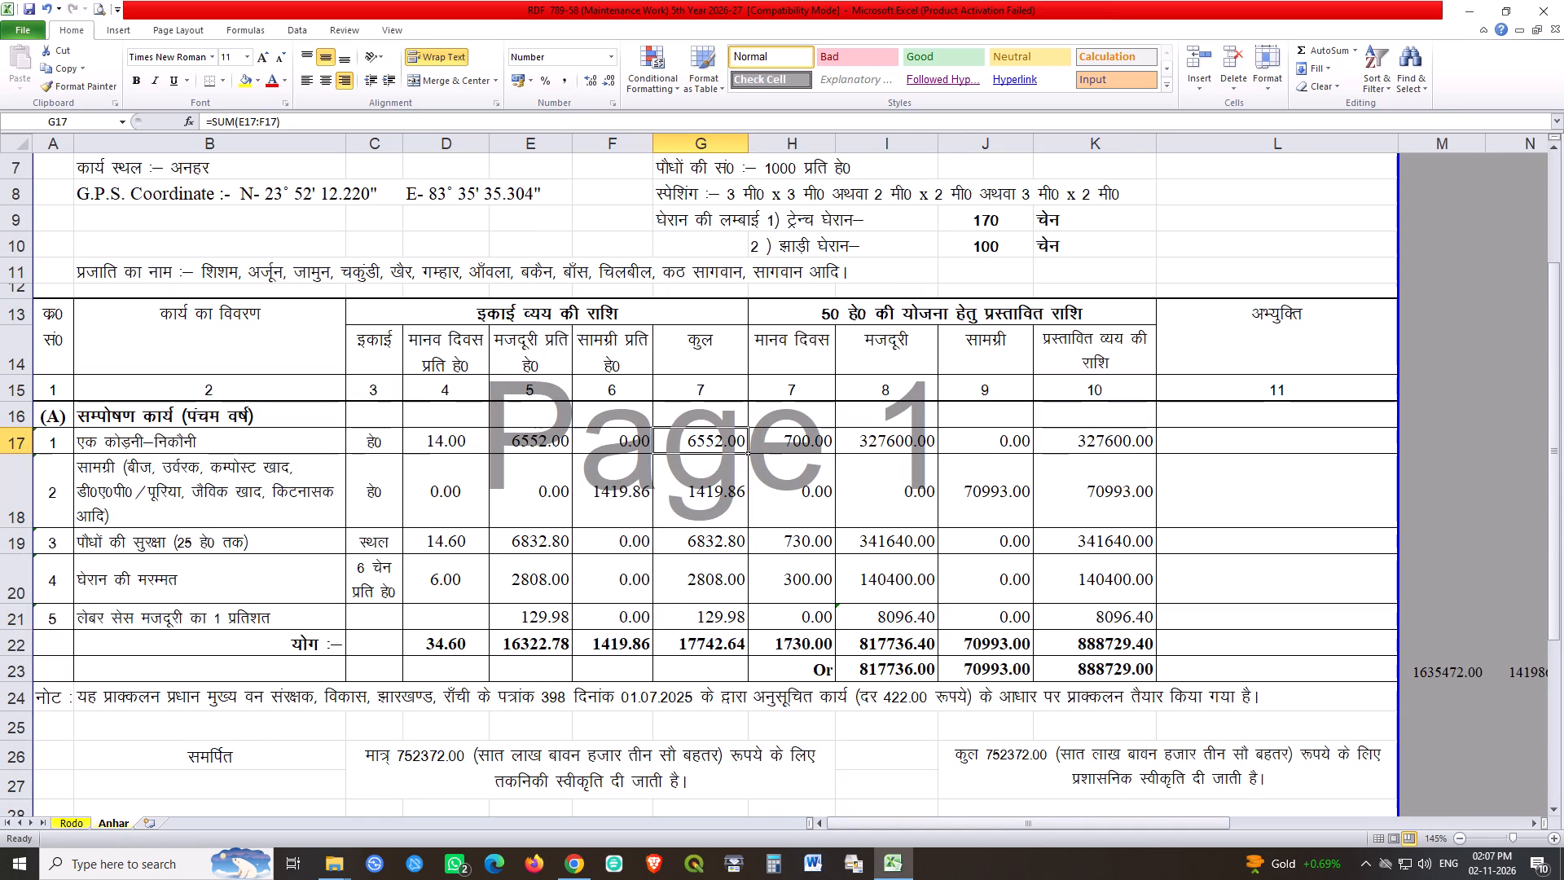
click(717, 520)
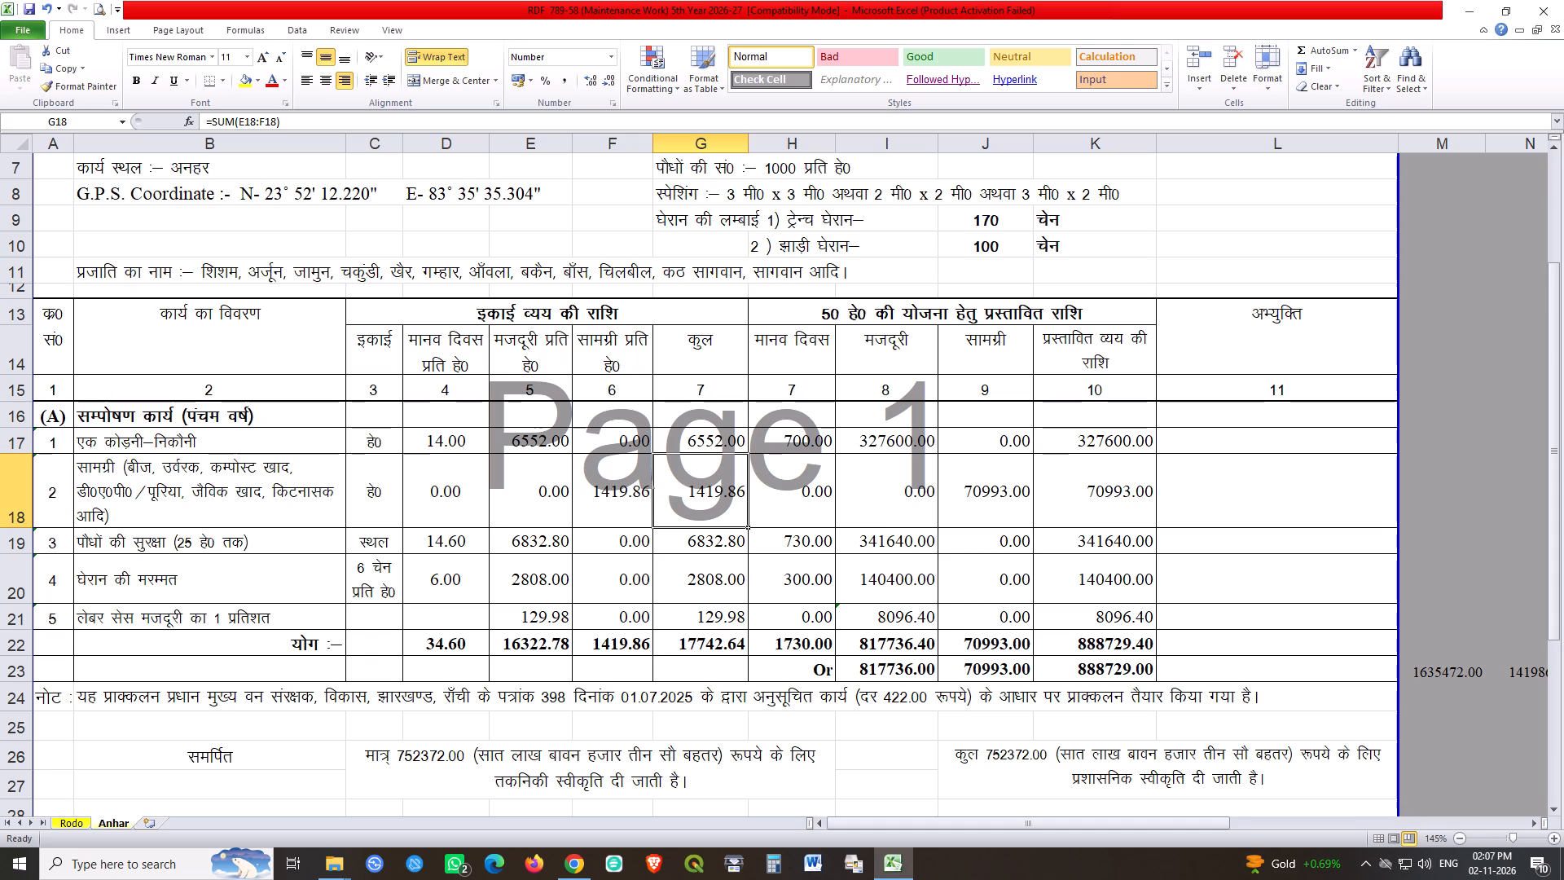
click(714, 538)
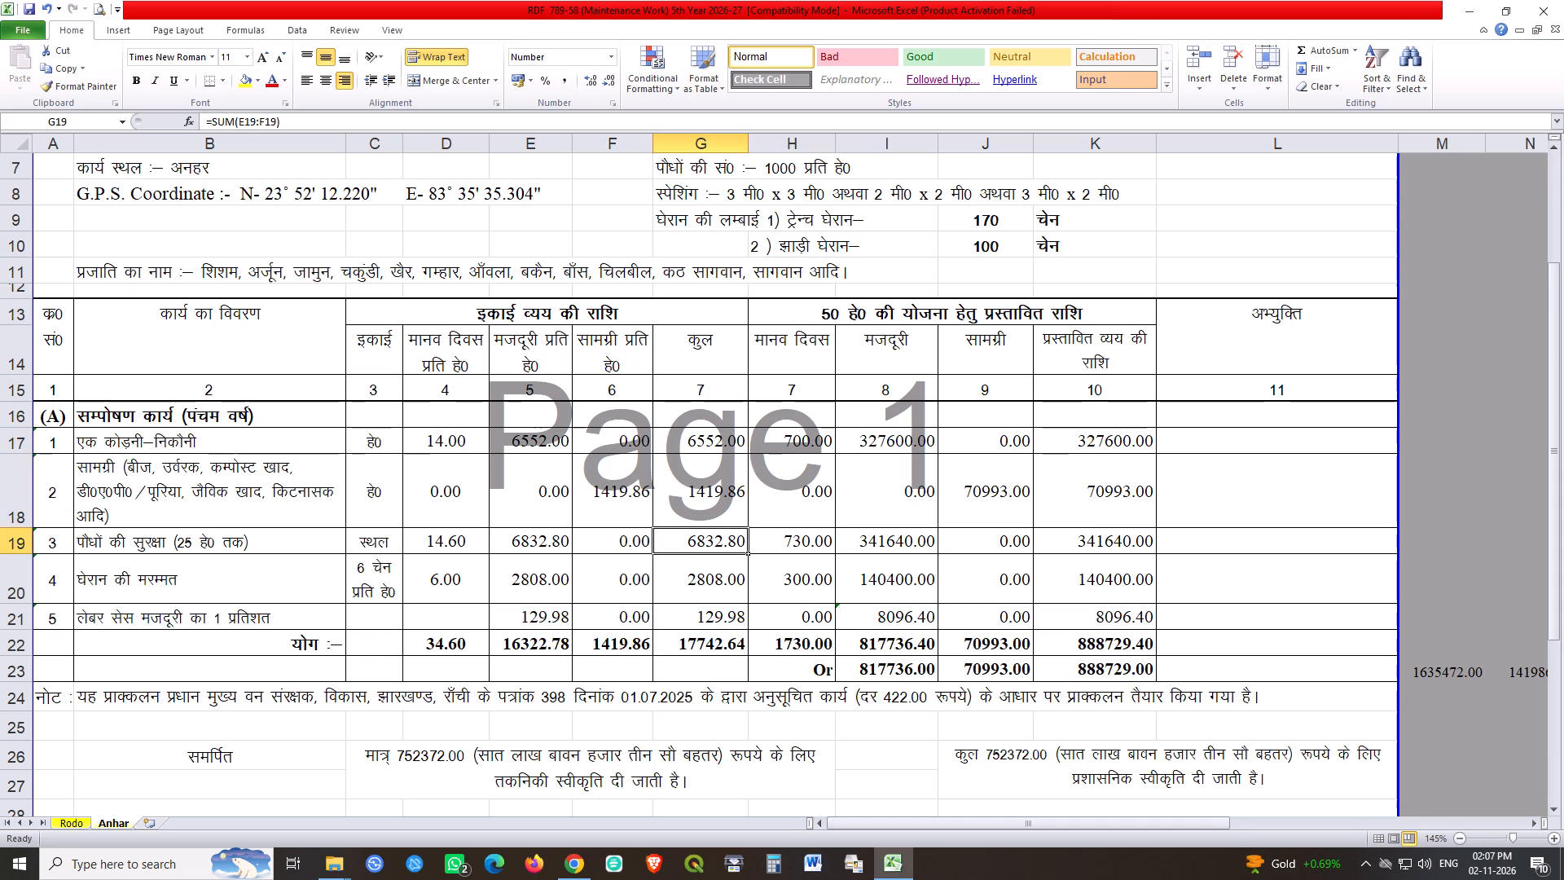
click(718, 570)
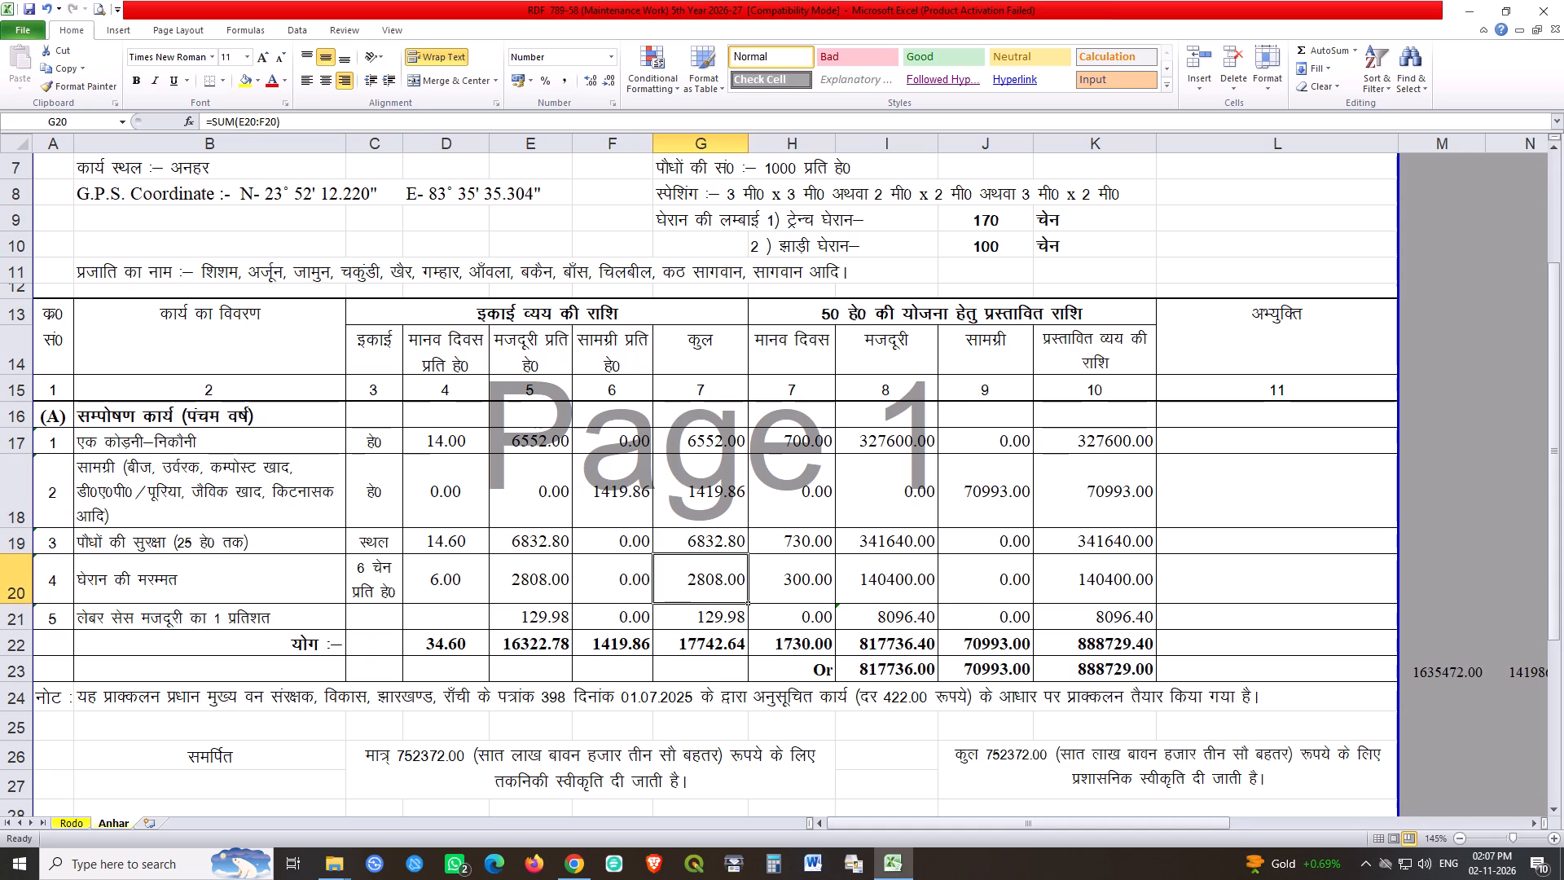
click(577, 613)
click(542, 612)
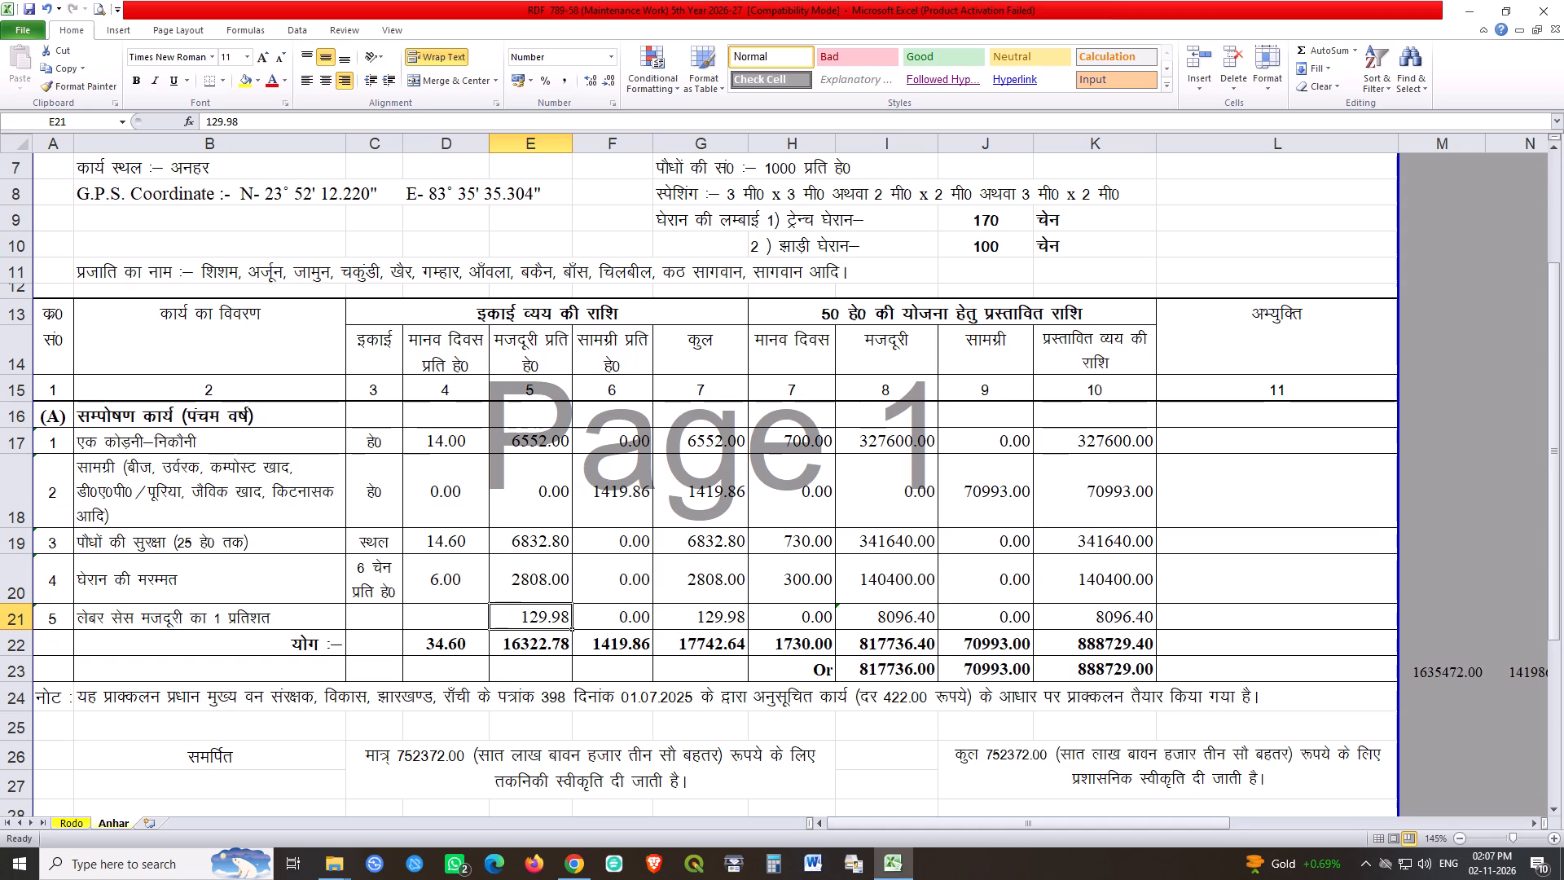
text(161.93)
key(Return)
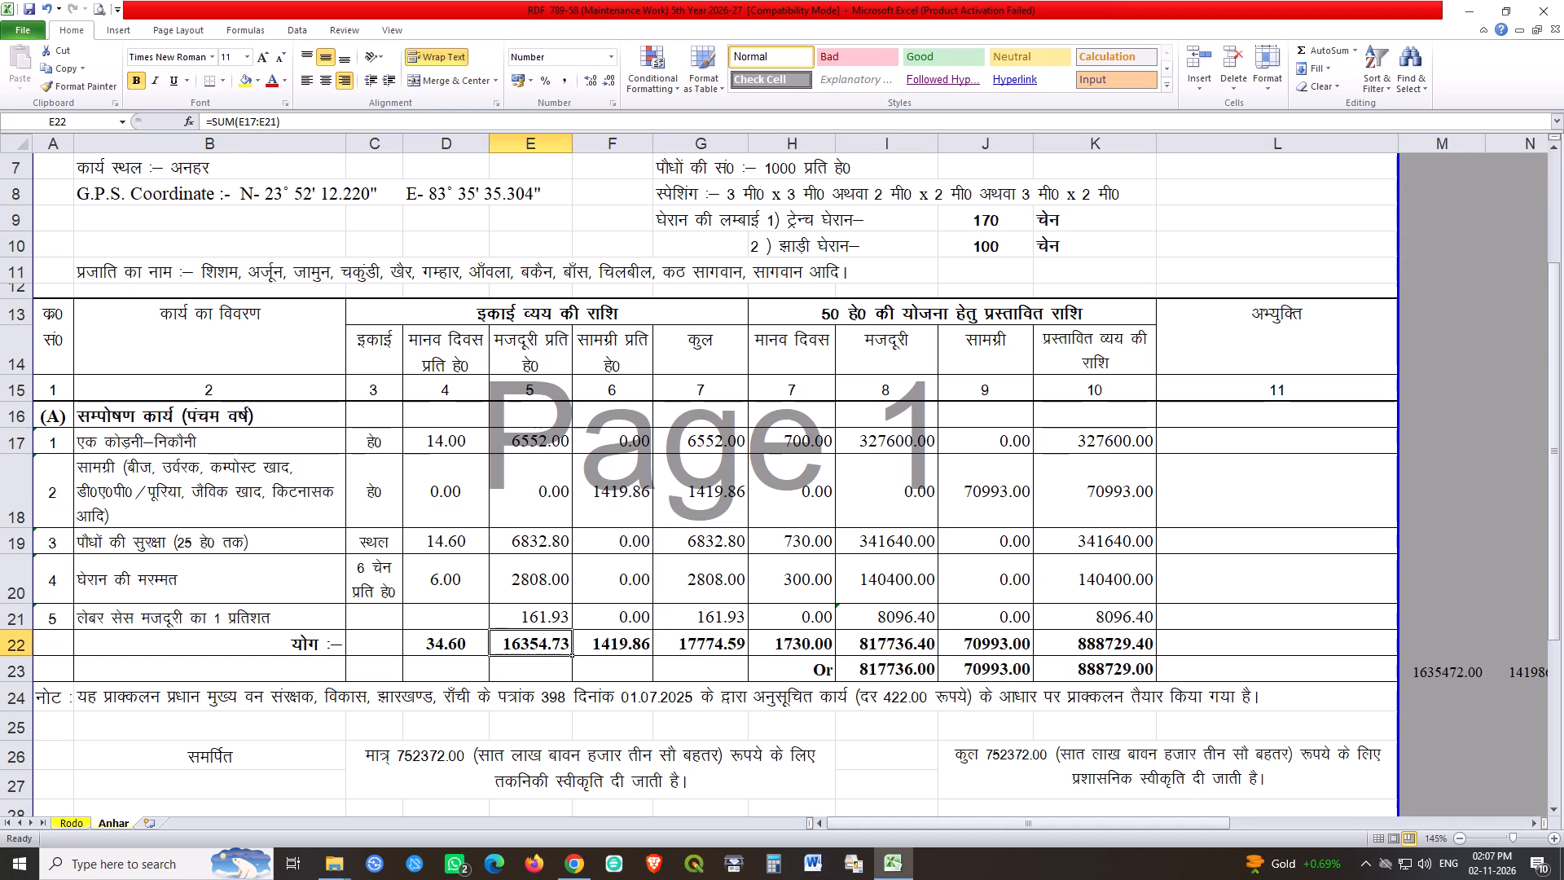
click(80, 820)
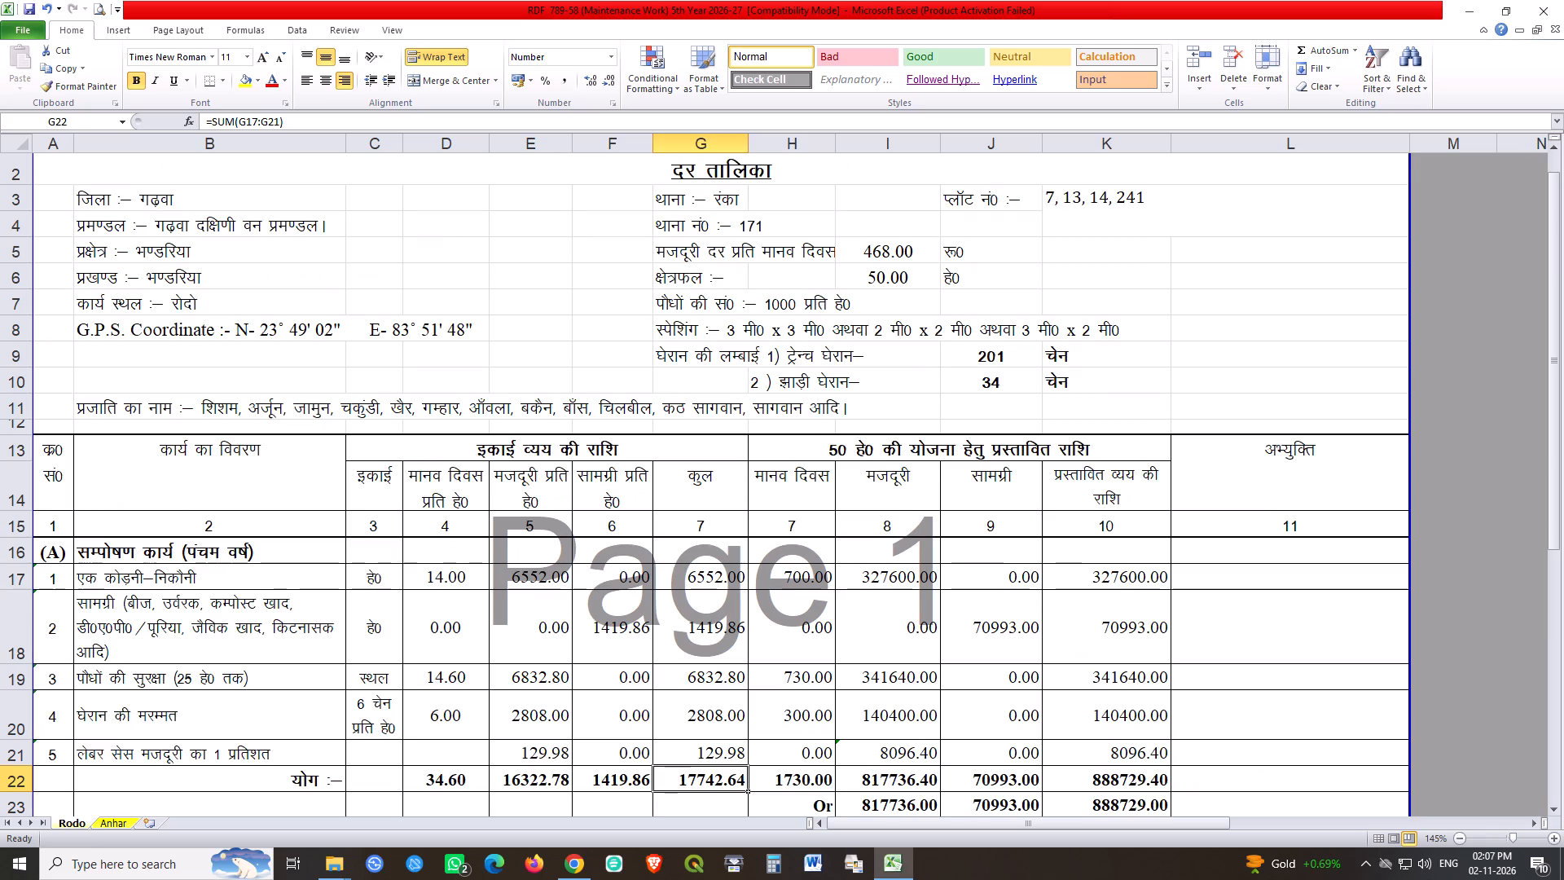
click(531, 747)
text(161.93)
key(Return)
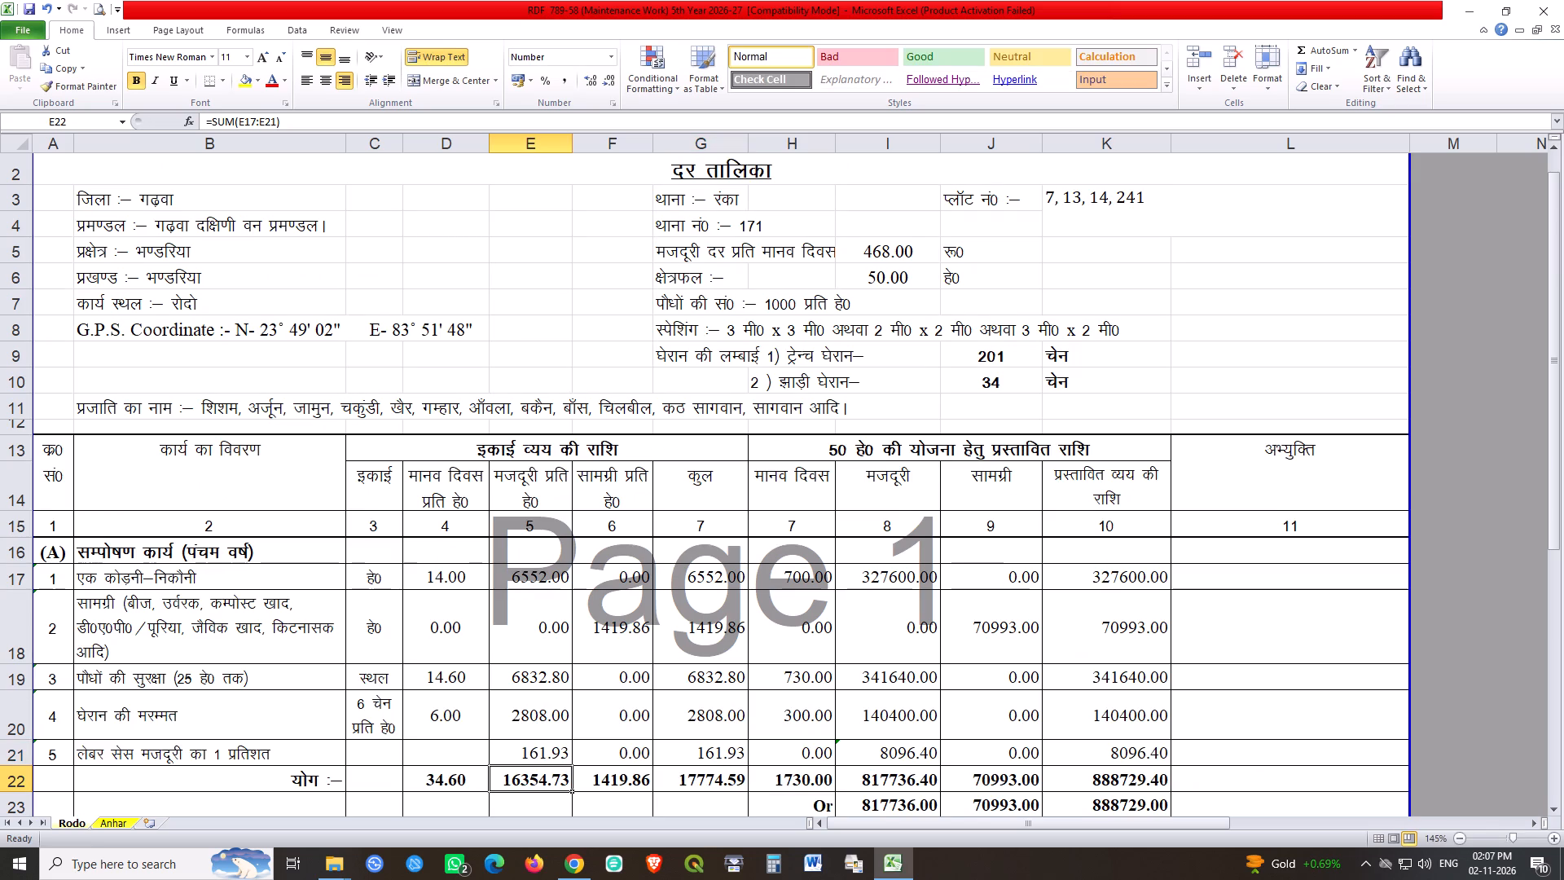
Fill the proposed man-days formula from H17 down to H21 on the Anhar sheet.
click(125, 825)
click(929, 772)
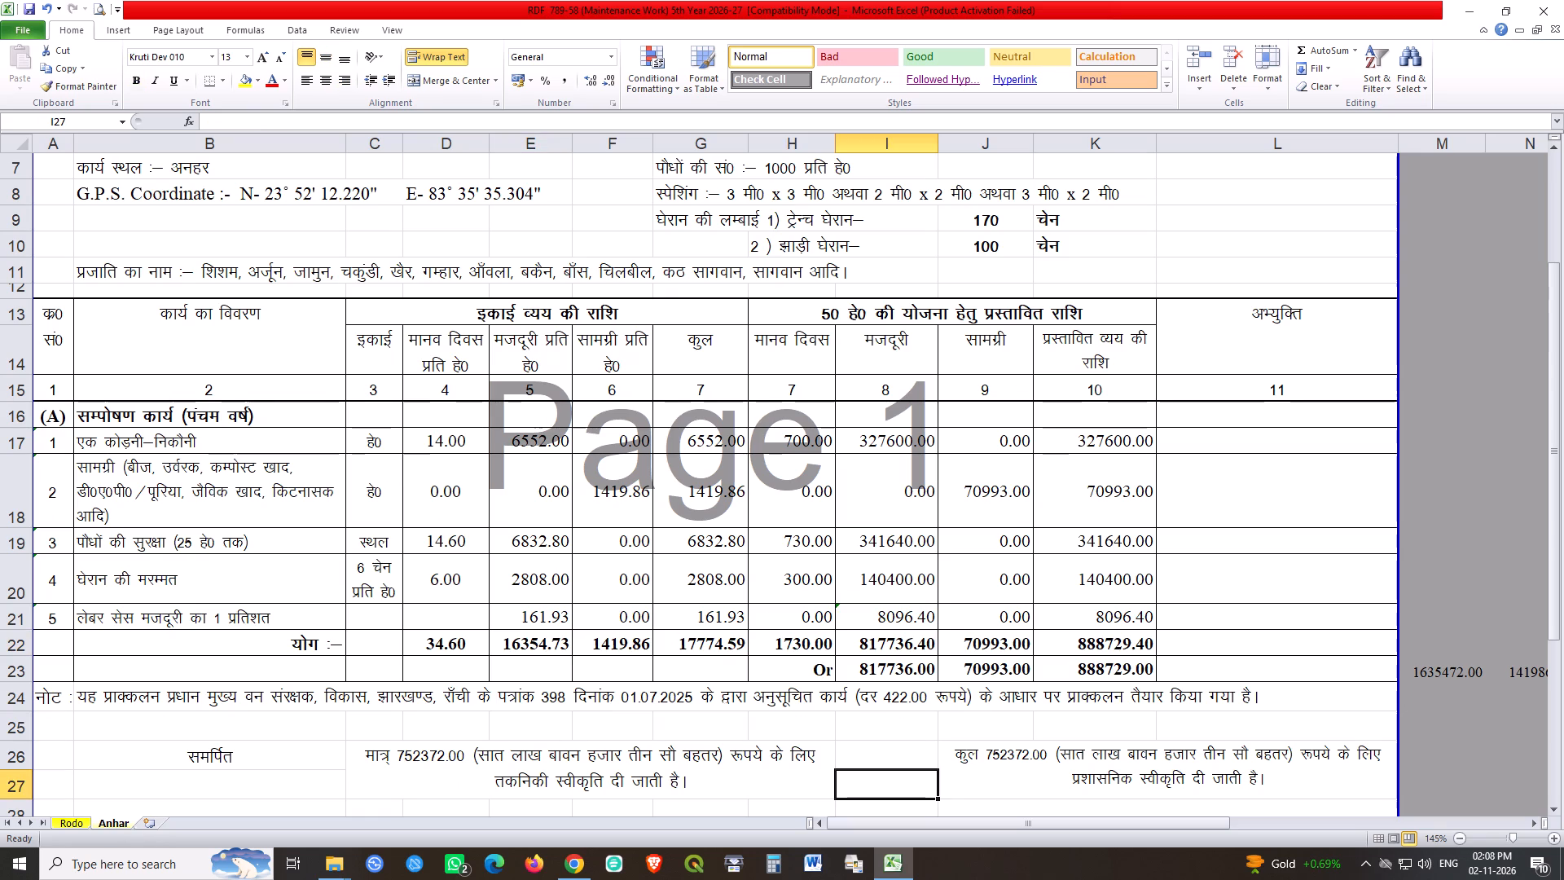
double_click(814, 432)
scroll(999, 432, up, 1)
key(Return)
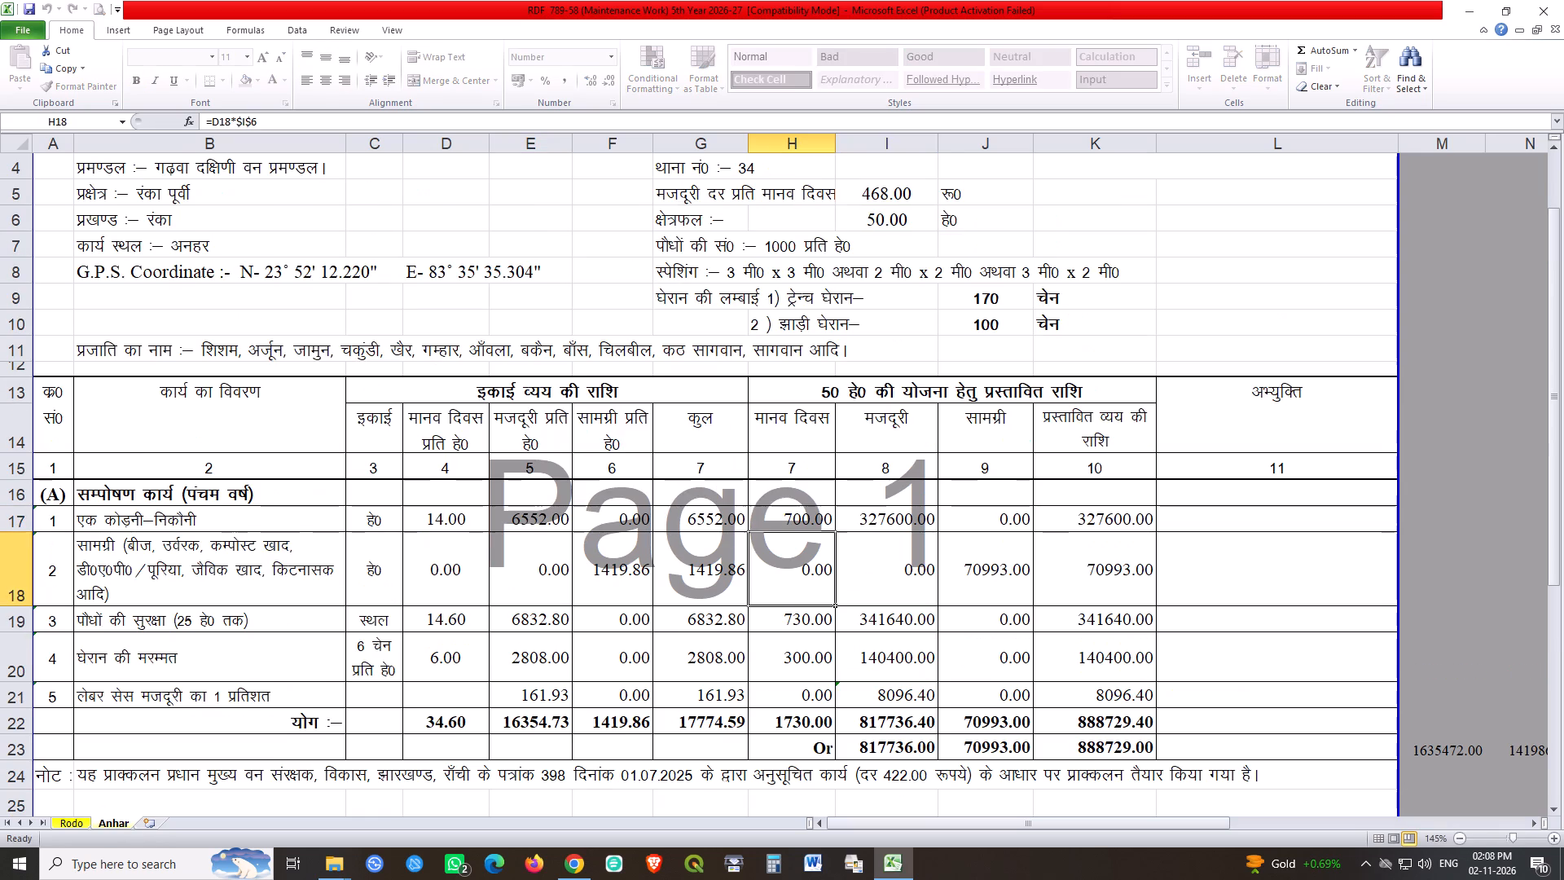
click(812, 528)
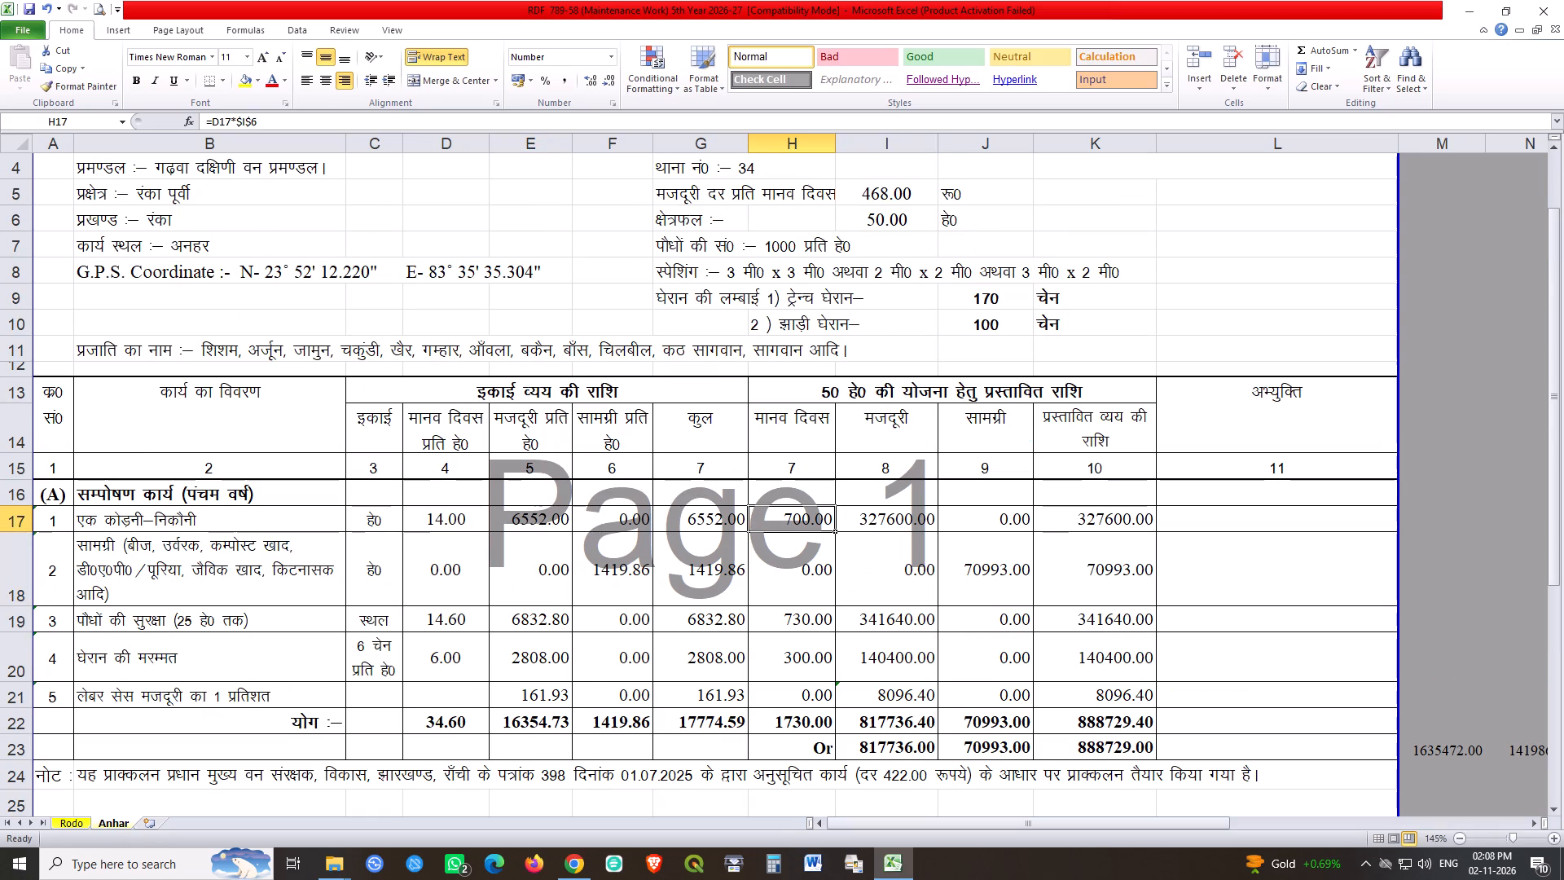
drag(835, 532, 823, 711)
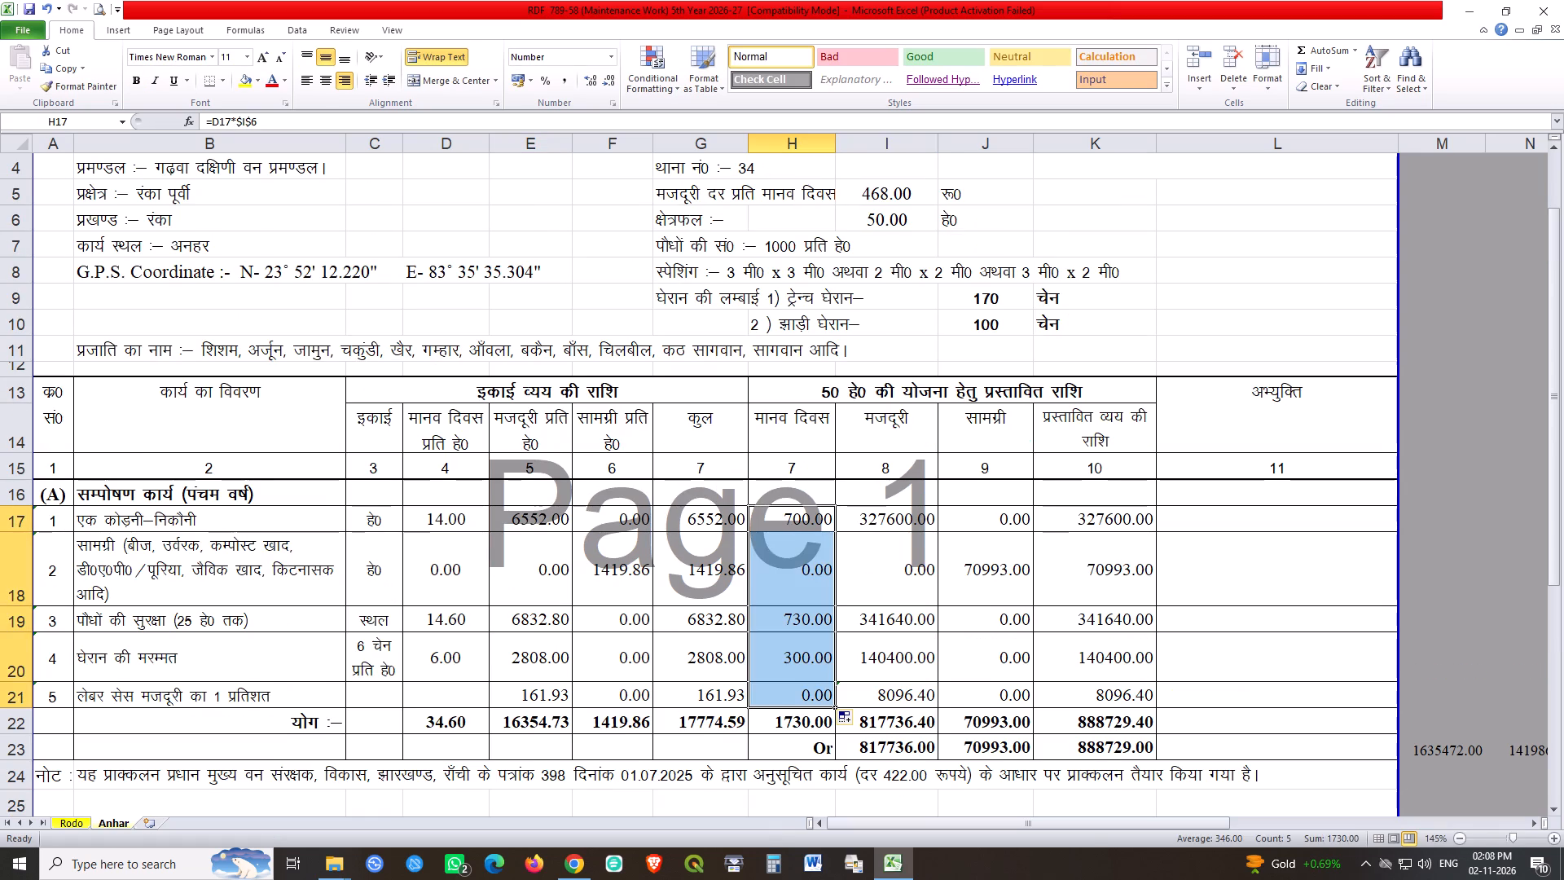
click(807, 667)
Change the proposed wage formula in I17 on the Anhar sheet to =H17*$I$5 and fill it down to I20.
double_click(906, 525)
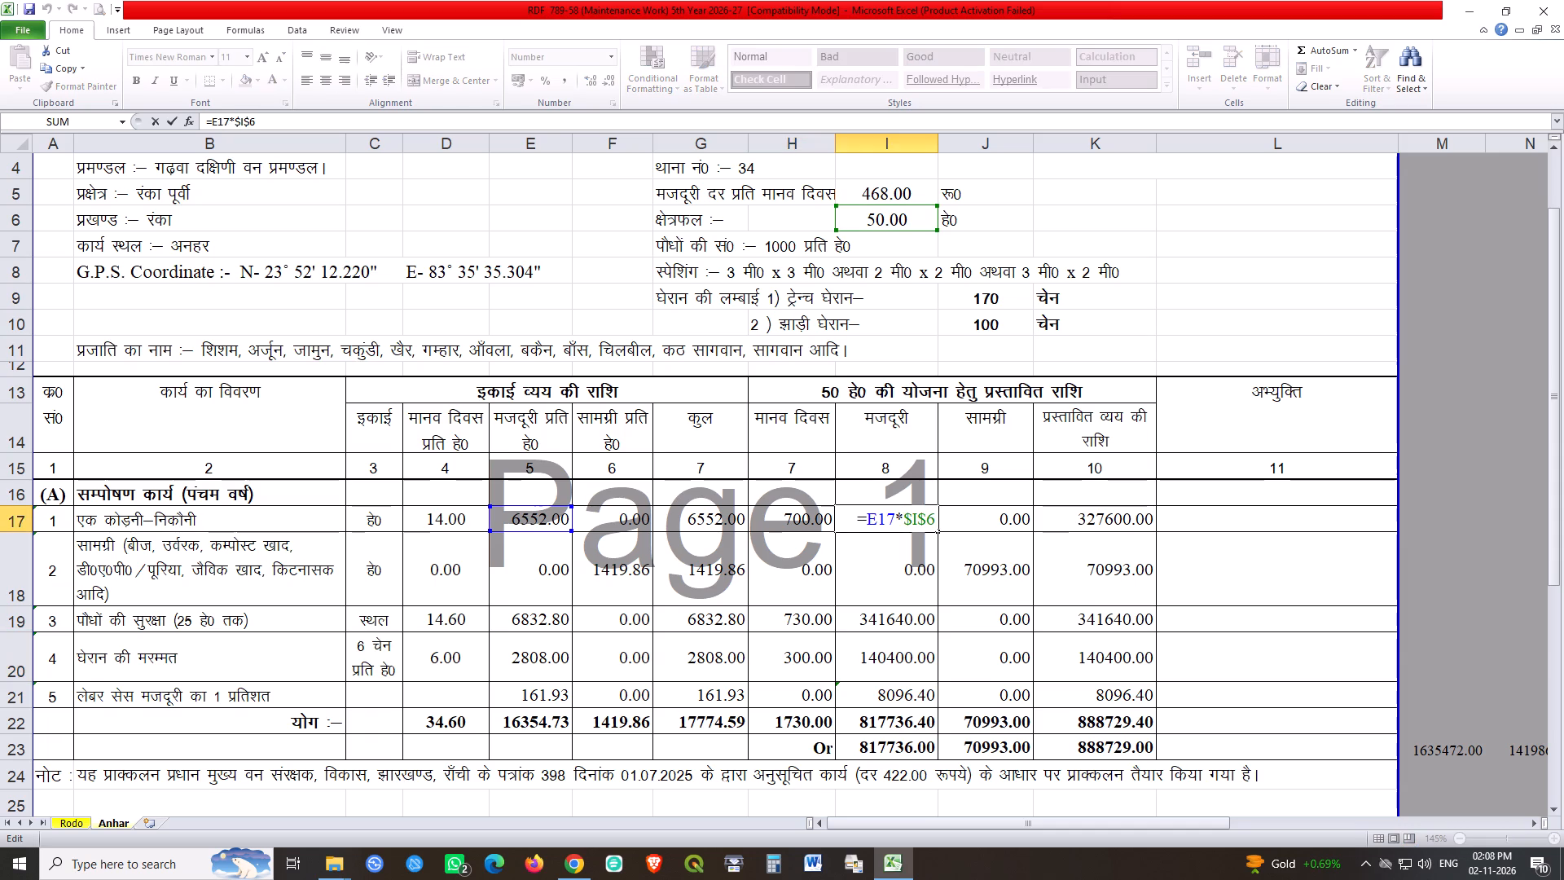
drag(571, 518, 570, 518)
drag(570, 518, 779, 512)
drag(905, 207, 906, 205)
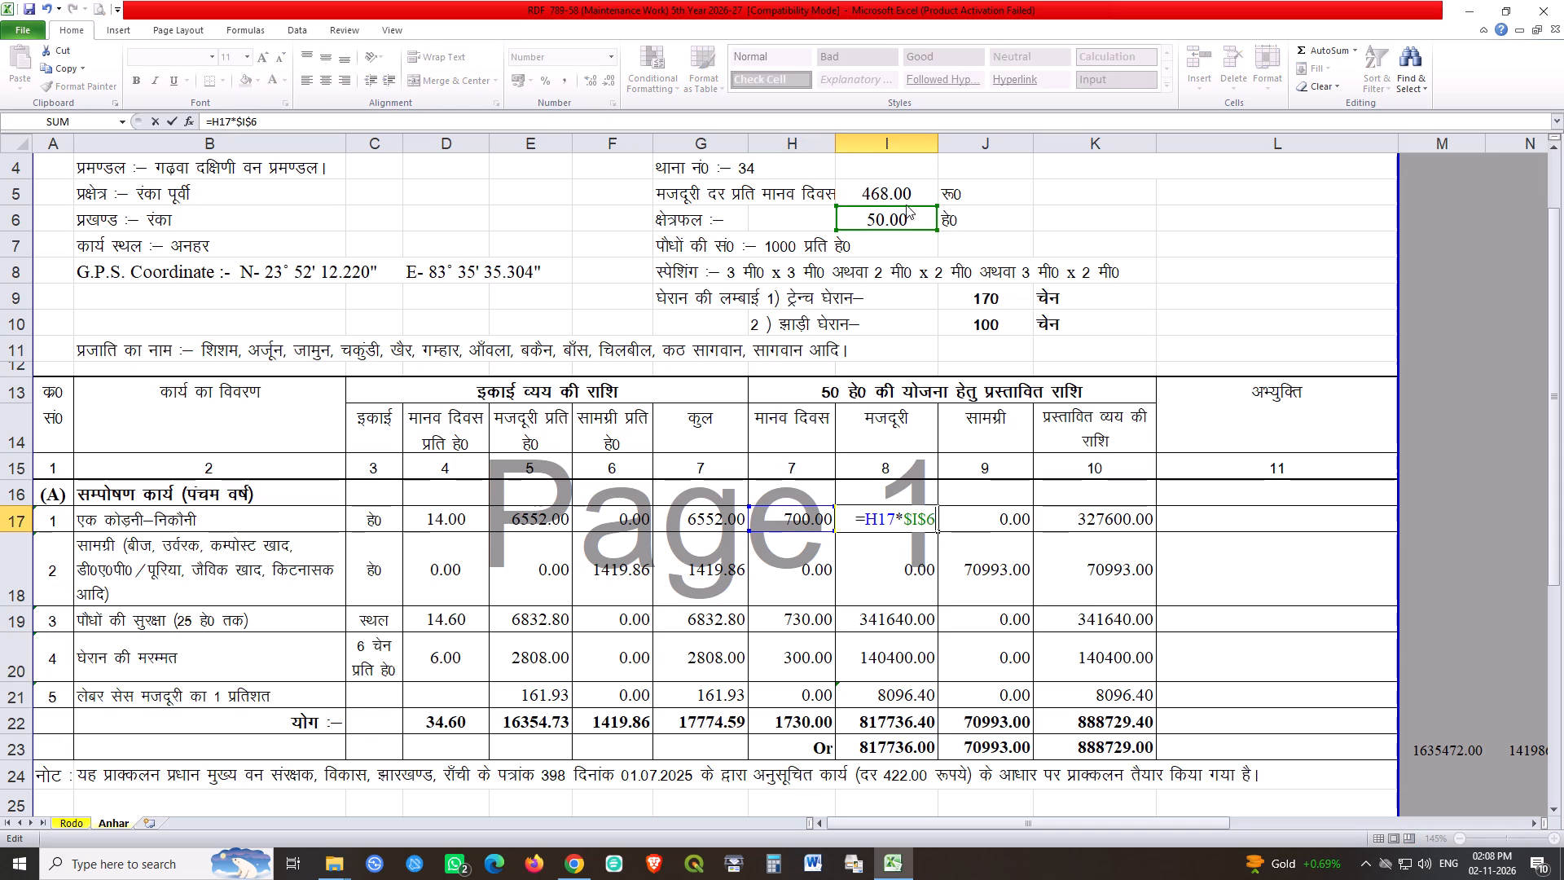
drag(906, 205, 912, 191)
key(Return)
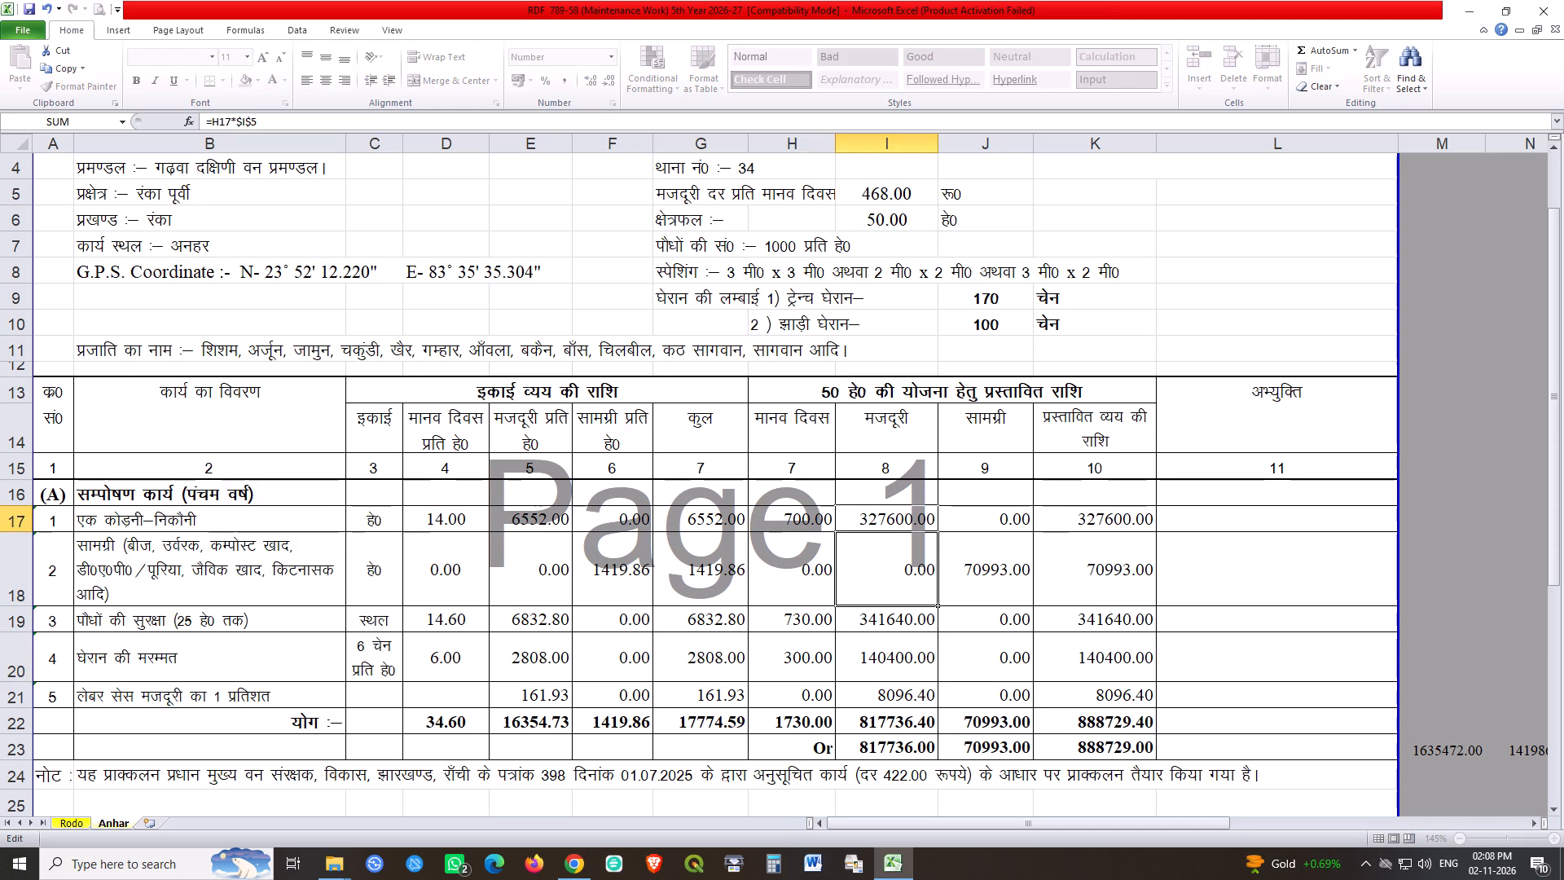
click(911, 530)
click(912, 521)
drag(938, 532, 929, 616)
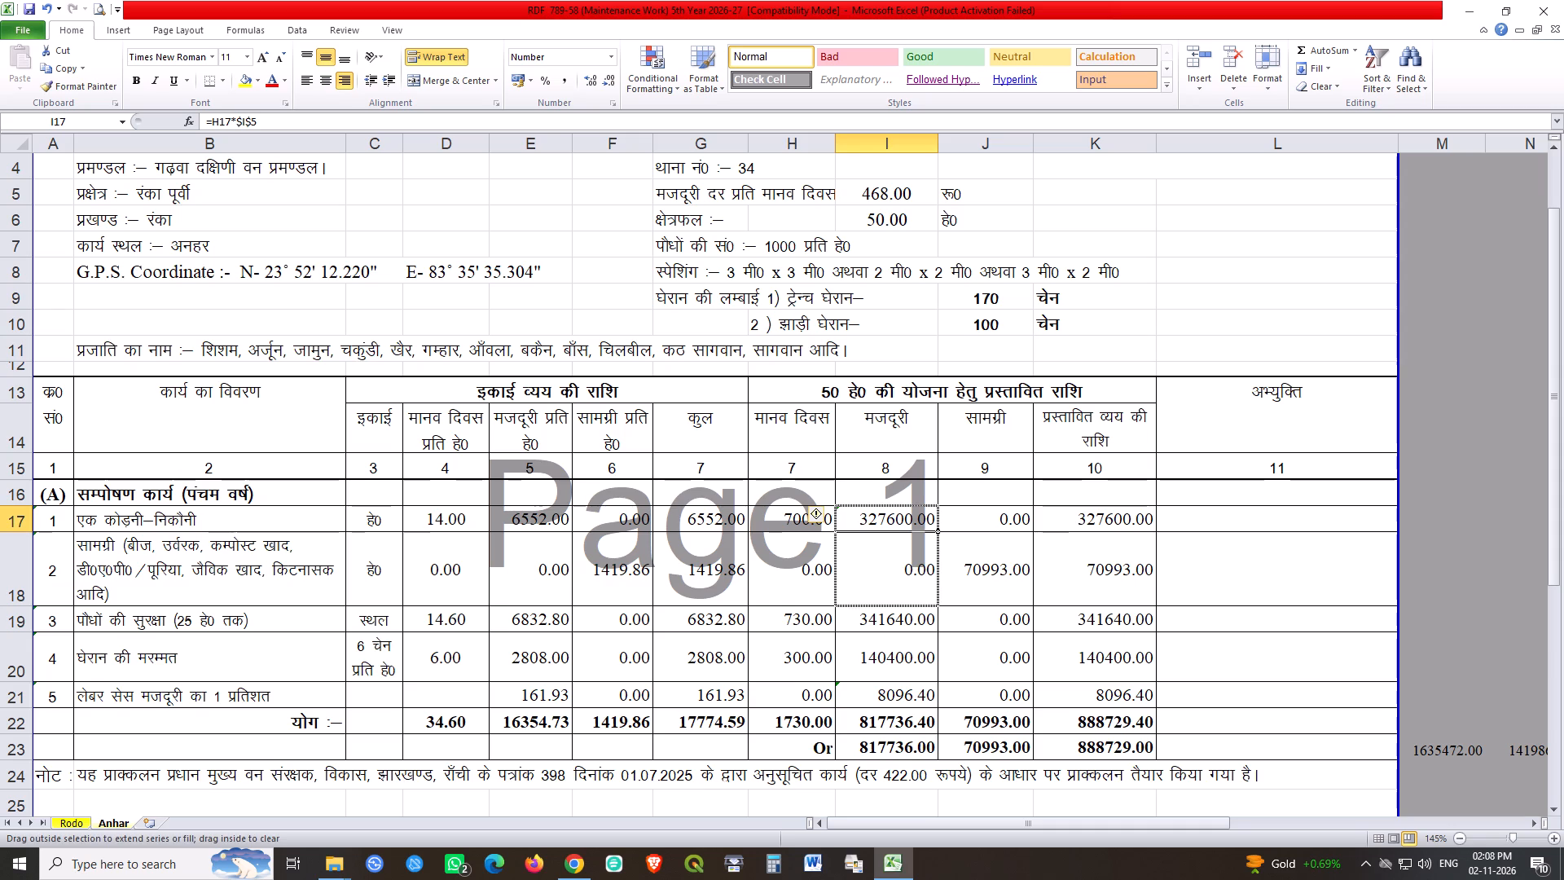
drag(929, 616, 925, 665)
Check the formulas of the proposed labour cess, the rounded wage total and the material total on the Anhar sheet.
double_click(879, 703)
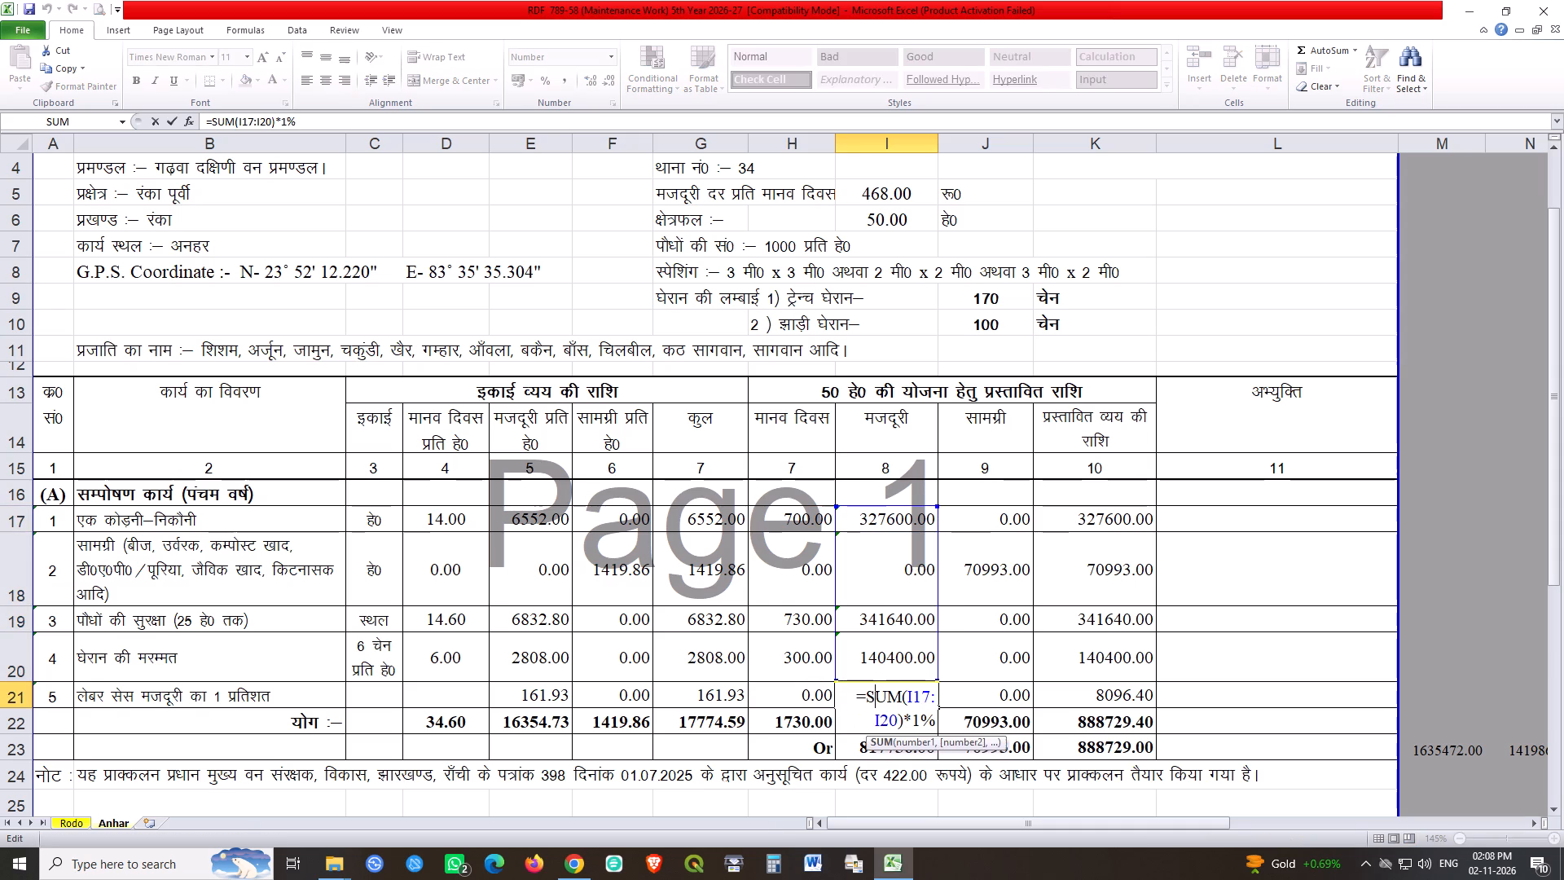
key(Return)
double_click(898, 753)
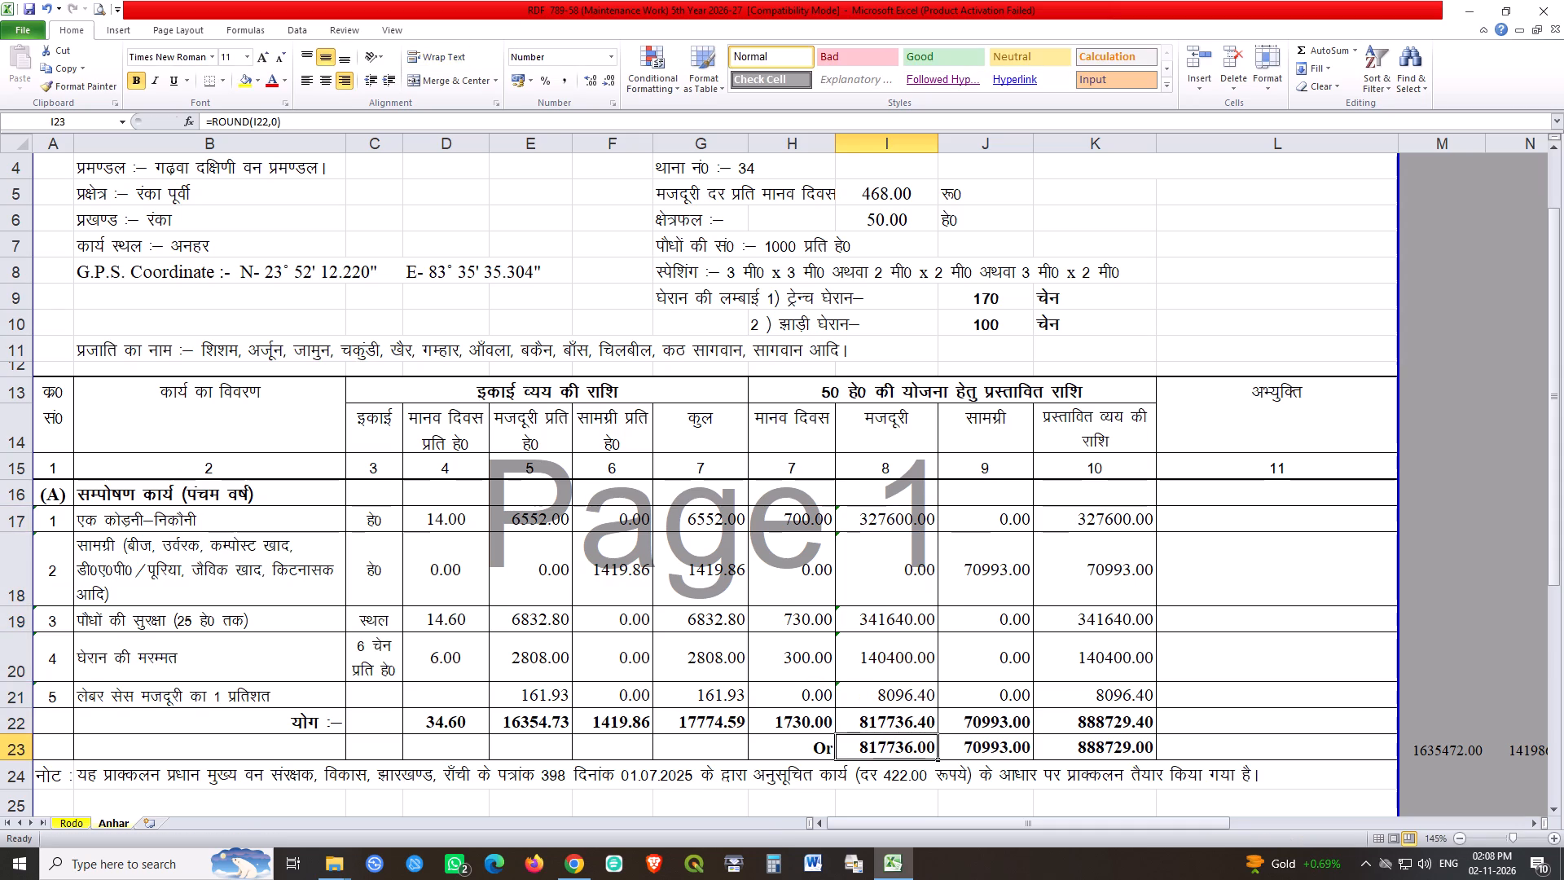
key(Return)
double_click(989, 729)
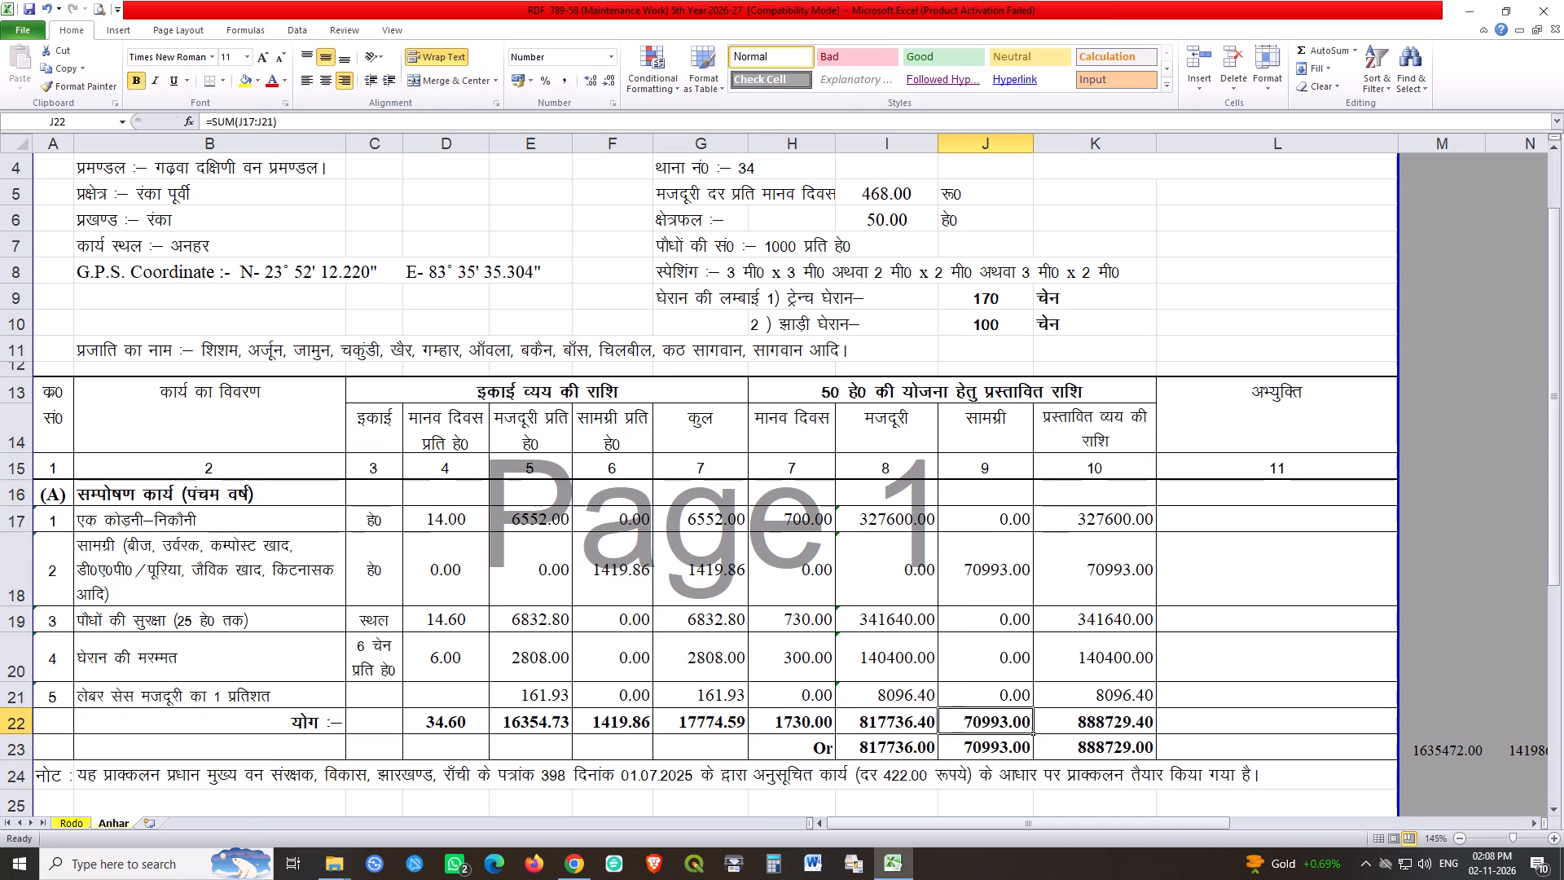
key(Return)
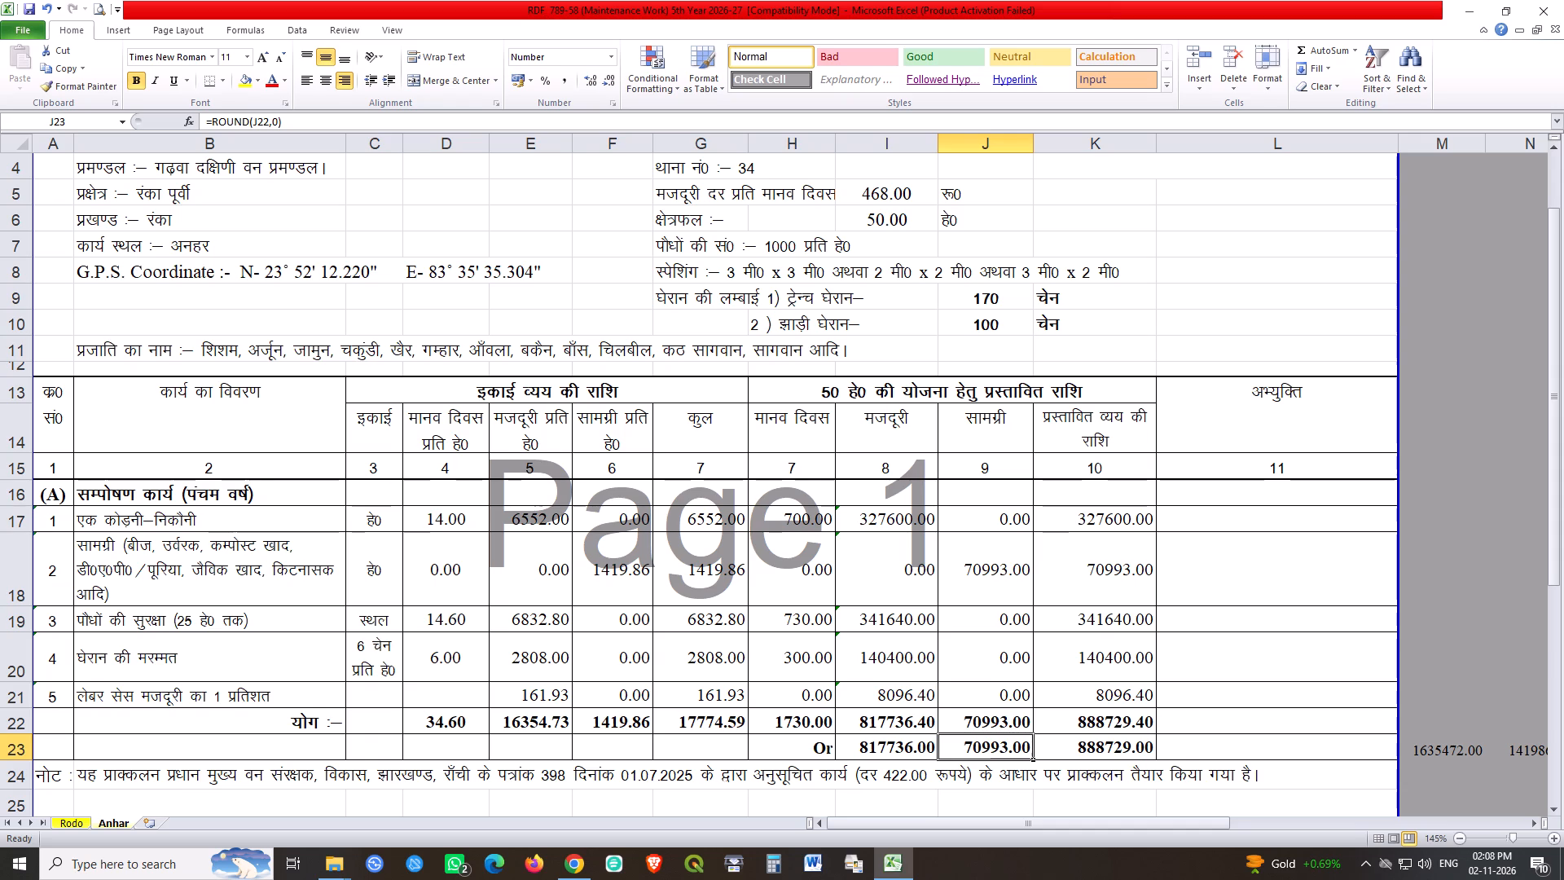
Change the rounded wage total formula in I23 on the Anhar sheet to =ROUND(I22,0)-236.
click(888, 749)
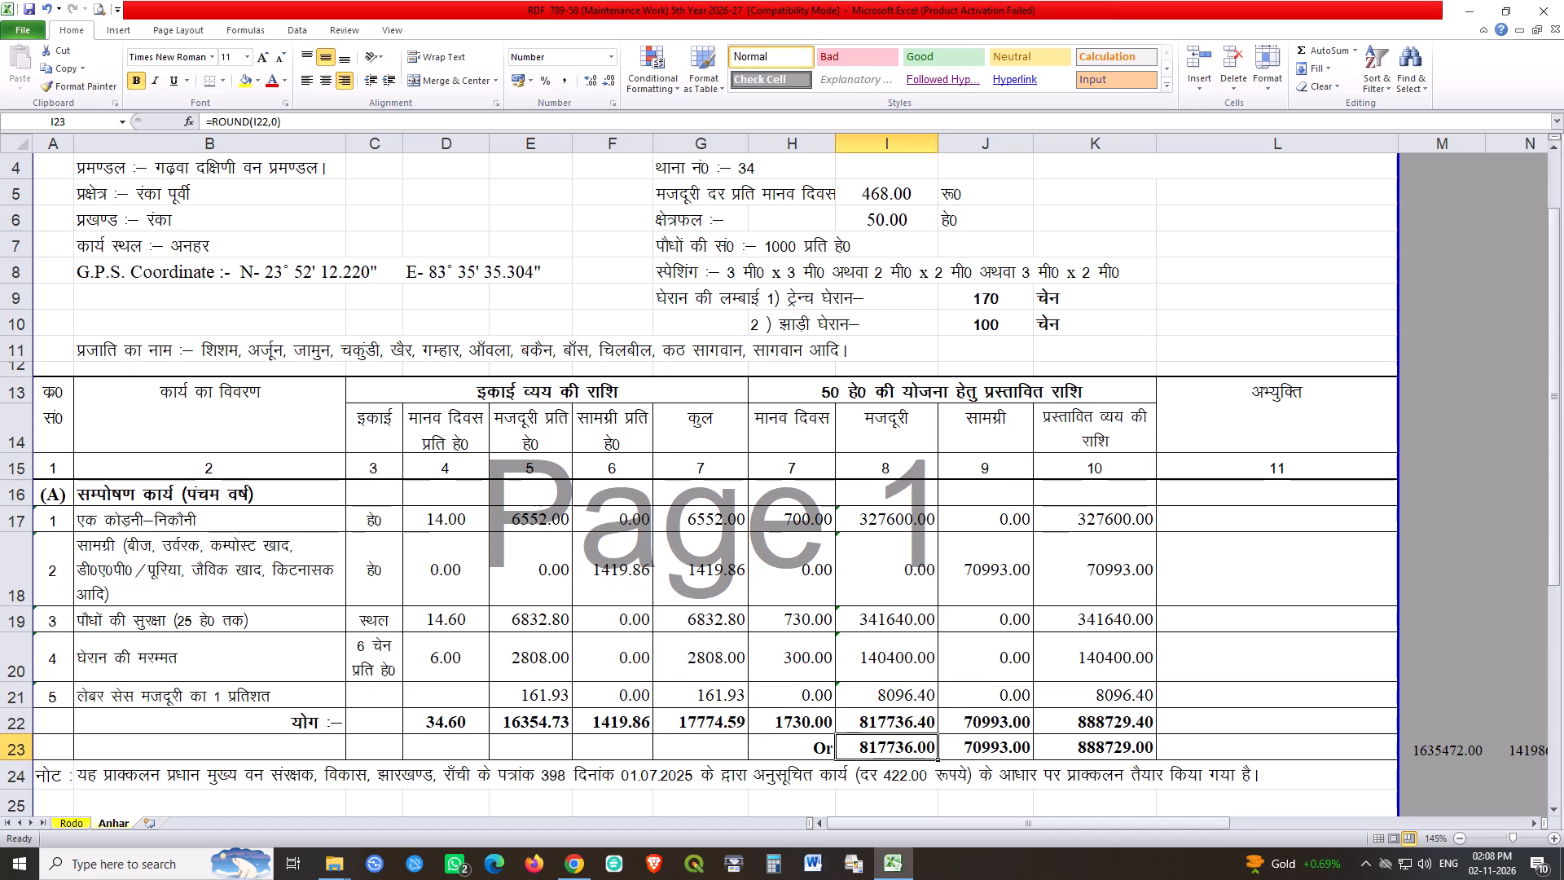
double_click(867, 747)
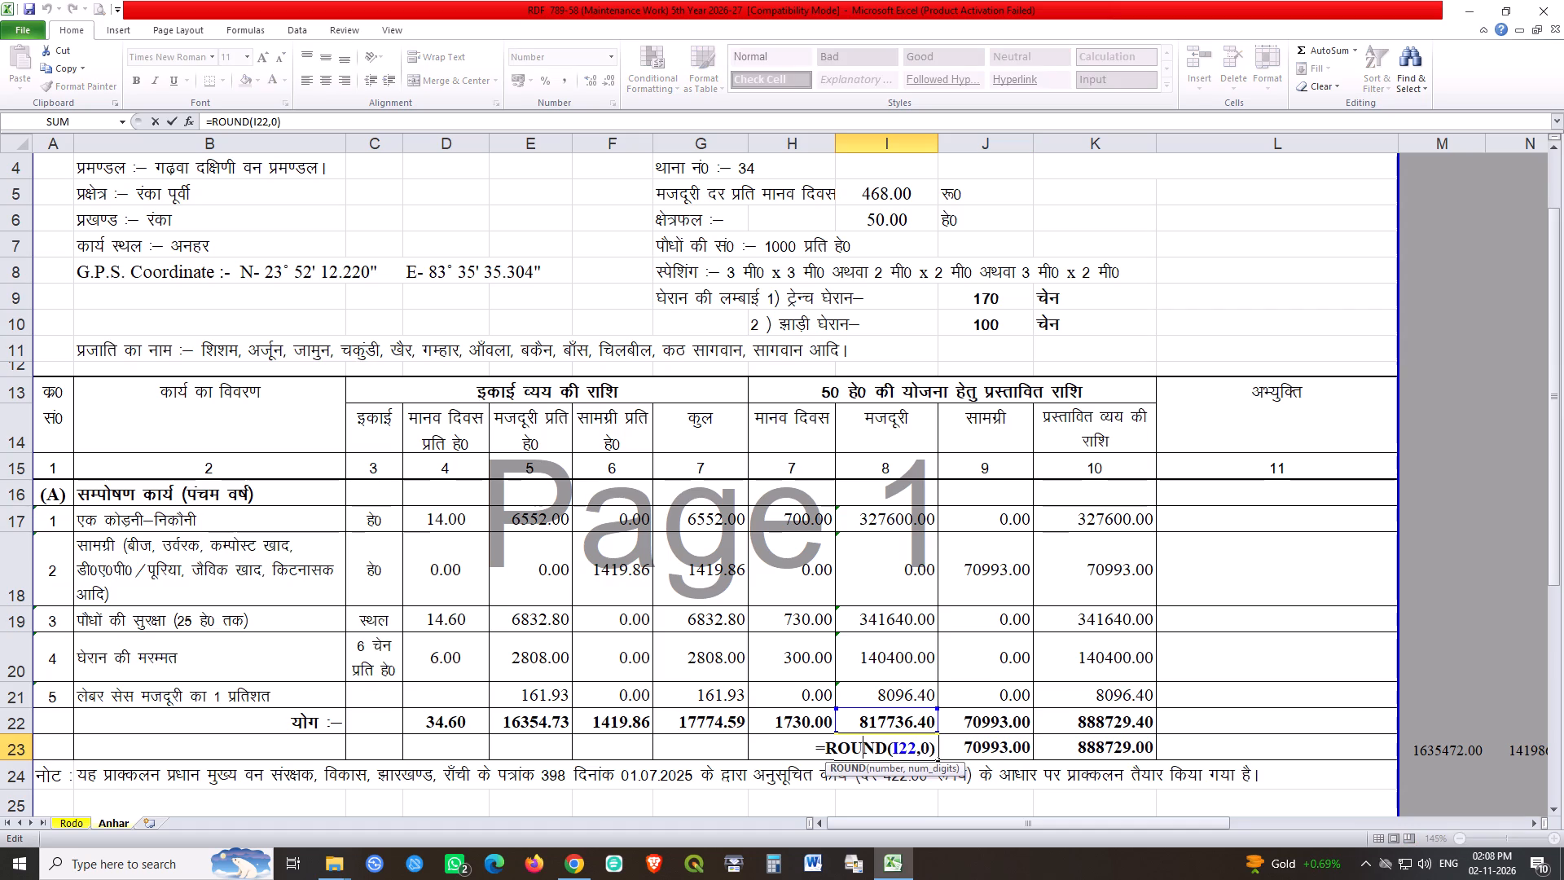
click(934, 746)
key(minus)
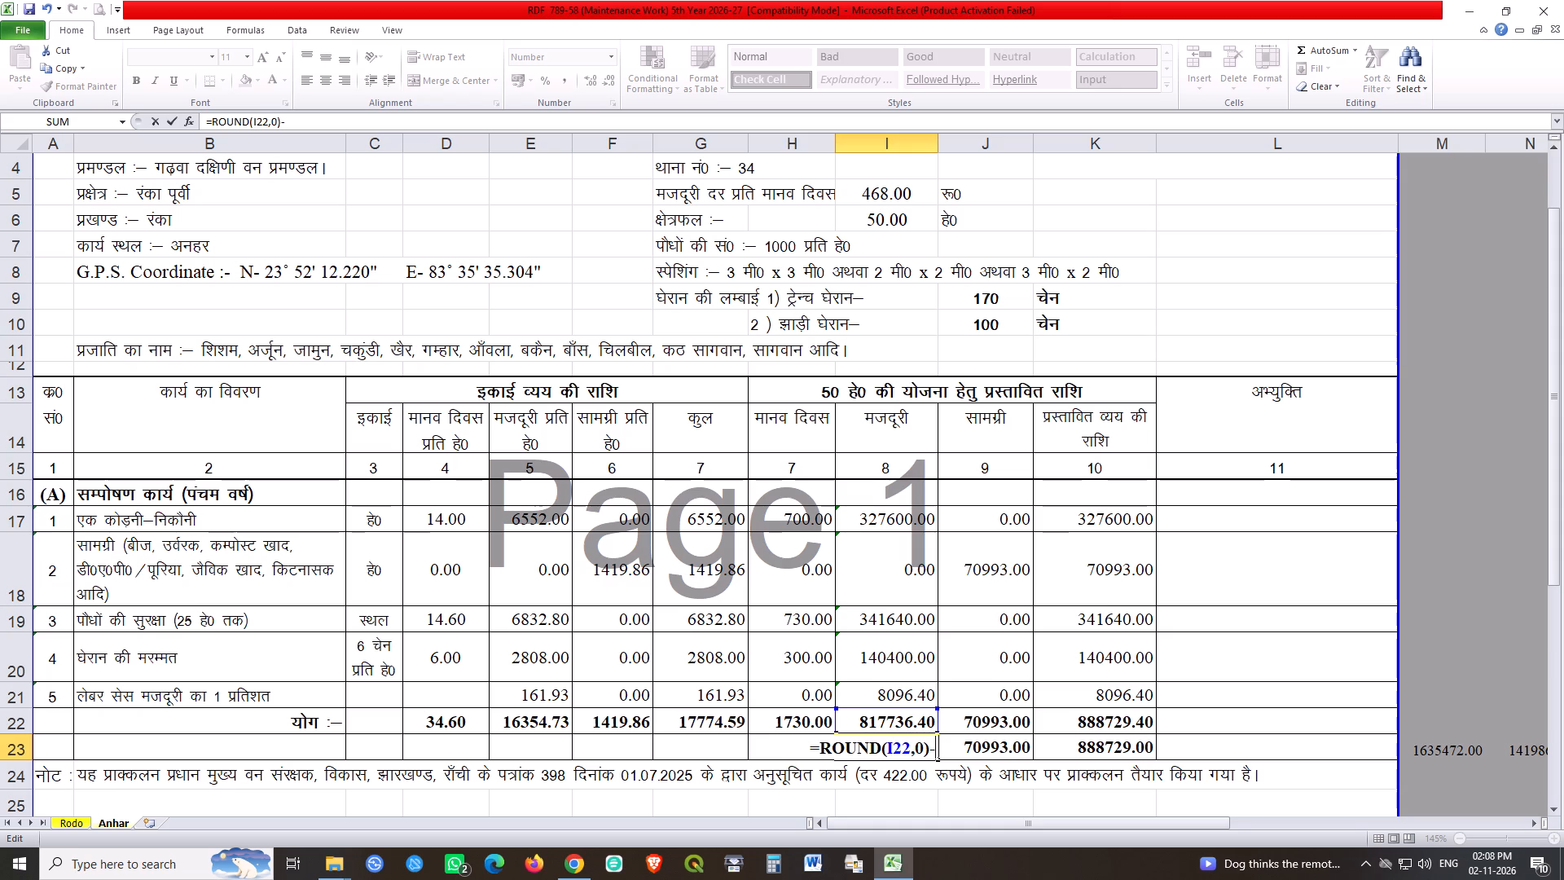
text(236)
key(Return)
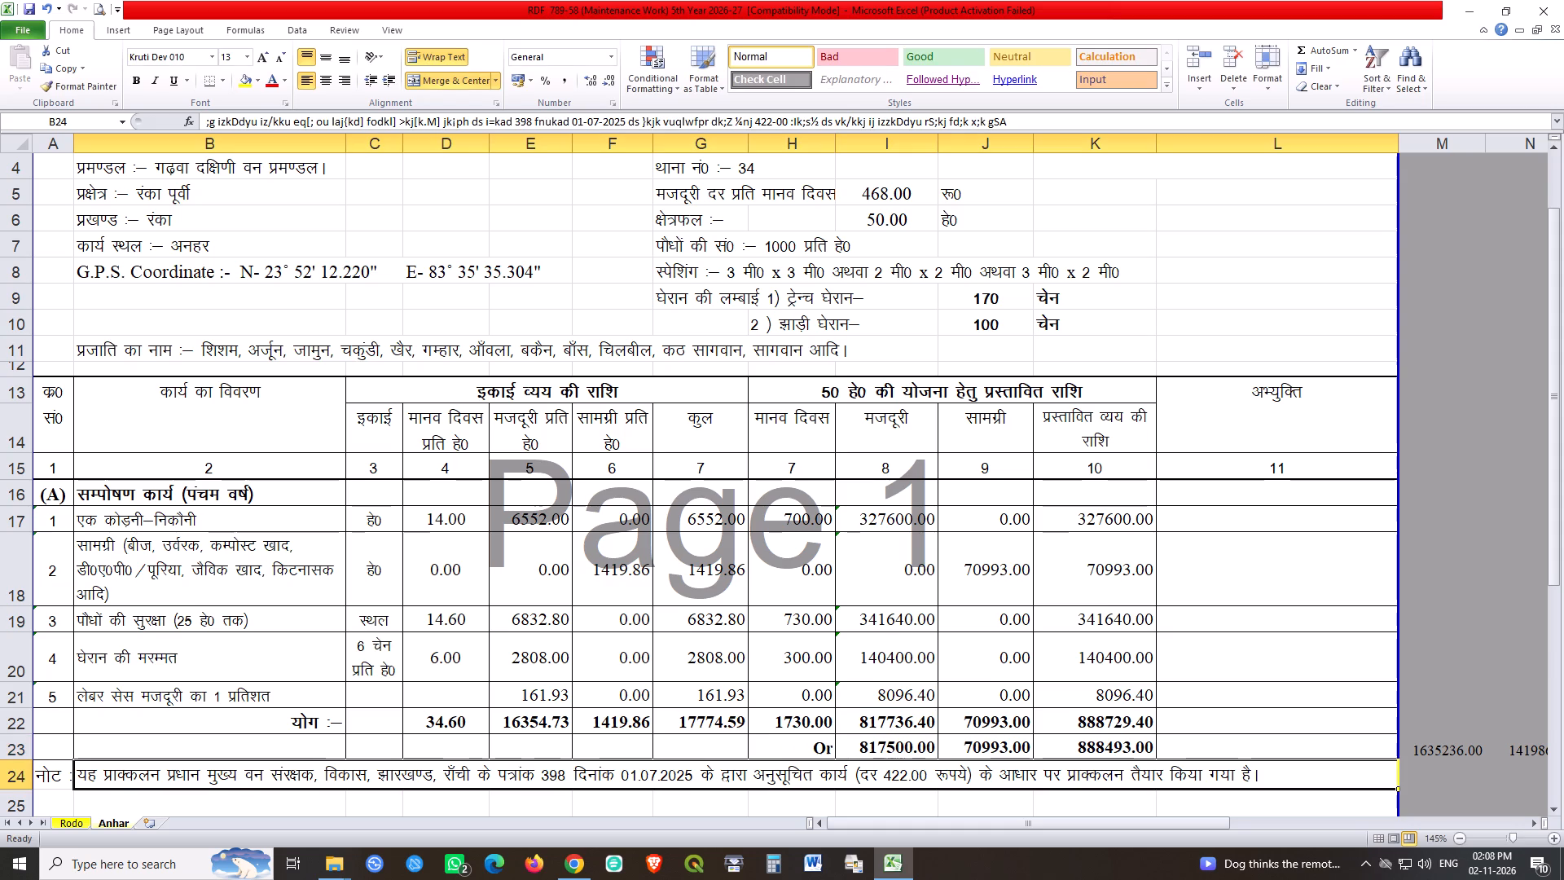
Check the formulas of the rounded material total and the rounded and unrounded grand totals on the Anhar sheet.
click(995, 755)
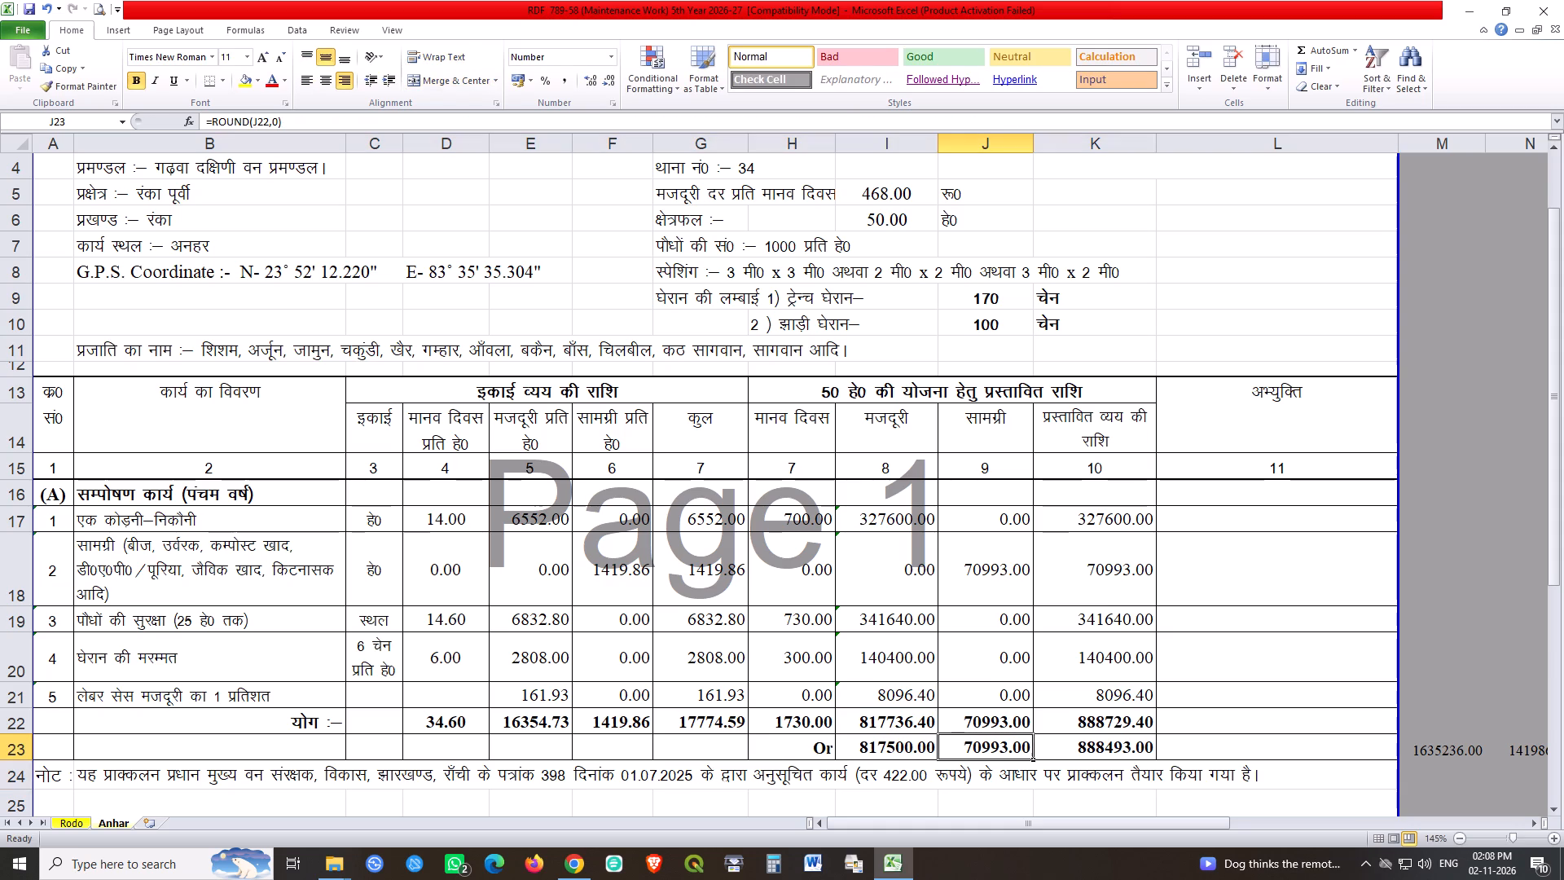
click(1116, 742)
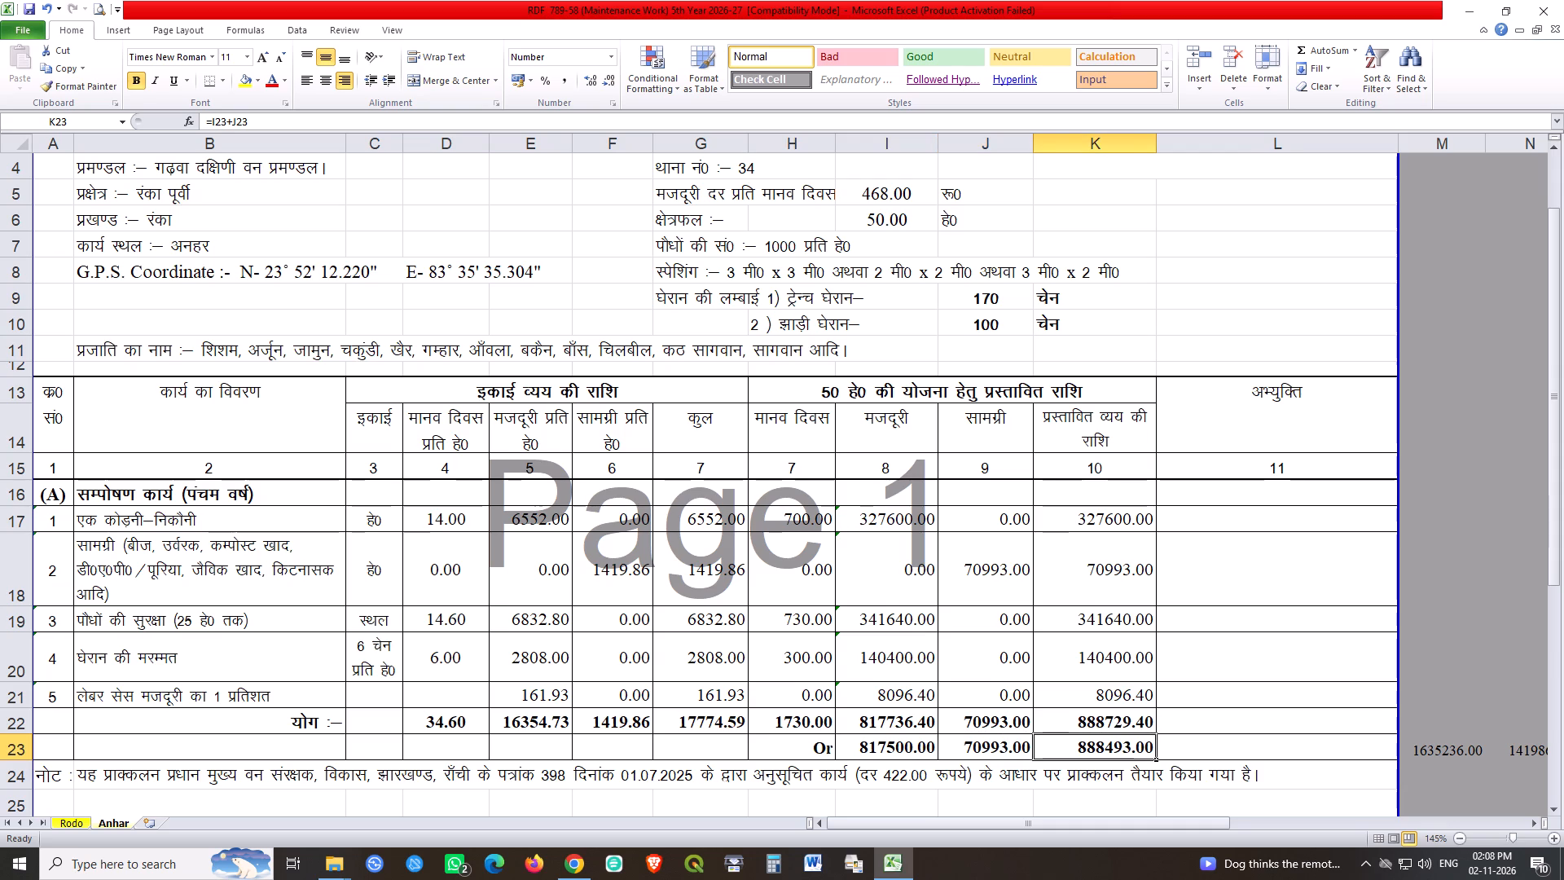
double_click(1144, 742)
key(Return)
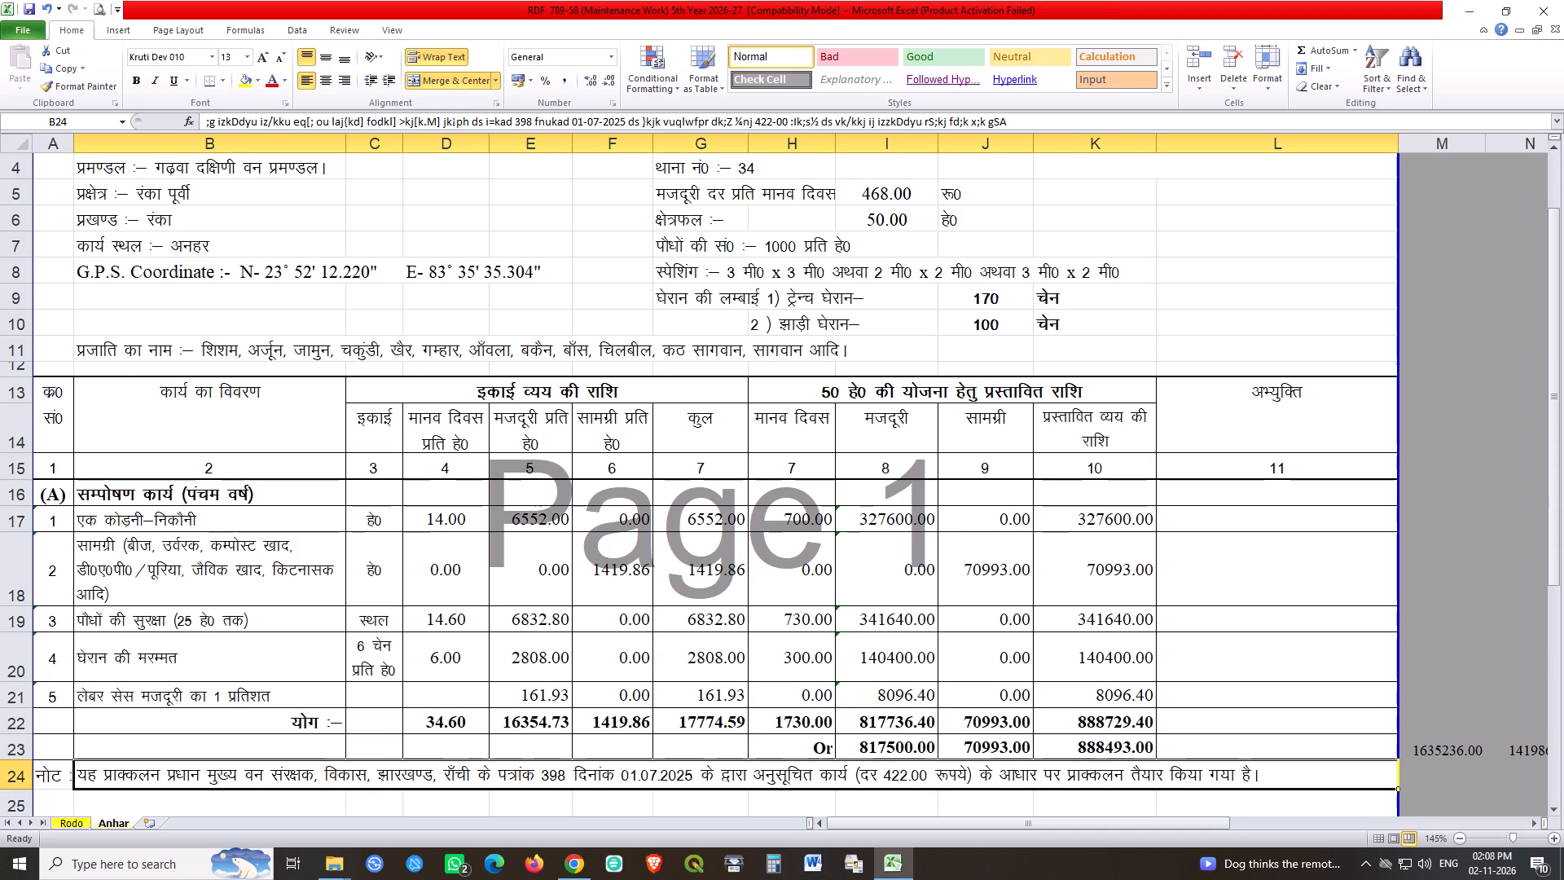
double_click(1106, 719)
key(Return)
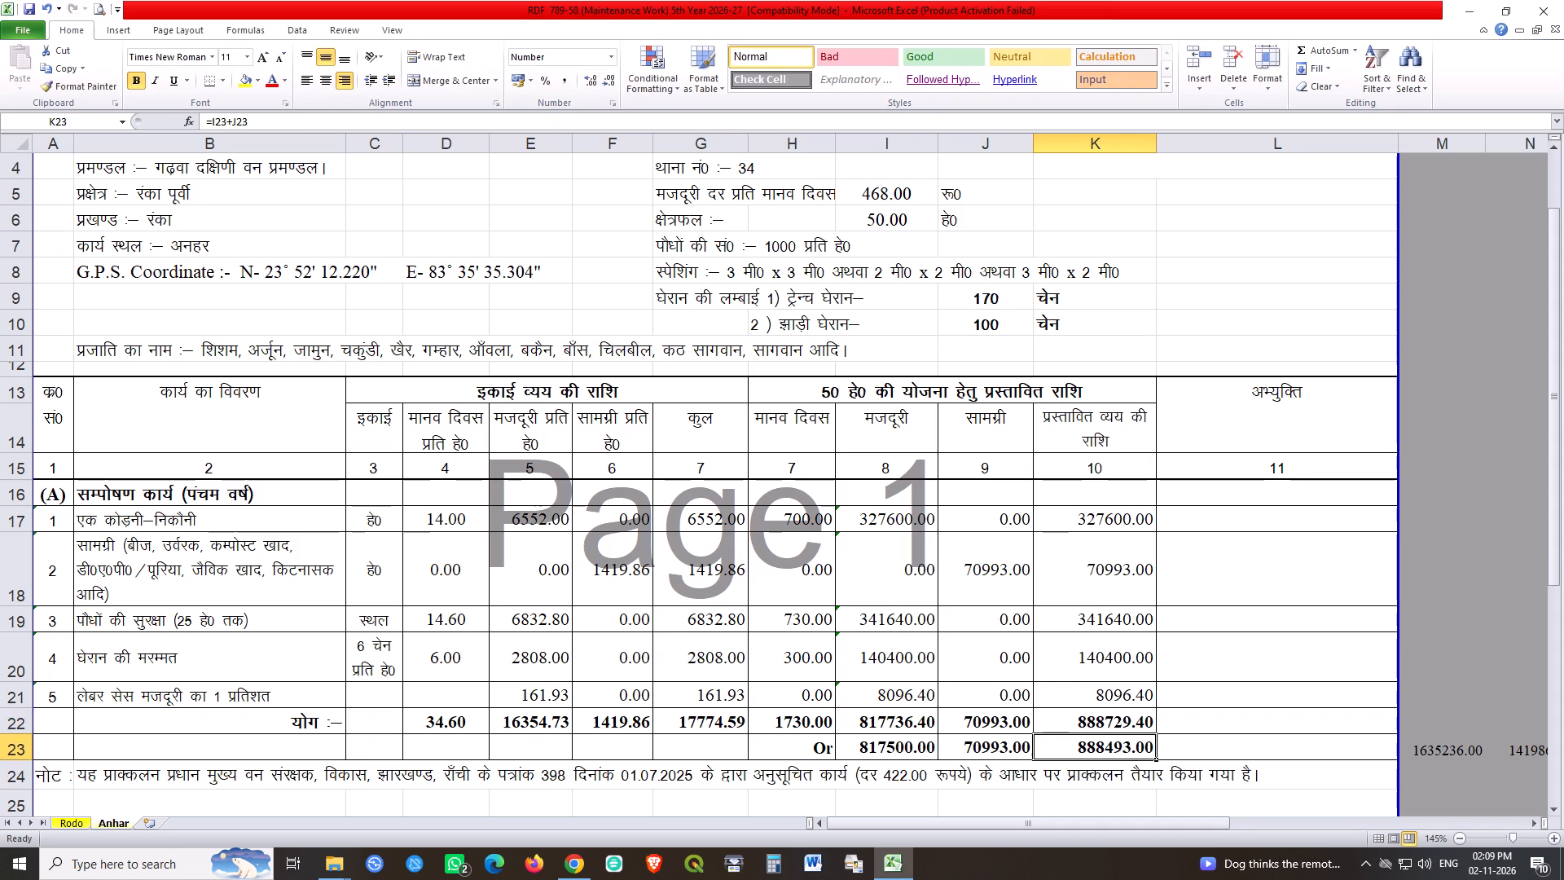
Delete the helper totals in M22:P23 outside the print area of the Anhar sheet.
drag(1425, 754, 1465, 747)
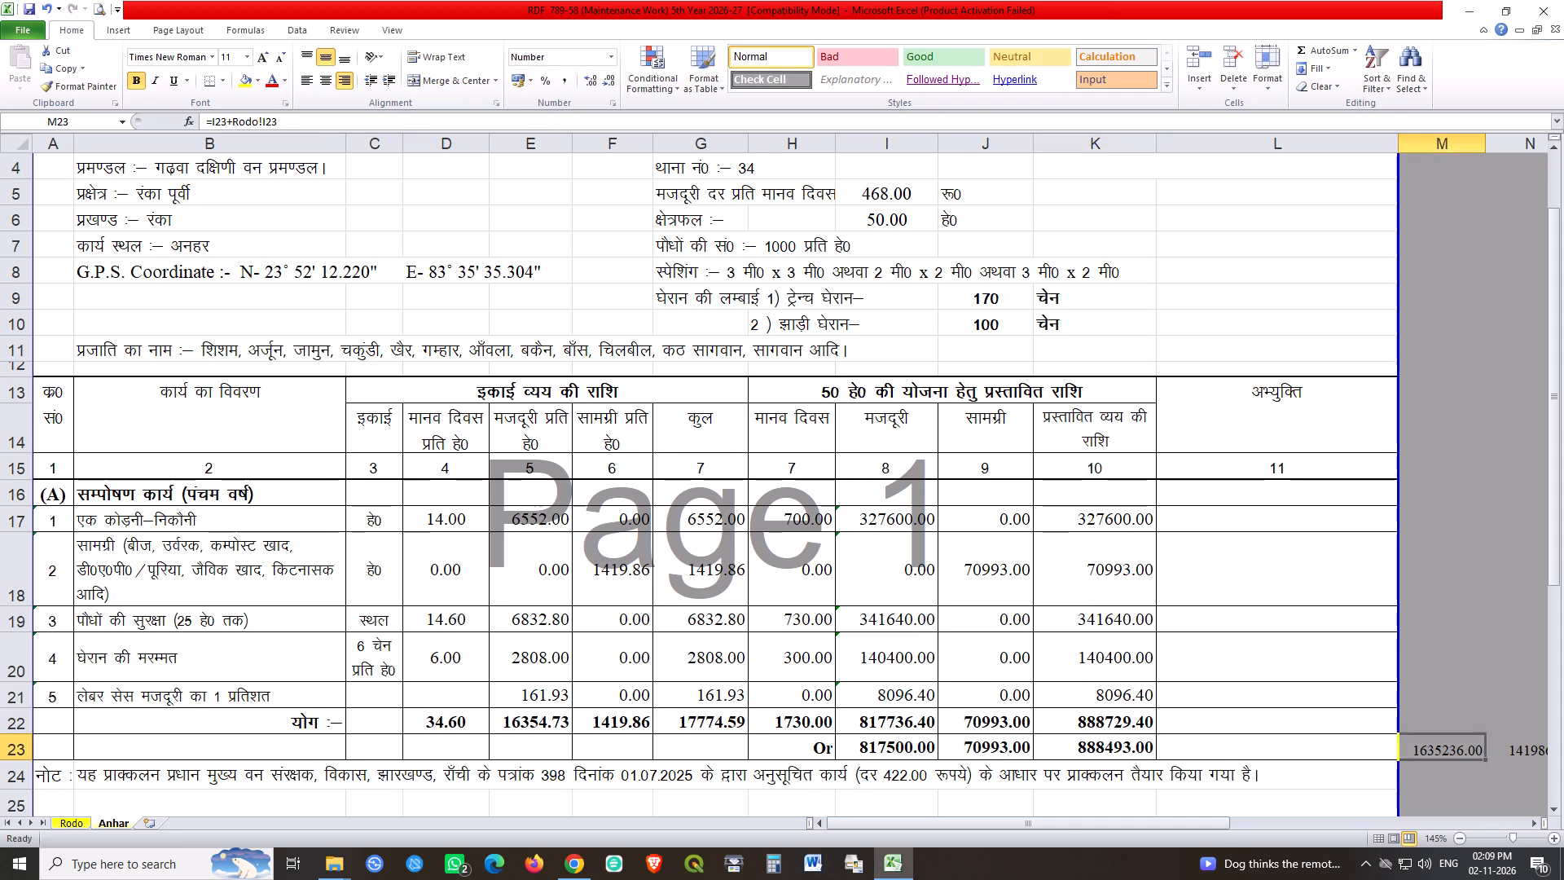
drag(1465, 747, 1394, 733)
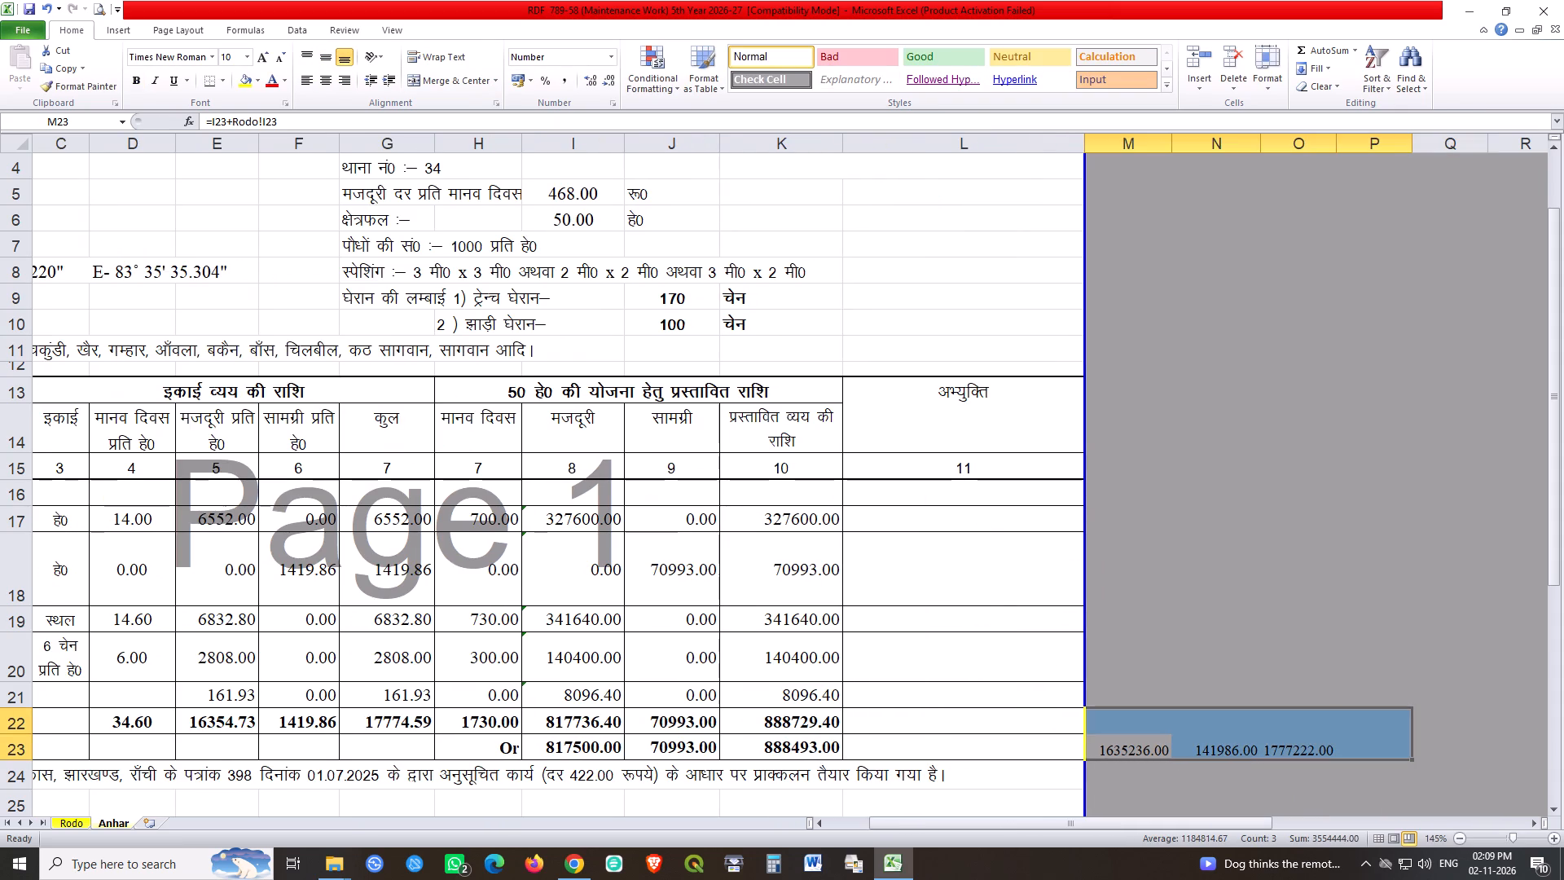
key(Delete)
click(1133, 615)
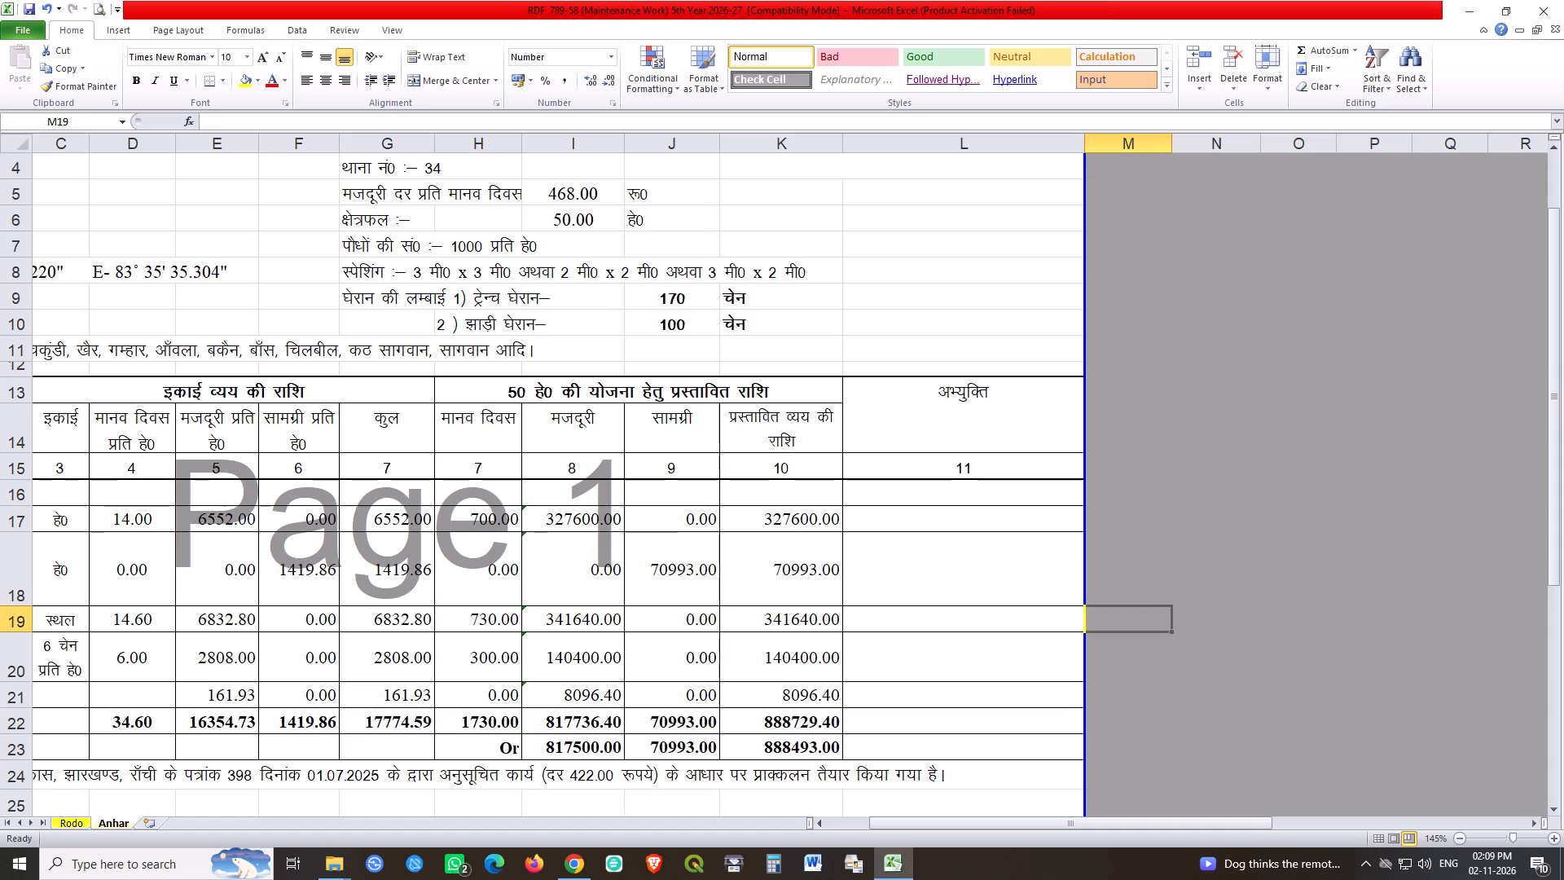
Copy the rounded wage total formula from I23 on the Anhar sheet into I23 on the Rodo sheet.
click(563, 747)
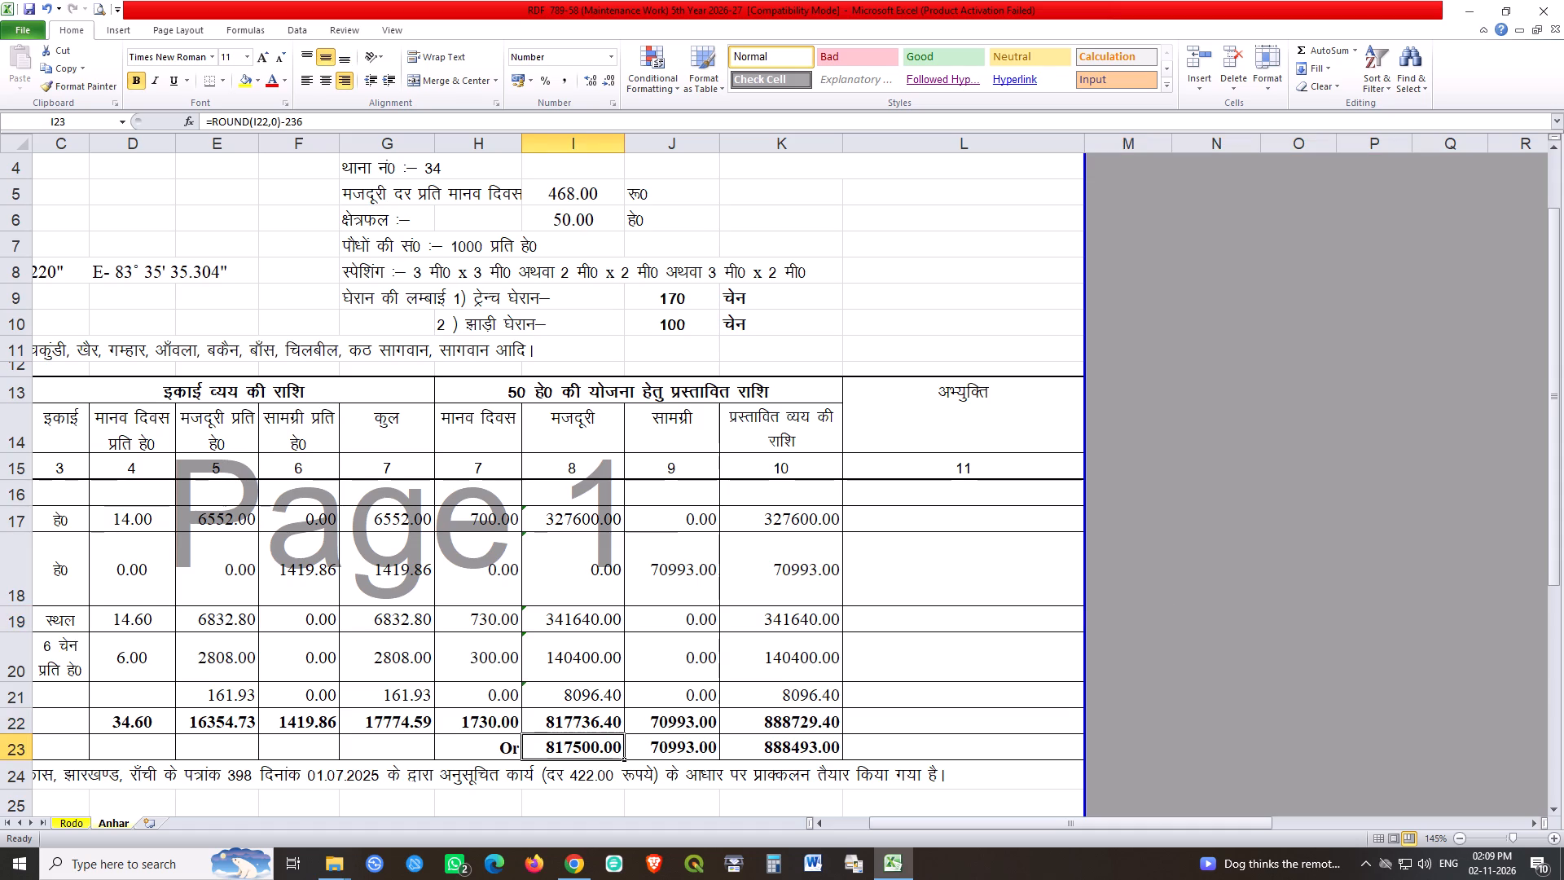
key(ctrl+c)
click(66, 822)
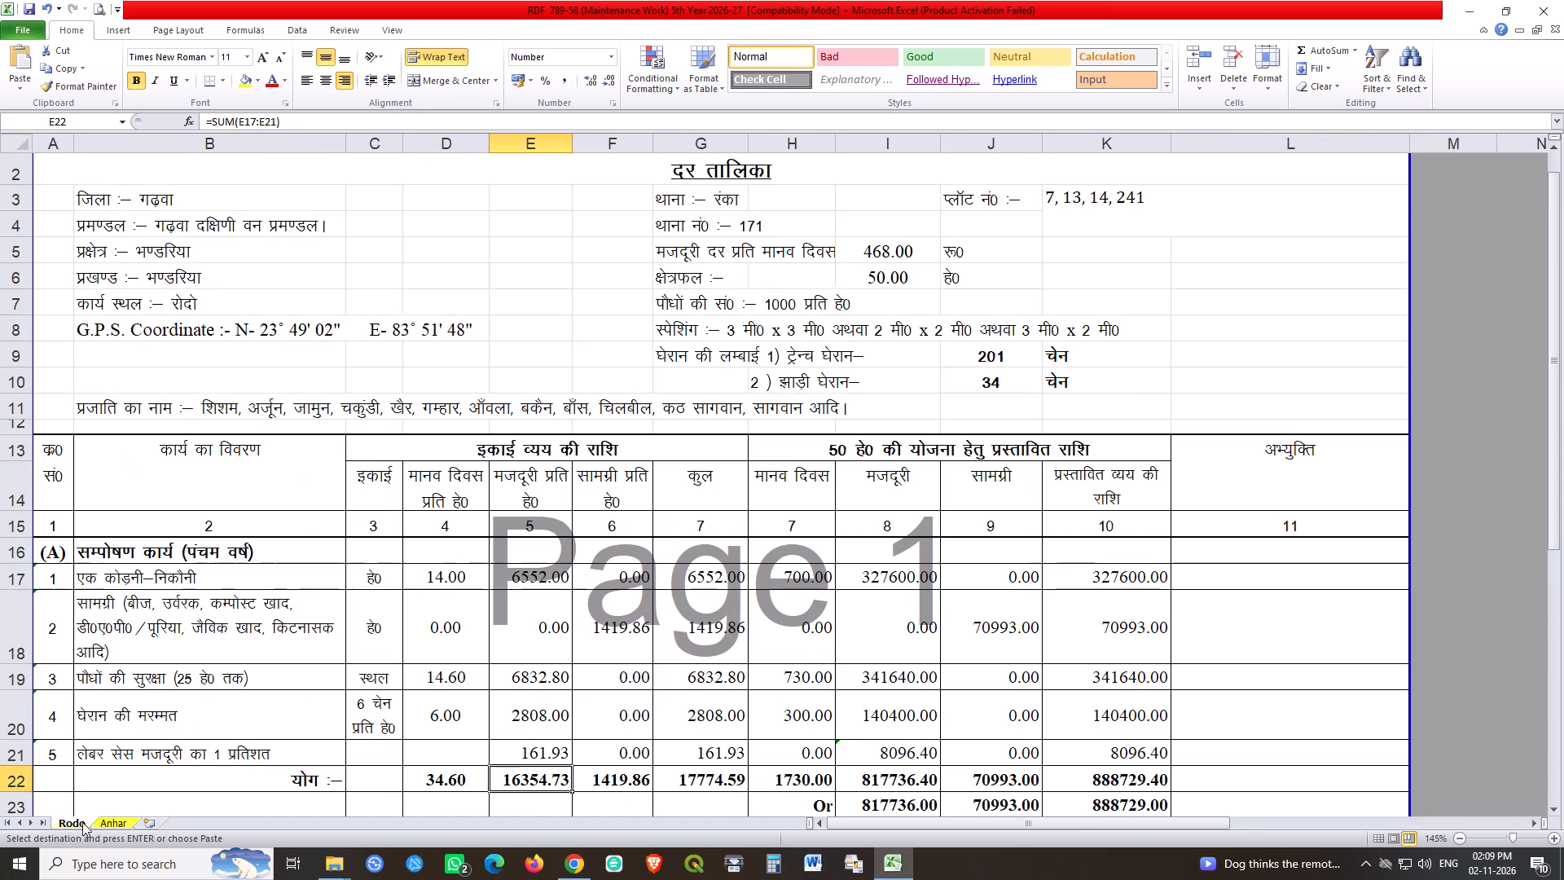
scroll(926, 747, down, 1)
click(907, 727)
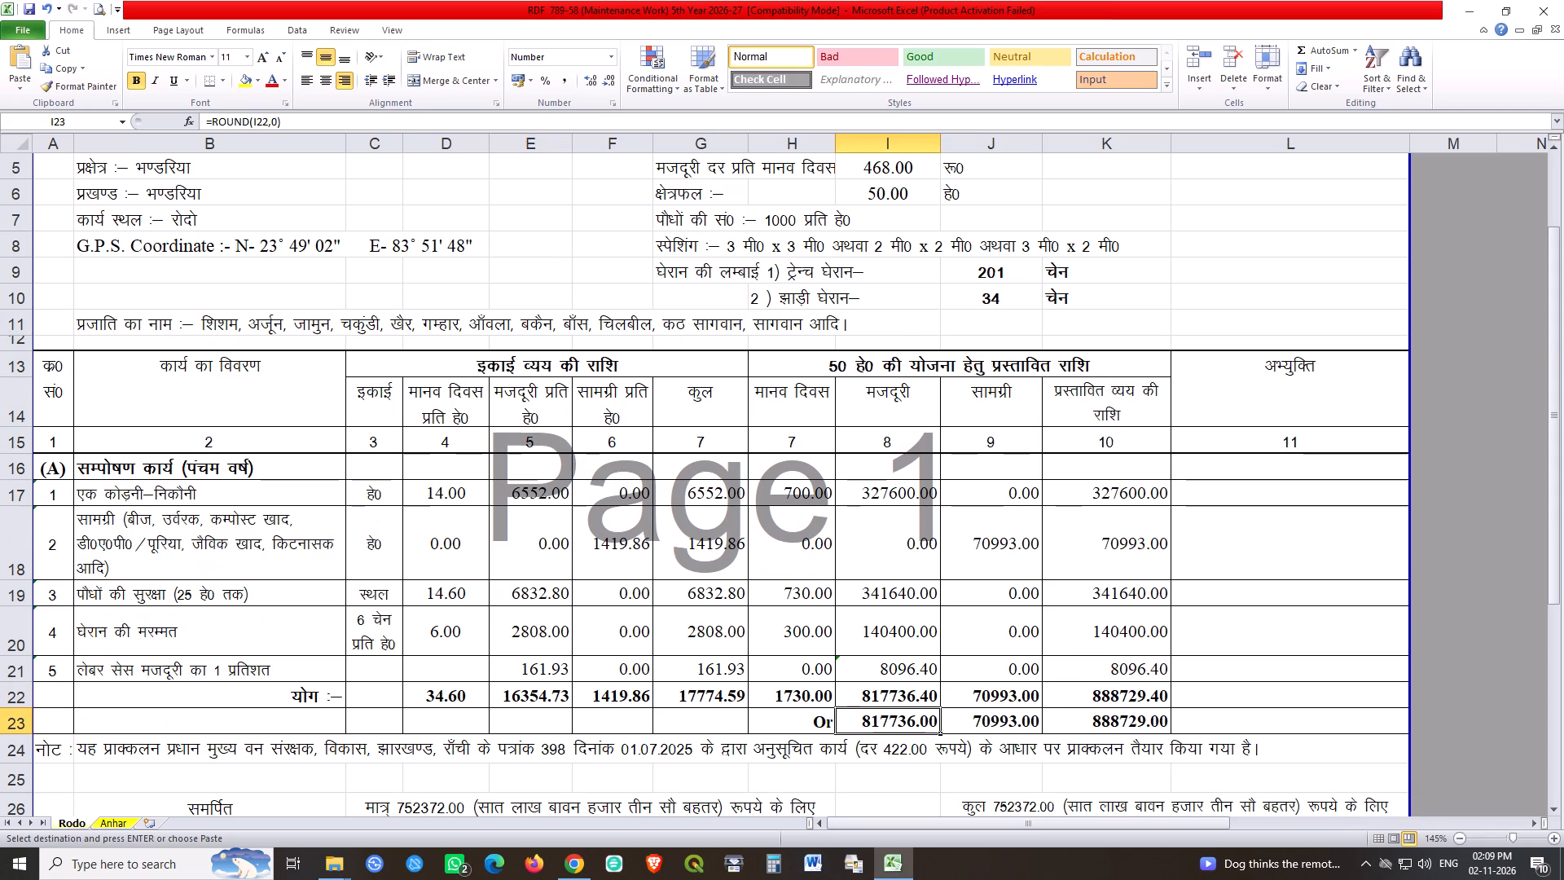
key(Return)
click(1334, 658)
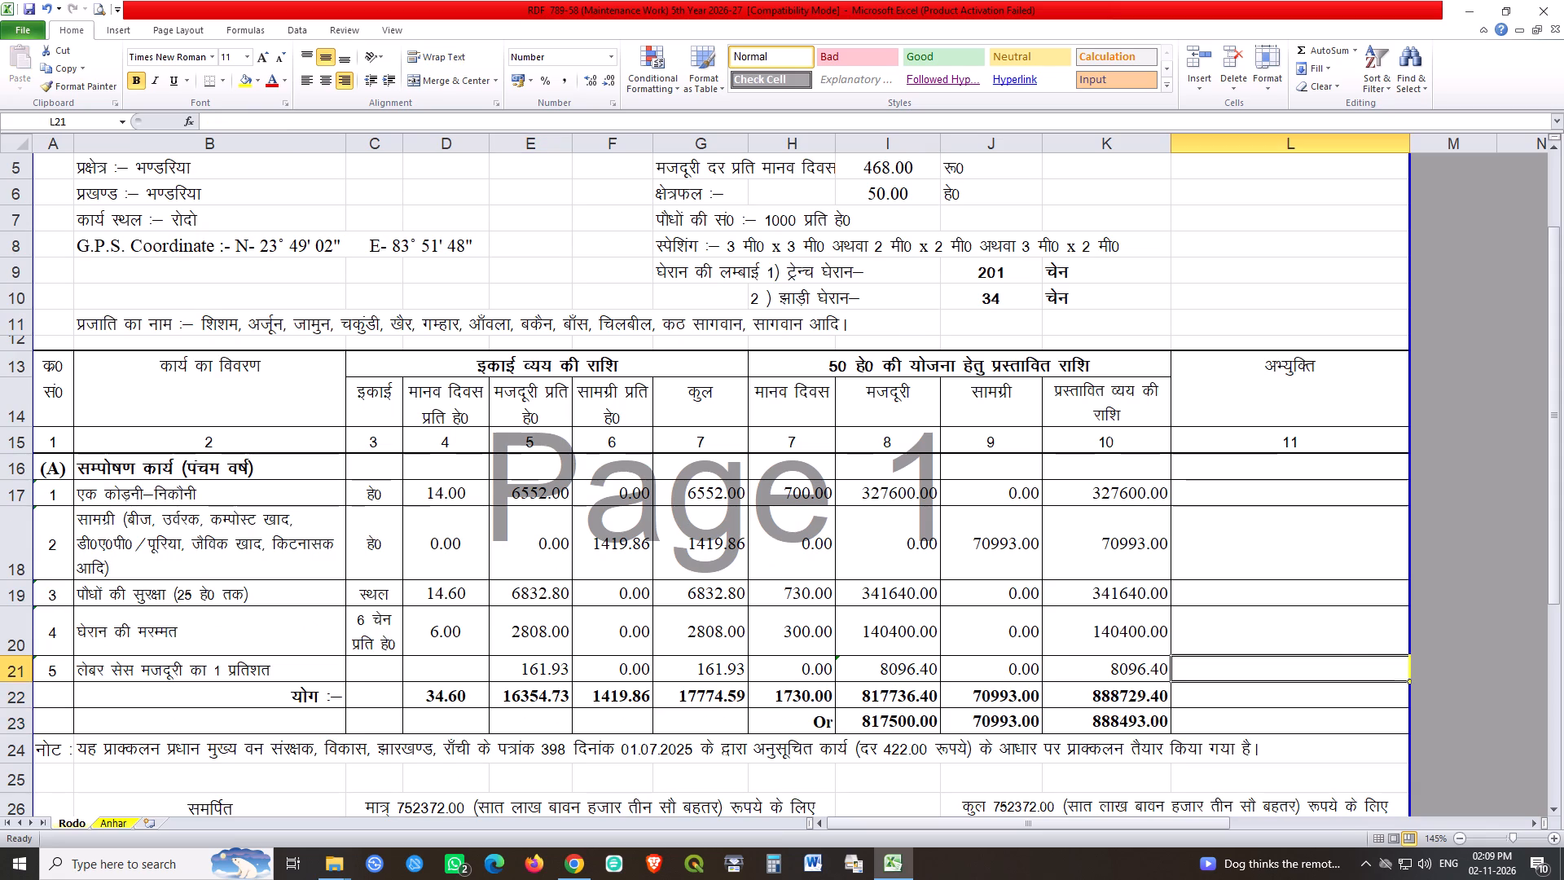
Save the workbook.
key(ctrl+s)
key(ctrl+s)
key(ctrl+s)
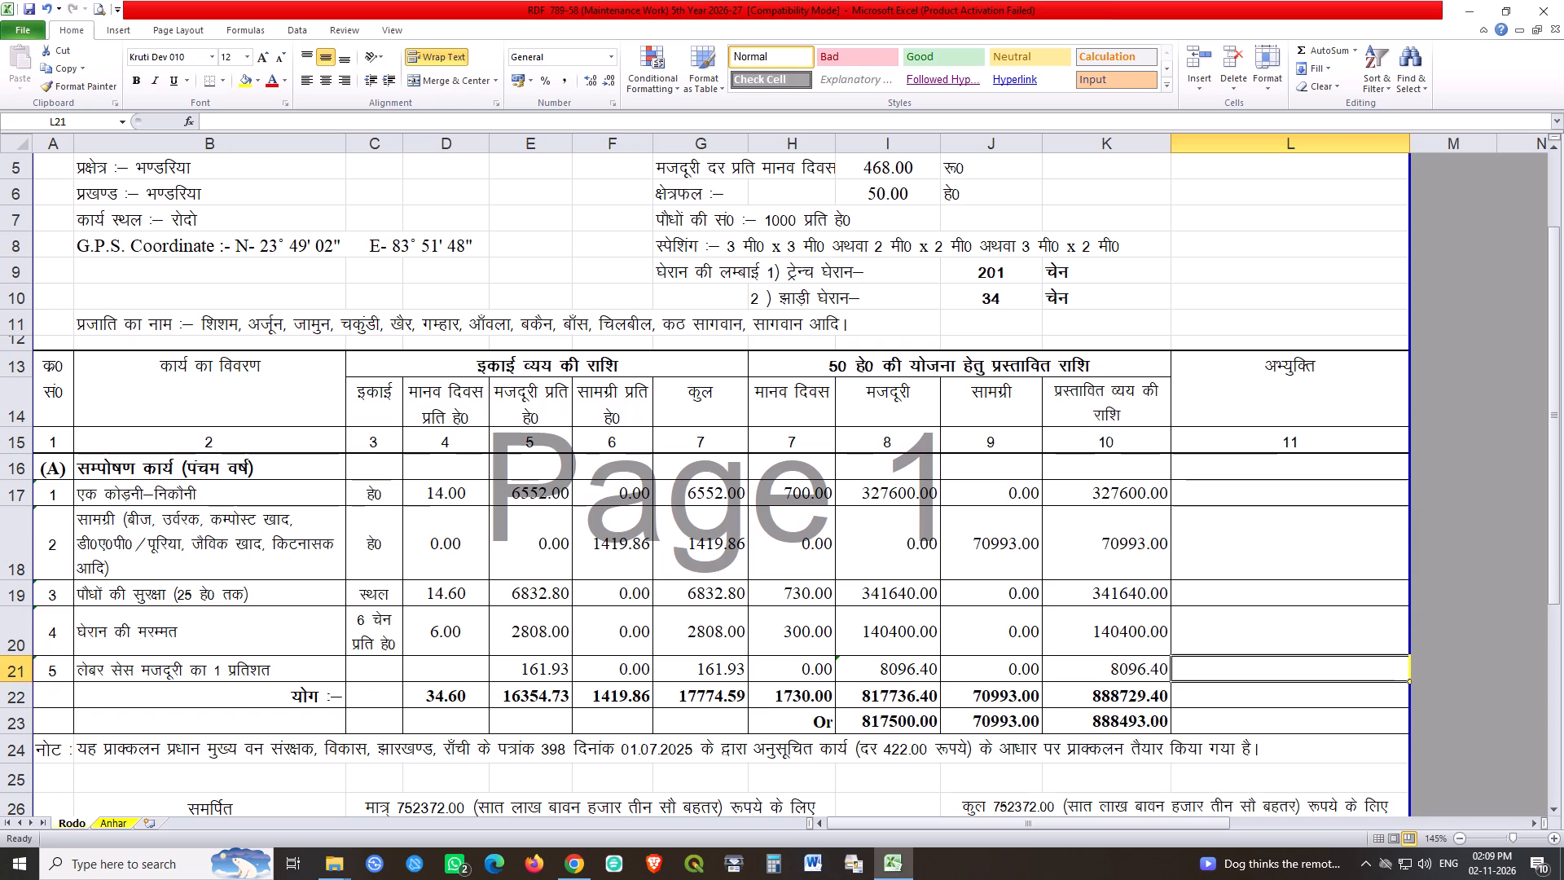
key(ctrl+s)
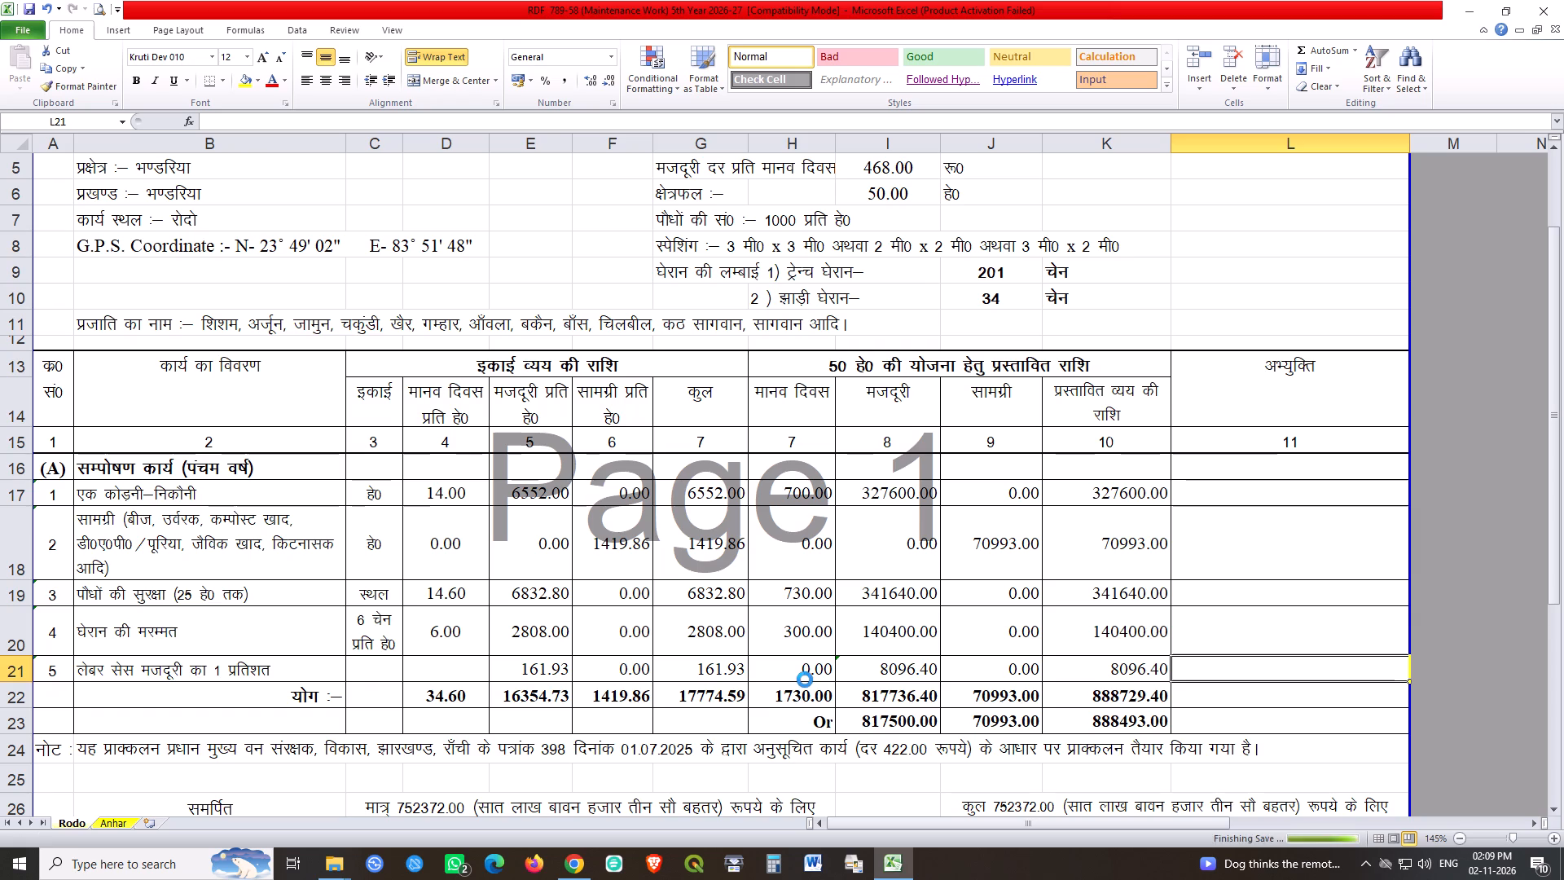
key(ctrl+s)
key(ctrl+s)
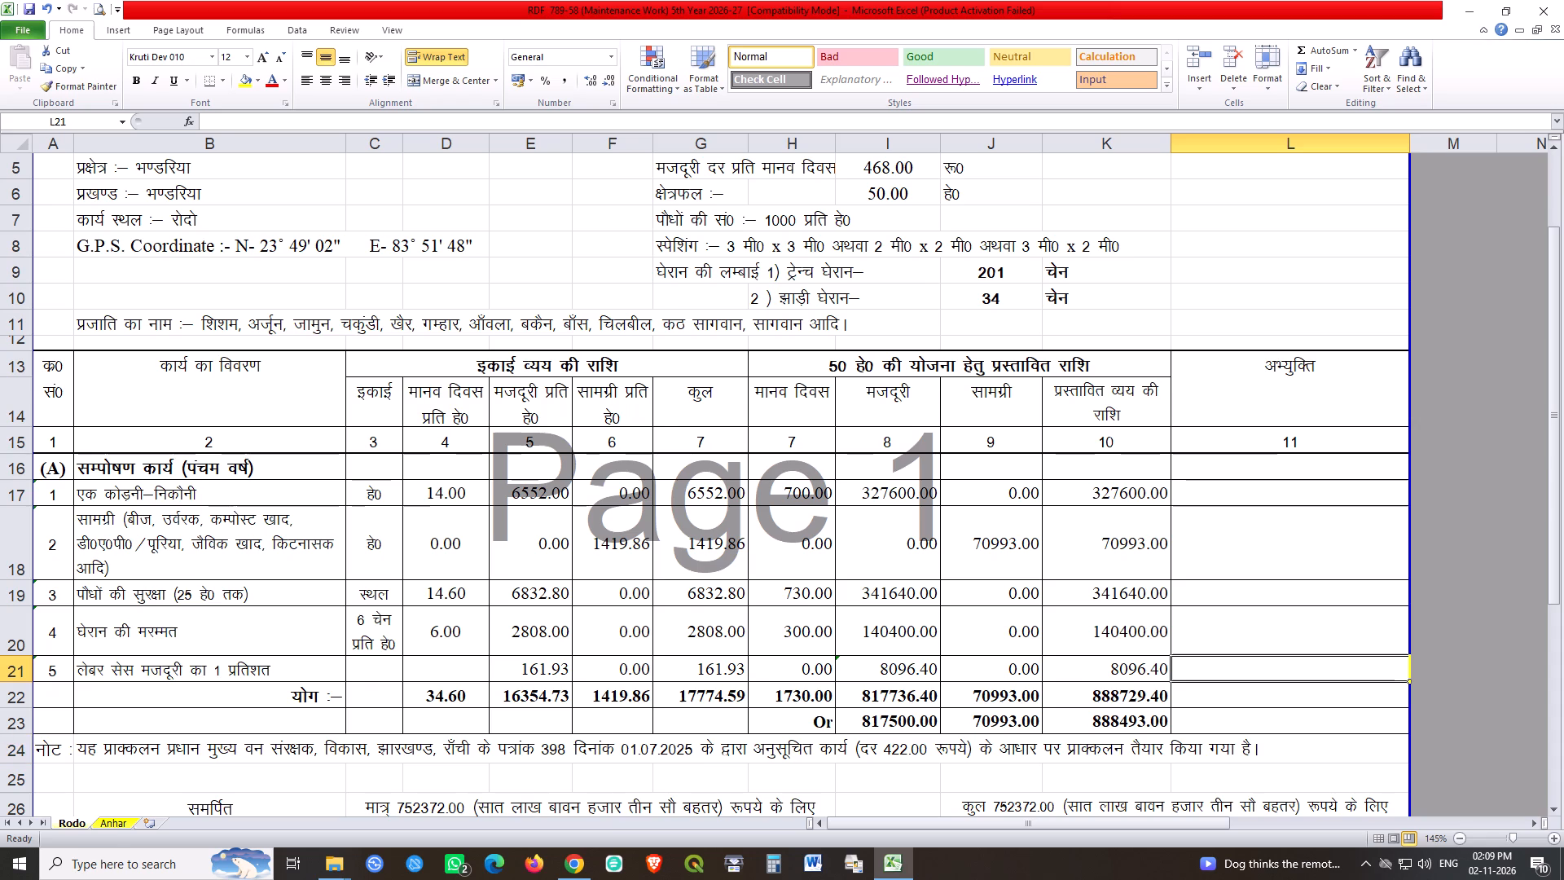
Change the letter number in the note in row 24 of the Anhar sheet to 487.
click(112, 821)
click(945, 637)
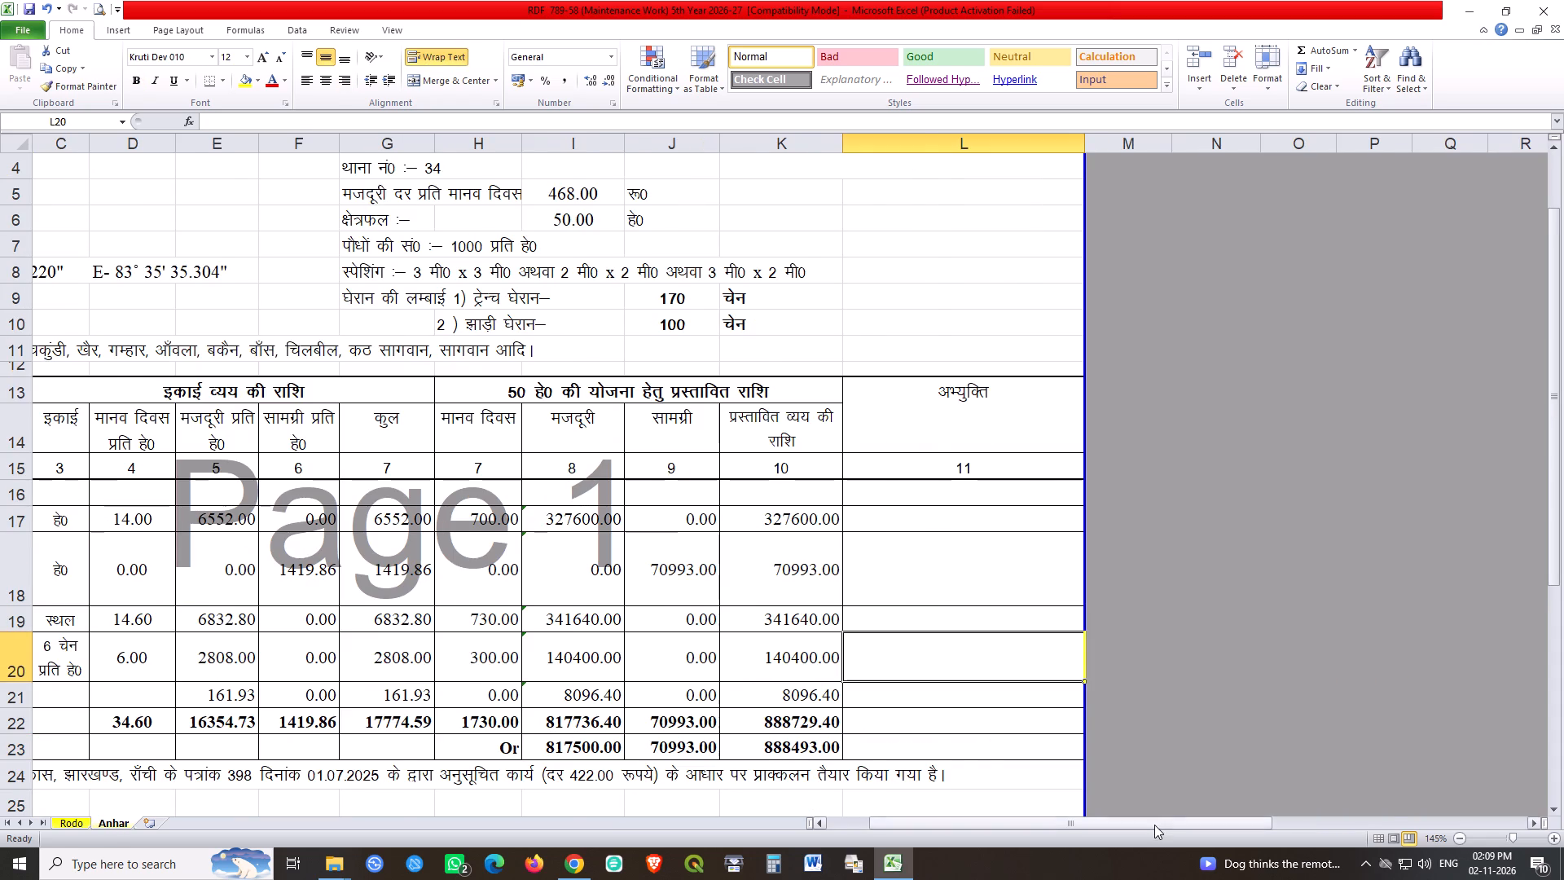
drag(1154, 825, 734, 825)
scroll(641, 650, down, 2)
double_click(126, 624)
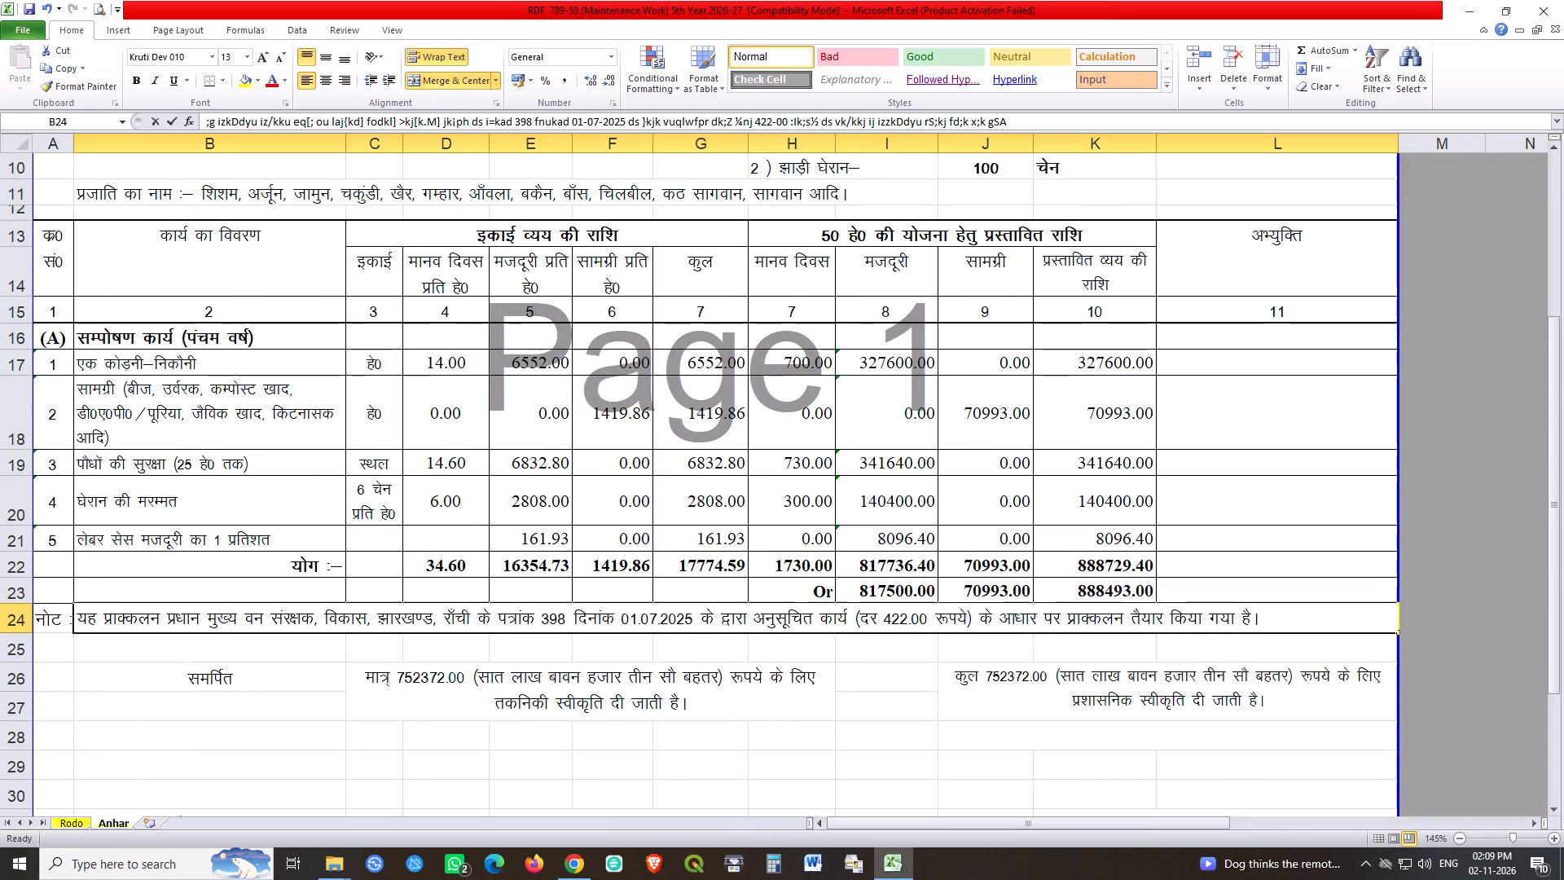
click(540, 622)
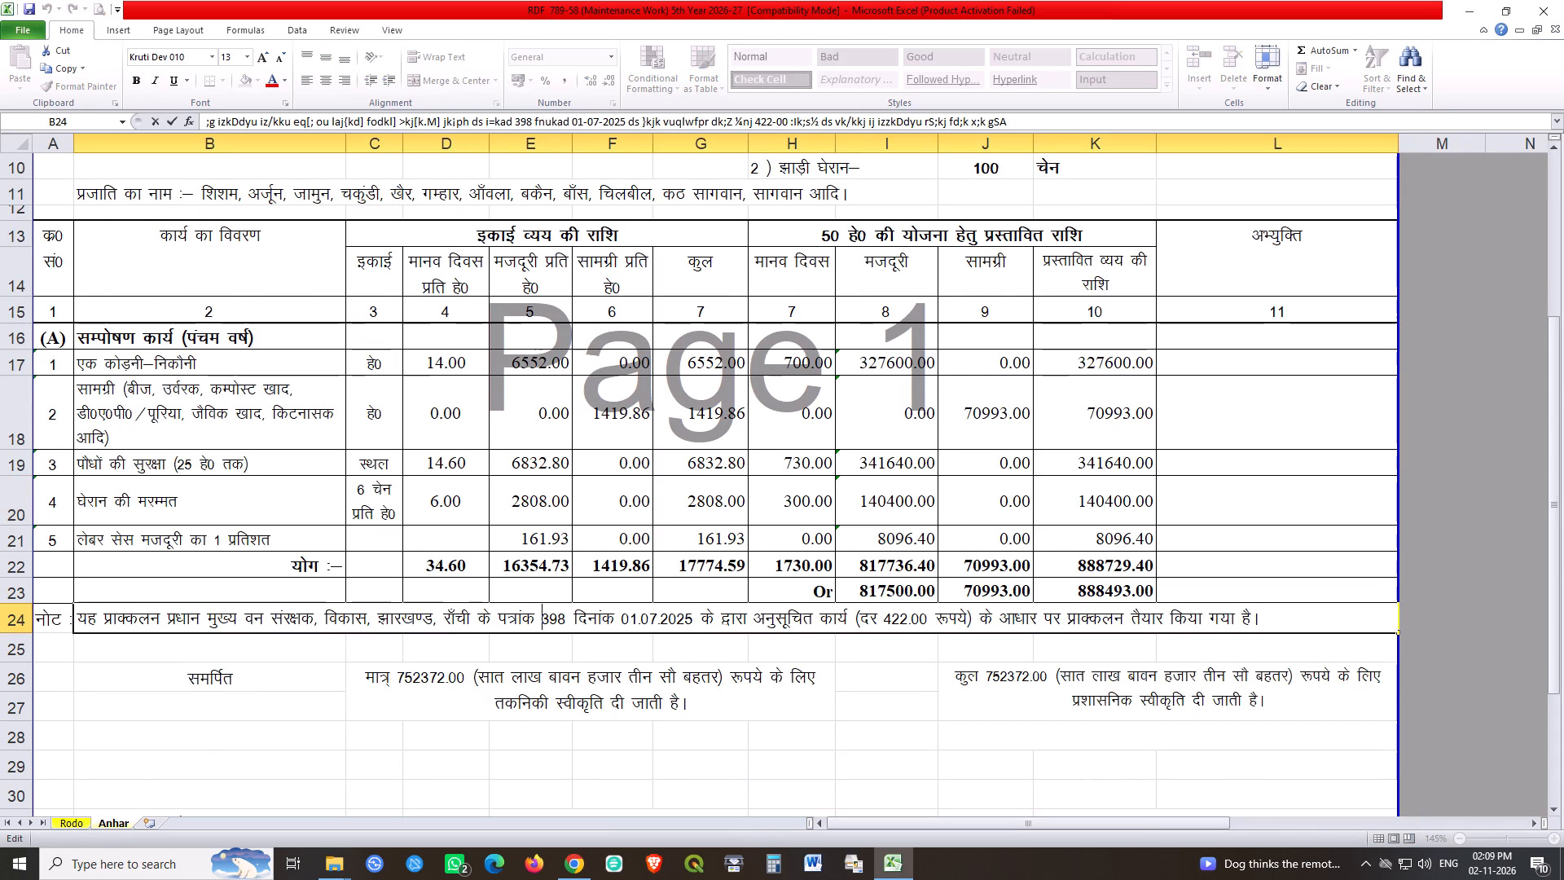
key(ctrl+shift+Right)
key(shift+Left)
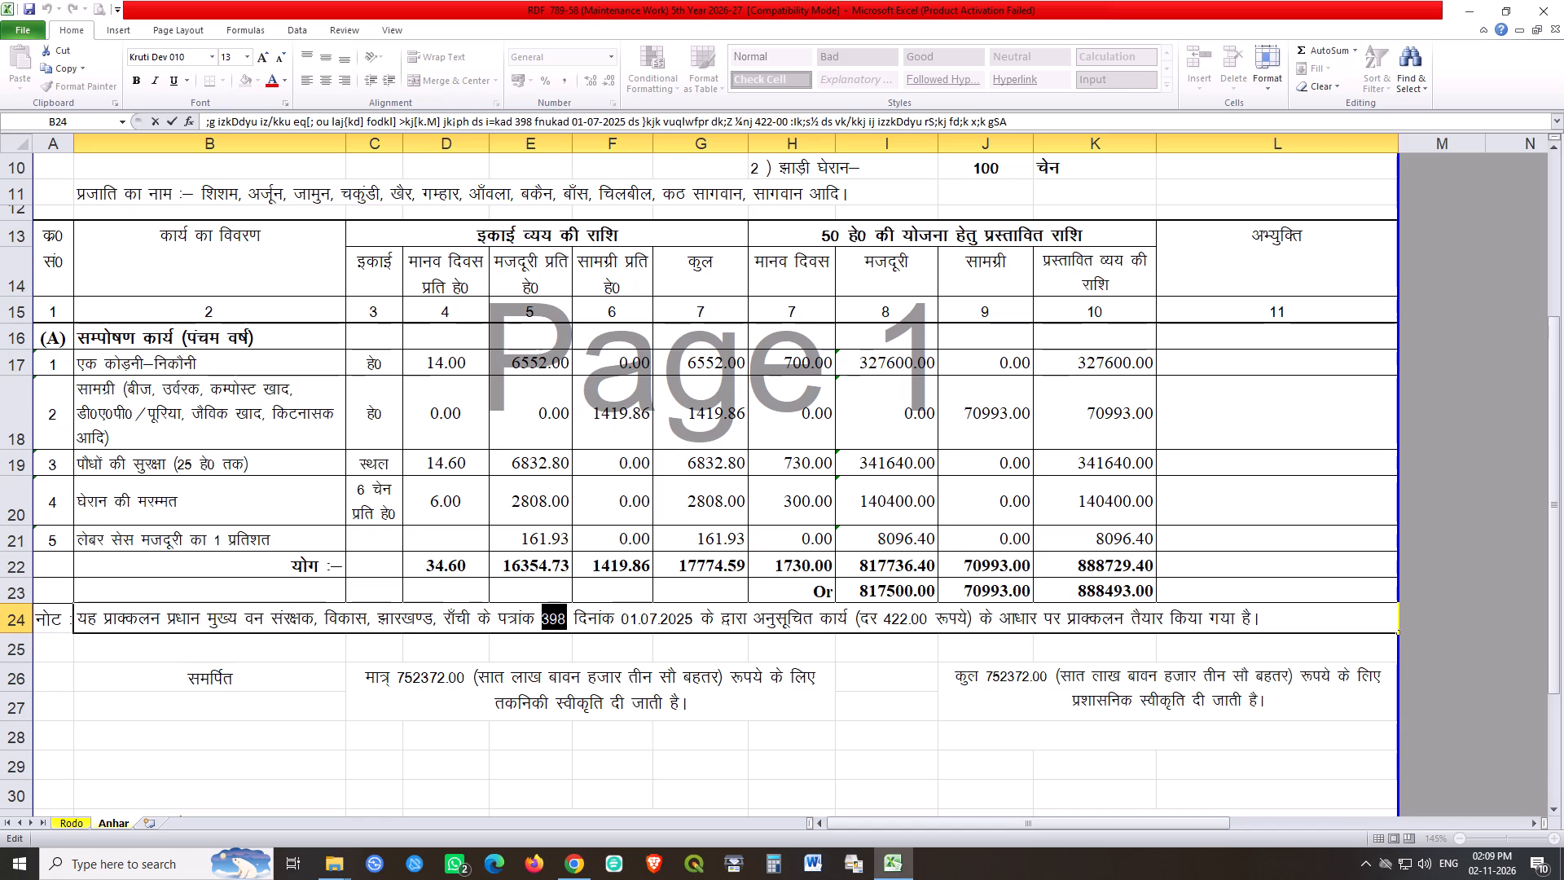
text(487)
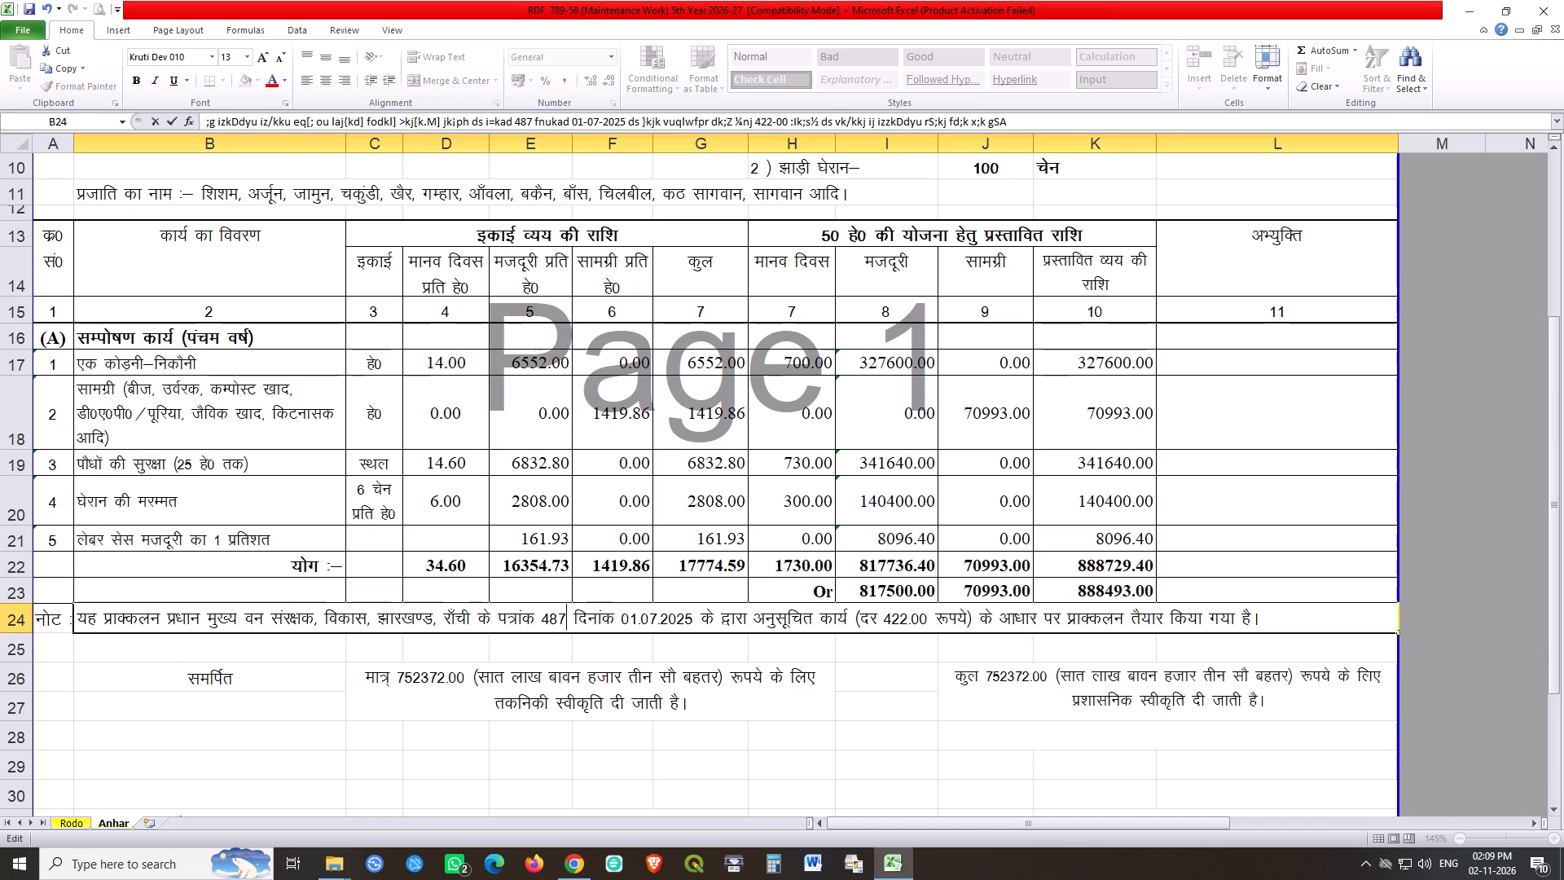
Change the letter date in the Anhar sheet's note to 06.08.2026.
key(Right)
key(Right)
key(Right)
key(Right)
key(Right)
key(Right)
key(Right)
key(Right)
key(ctrl+shift+Right)
key(ctrl+shift+Right)
key(ctrl+shift+Right)
key(shift+Left)
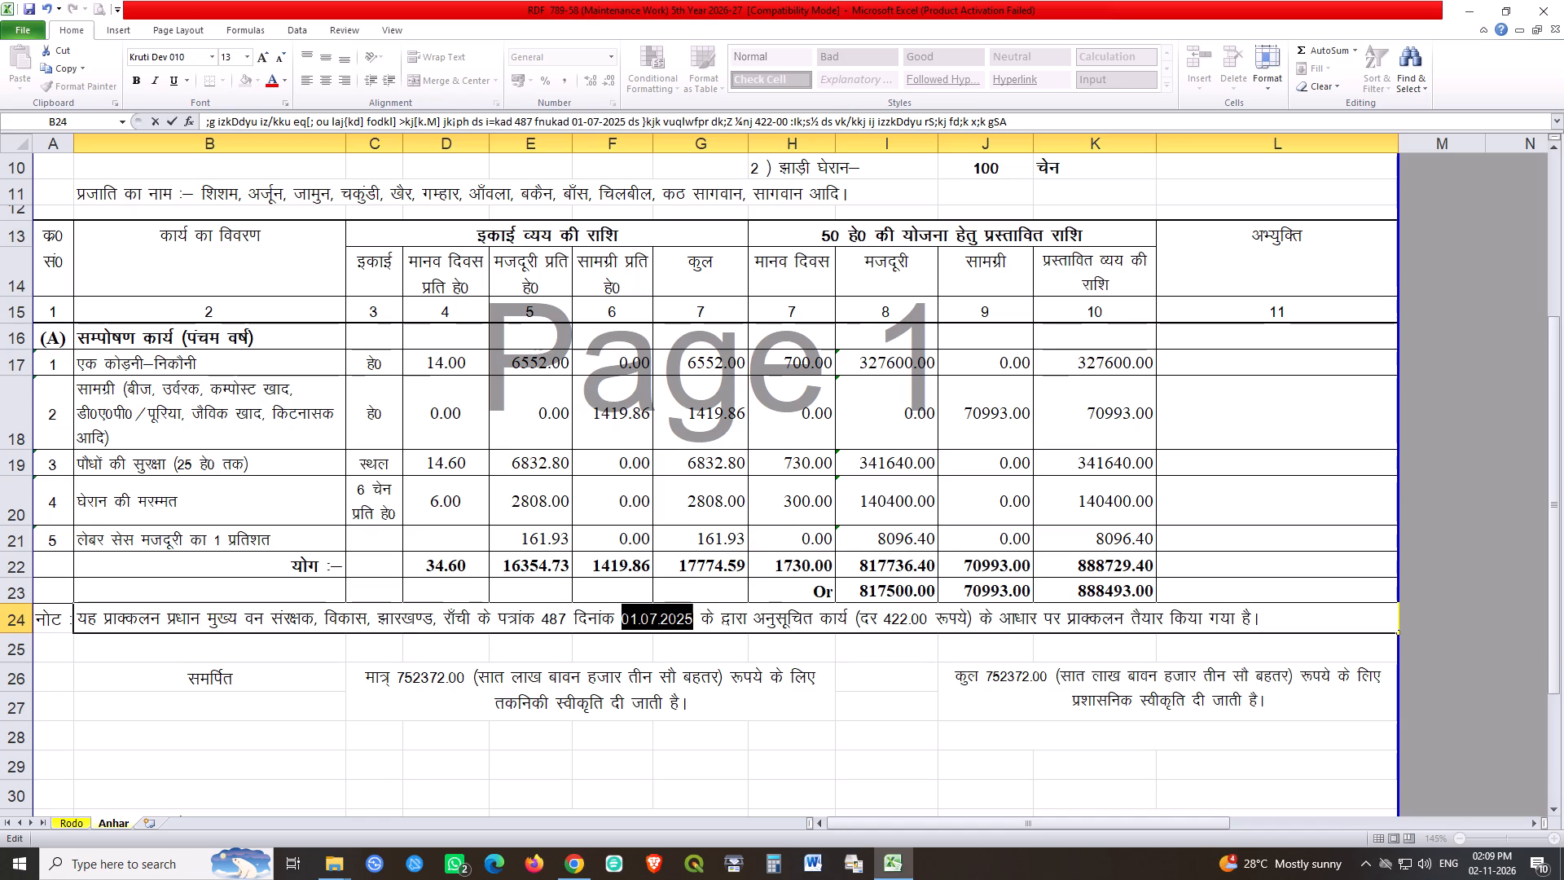
text(06-08-2026)
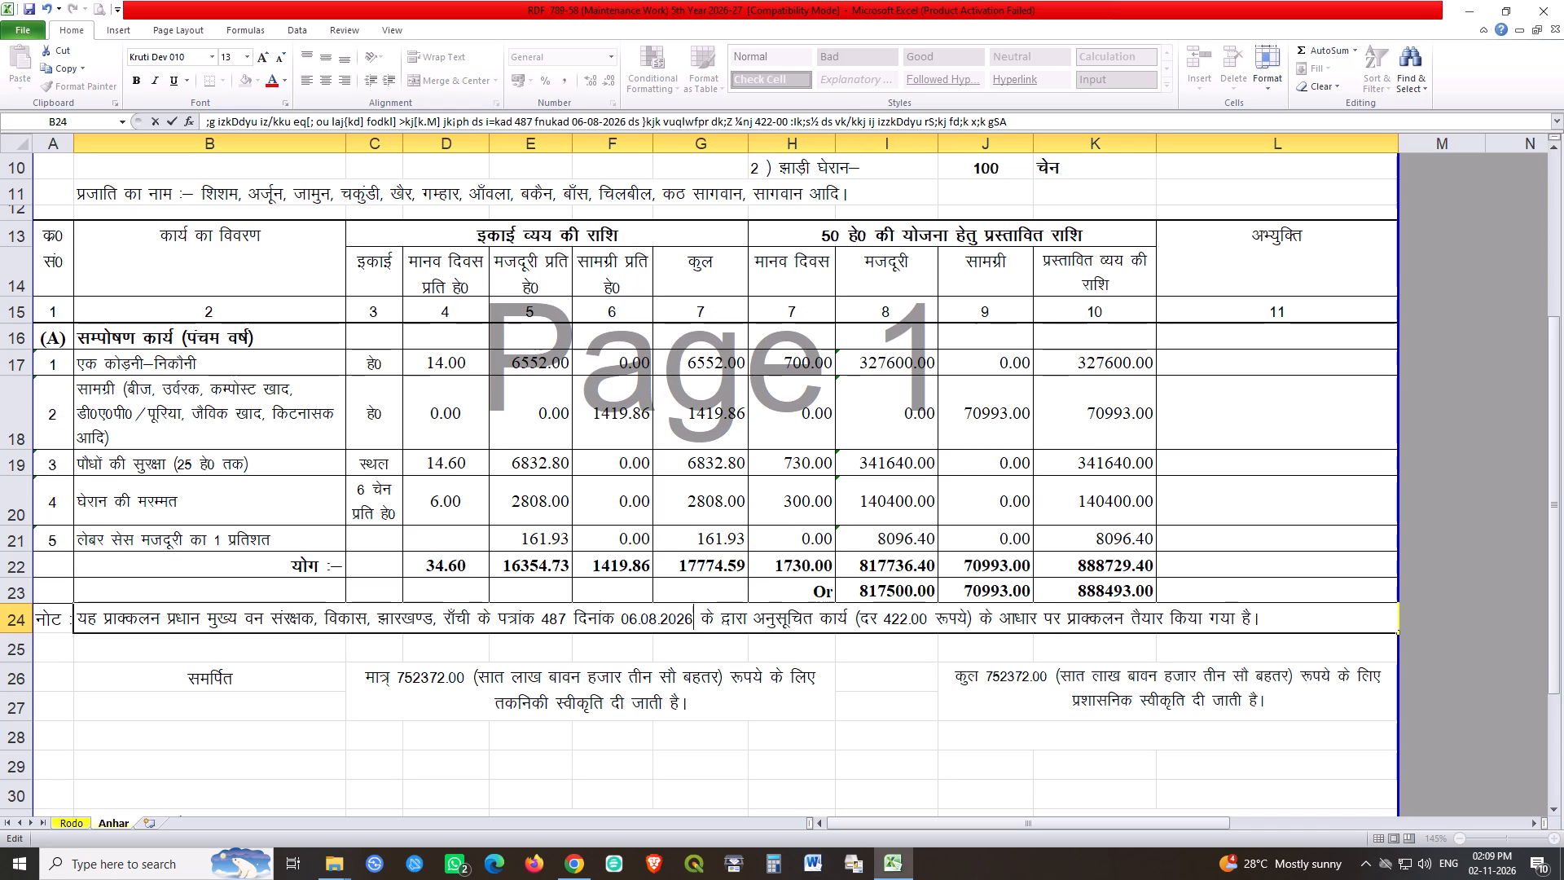
Change the wage rate in the Anhar sheet's note to 468.00 rupees.
key(Right)
key(Right)
key(Right)
key(Right)
key(Right)
key(Right)
key(Right)
key(Right)
key(Right)
key(Right)
key(Right)
key(Right)
key(Right)
key(Right)
key(Right)
key(Right)
key(Right)
key(Right)
key(Right)
key(Right)
key(Right)
key(shift+Right)
key(shift+Right)
text(68)
key(Right)
key(Right)
key(Right)
key(Right)
key(Right)
key(Right)
key(Right)
key(Right)
key(Right)
key(Right)
key(Right)
key(Right)
key(Right)
key(Right)
key(Right)
key(Right)
key(Right)
key(Right)
key(Return)
Copy the note in B24 on the Anhar sheet over the note in B24 on the Rodo sheet.
key(Up)
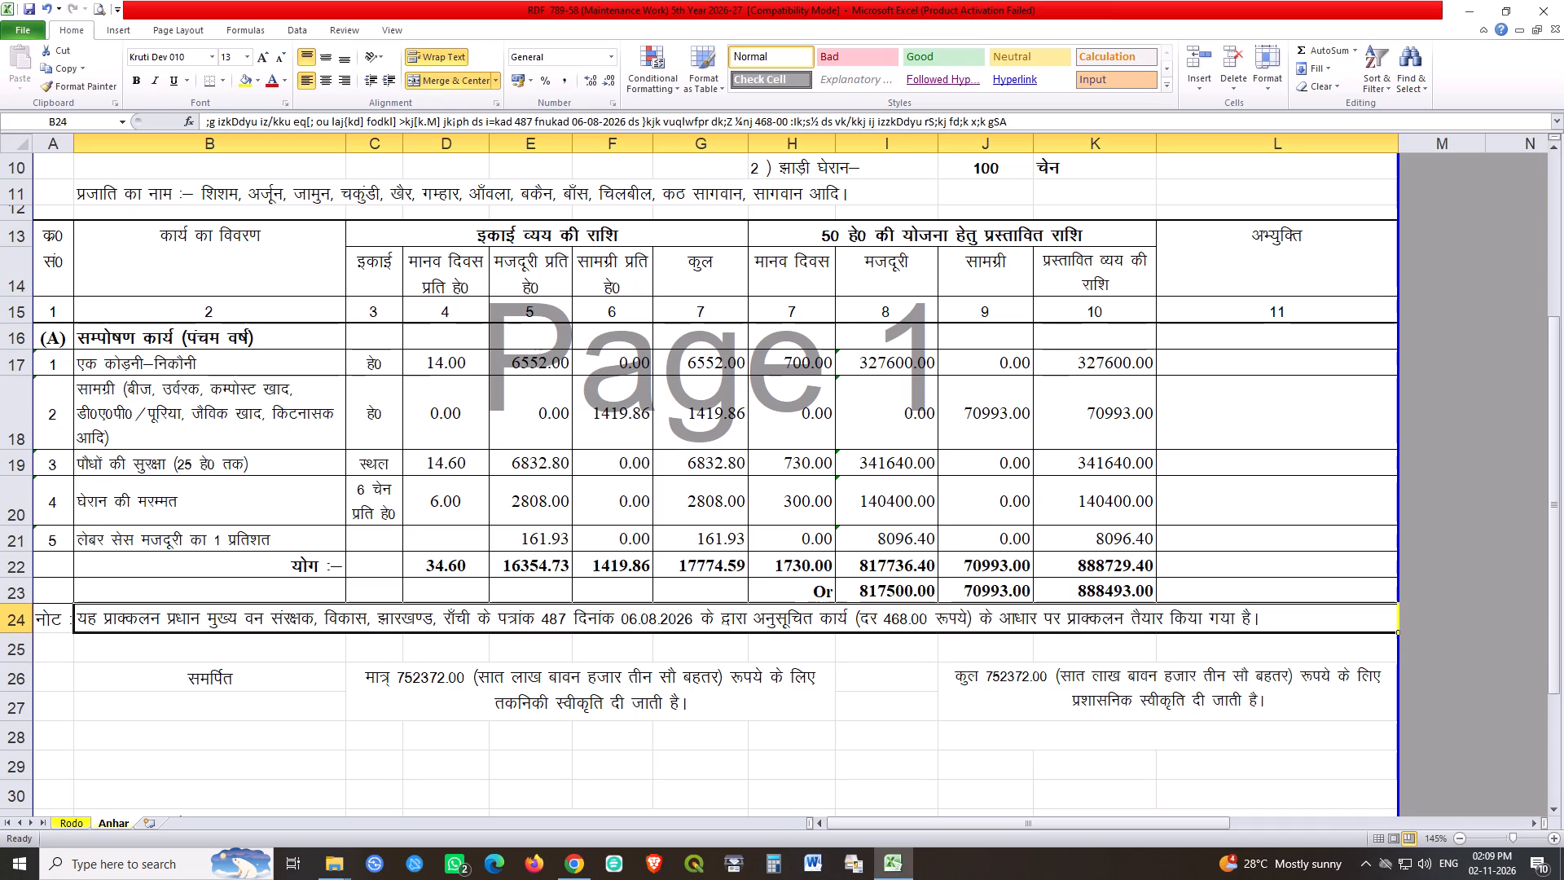
key(ctrl+c)
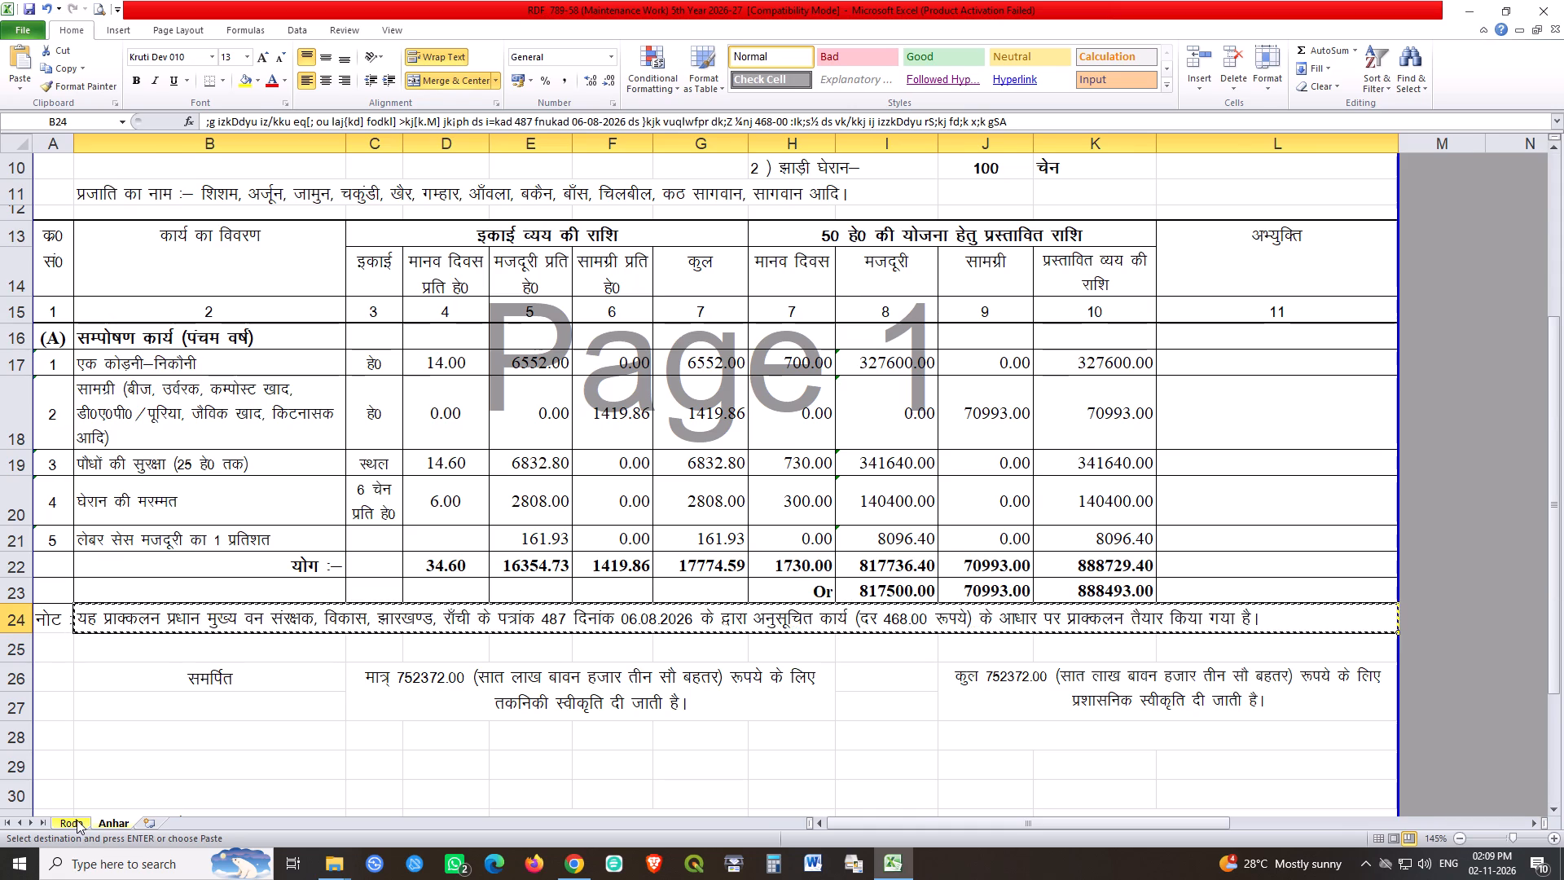
click(77, 820)
click(129, 742)
key(Return)
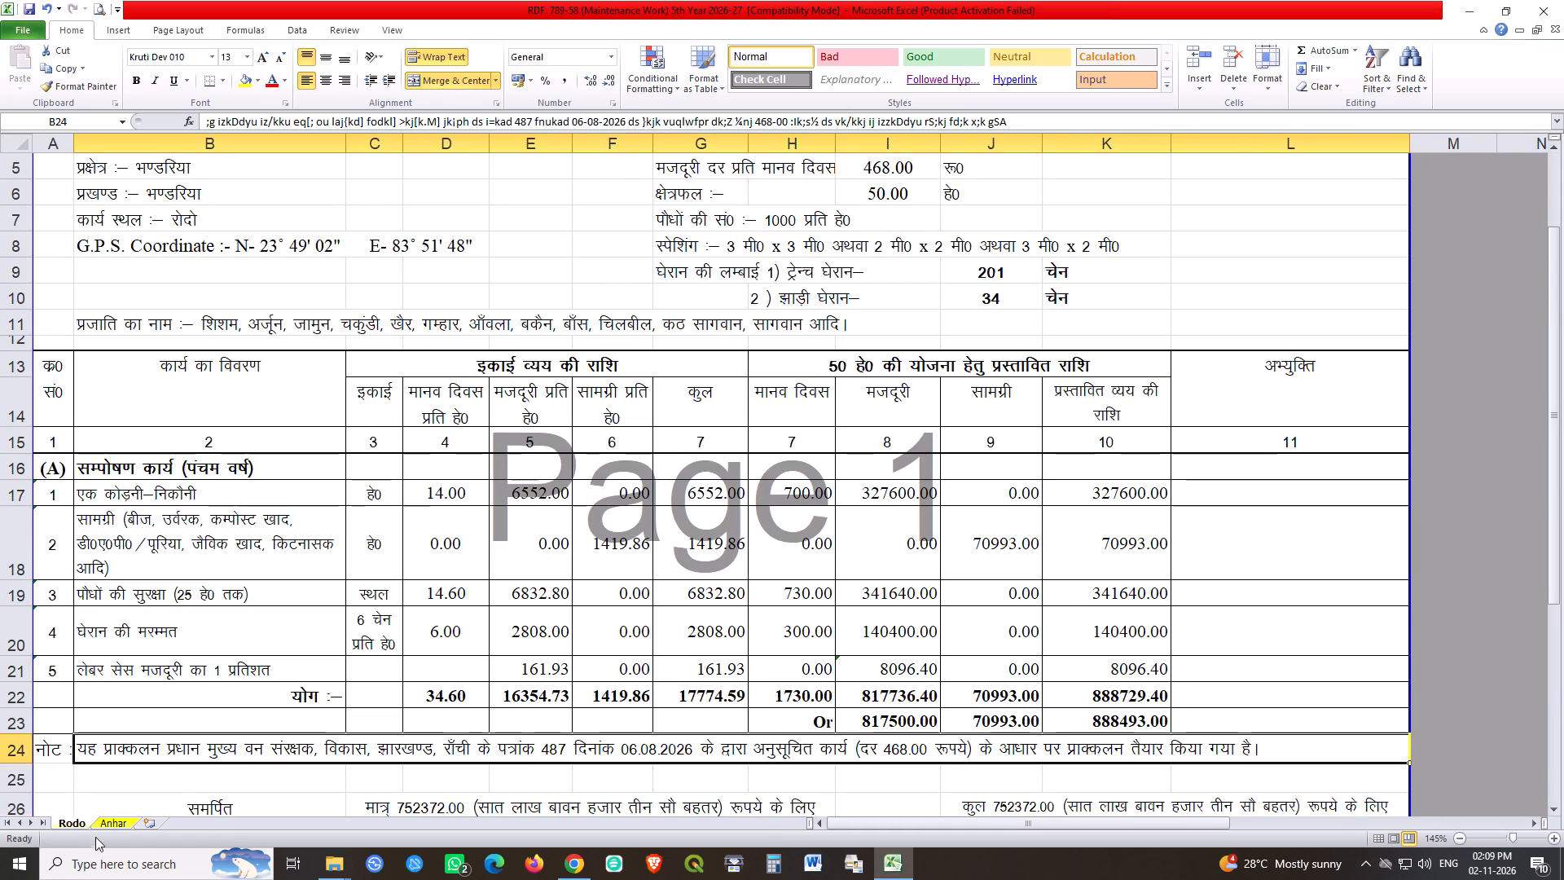
Change the figure in the technical approval text in C26 of the Anhar sheet to 8,88,493.00.
click(108, 827)
scroll(433, 639, down, 1)
click(402, 619)
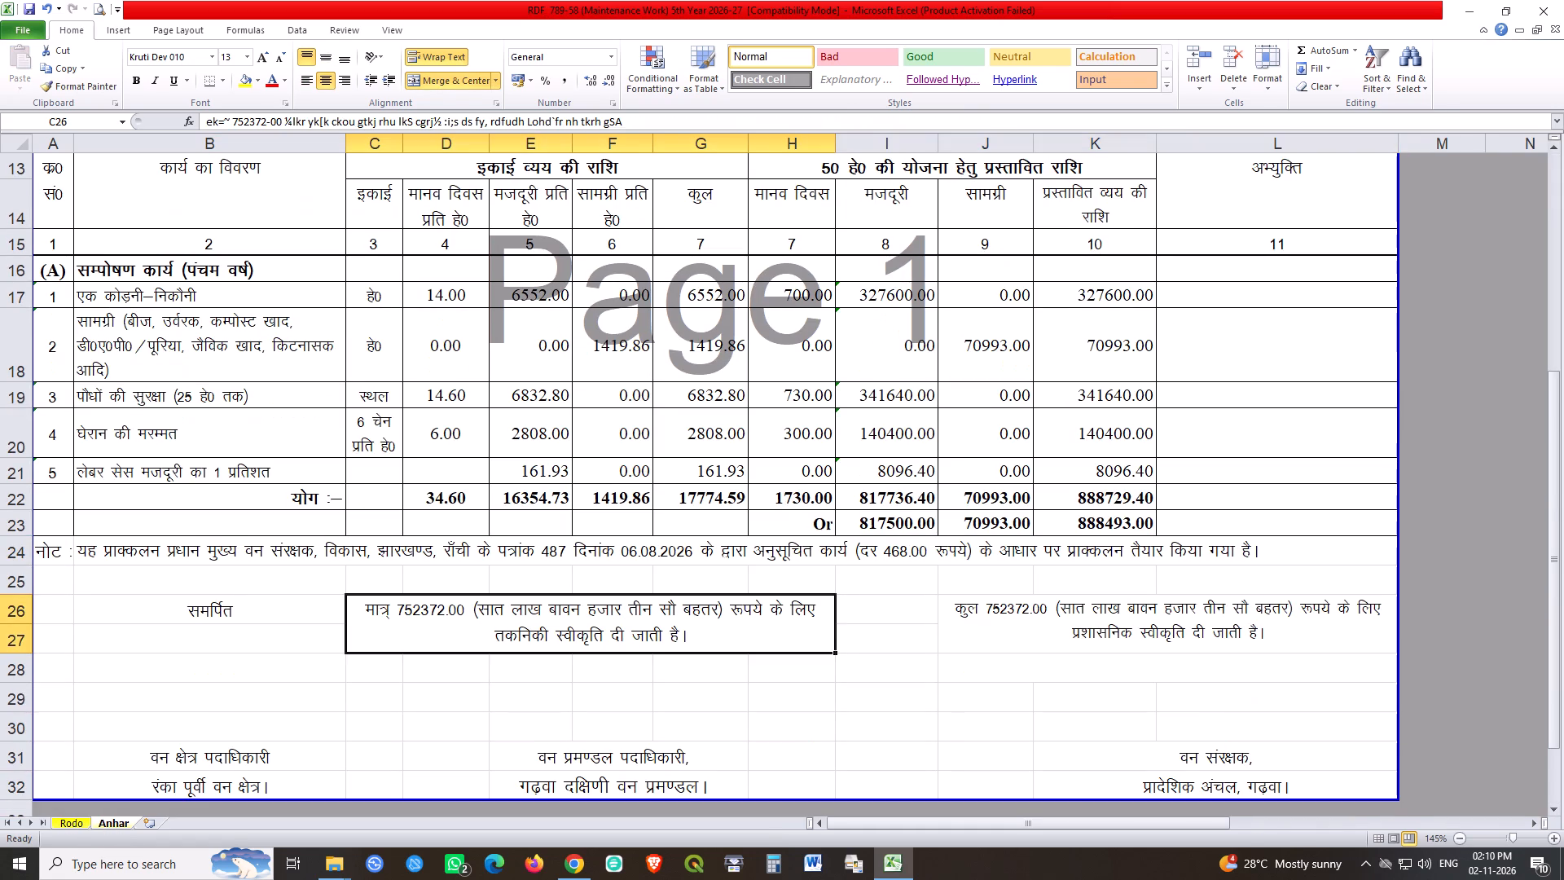
double_click(402, 619)
key(shift+Left)
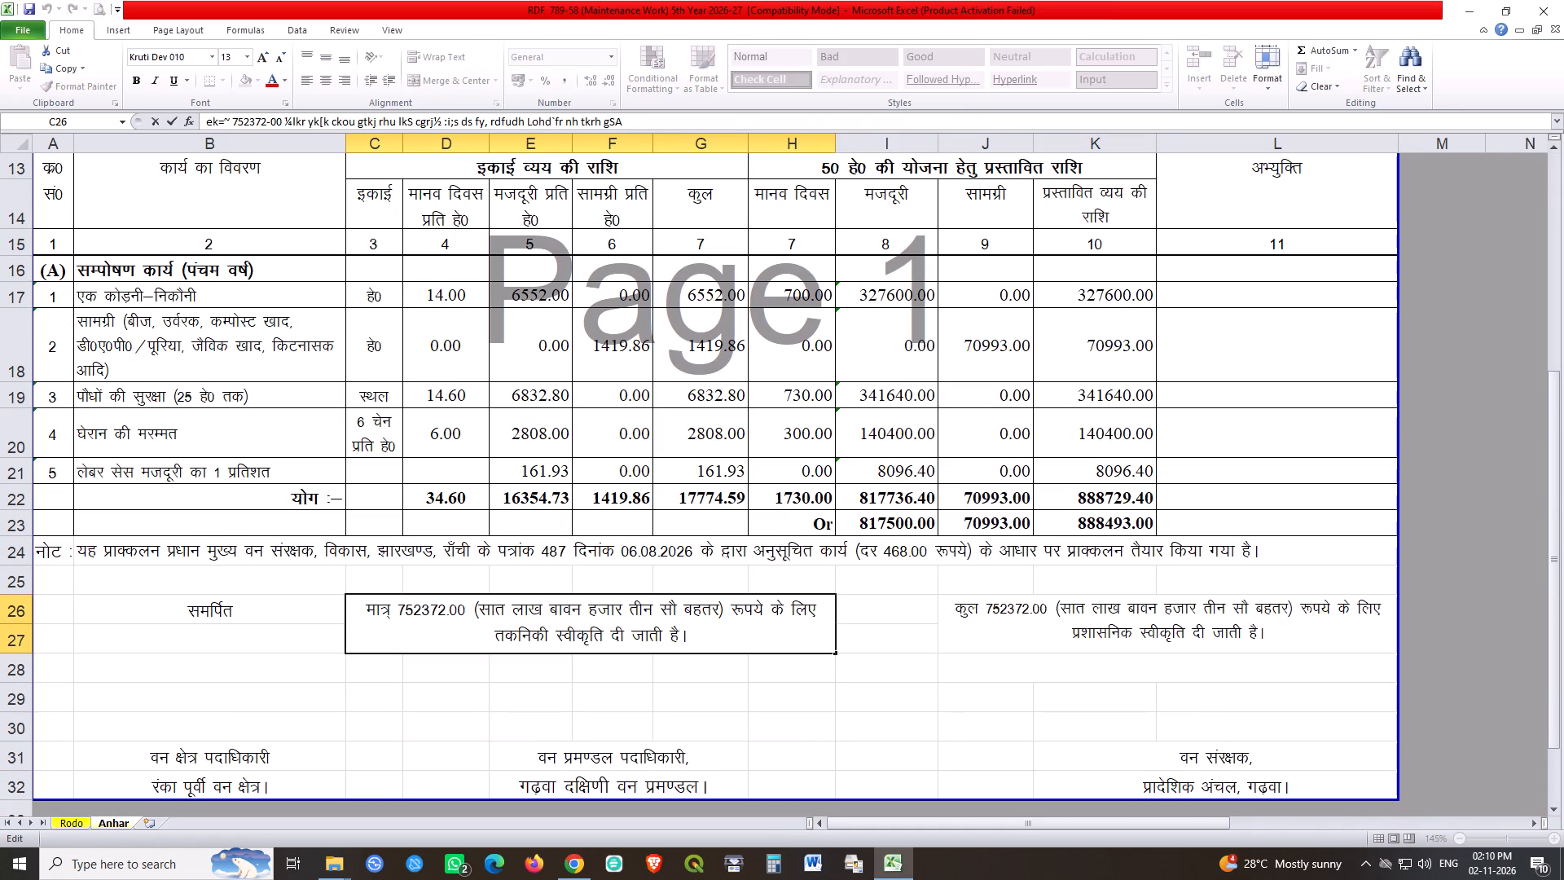
text(85)
key(BackSpace)
text(]88)
key(bracketright)
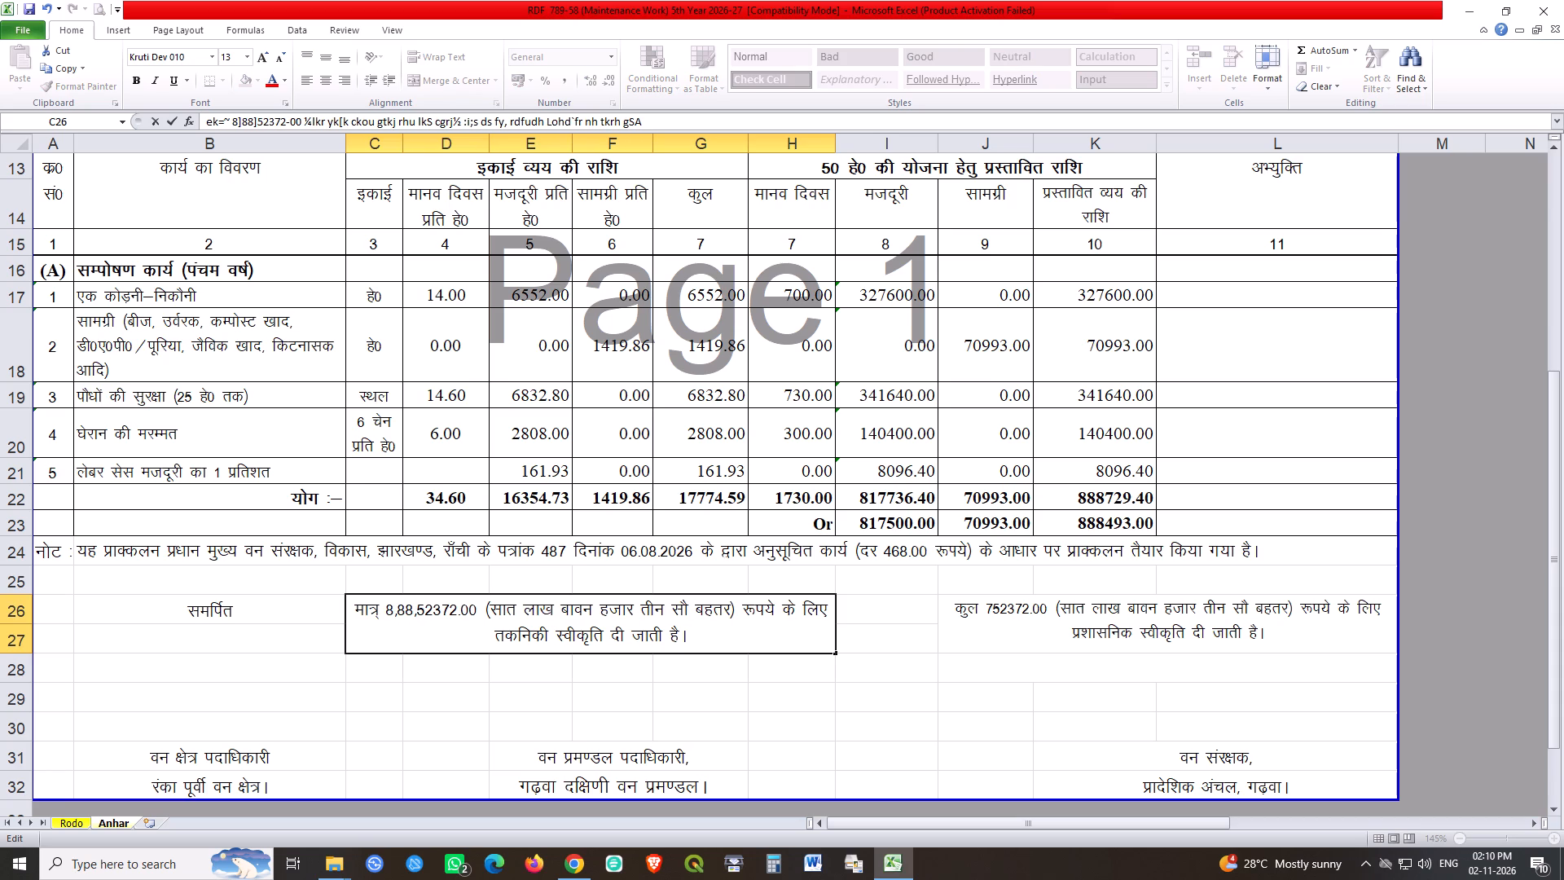
text(493)
key(Right)
key(Down)
key(Left)
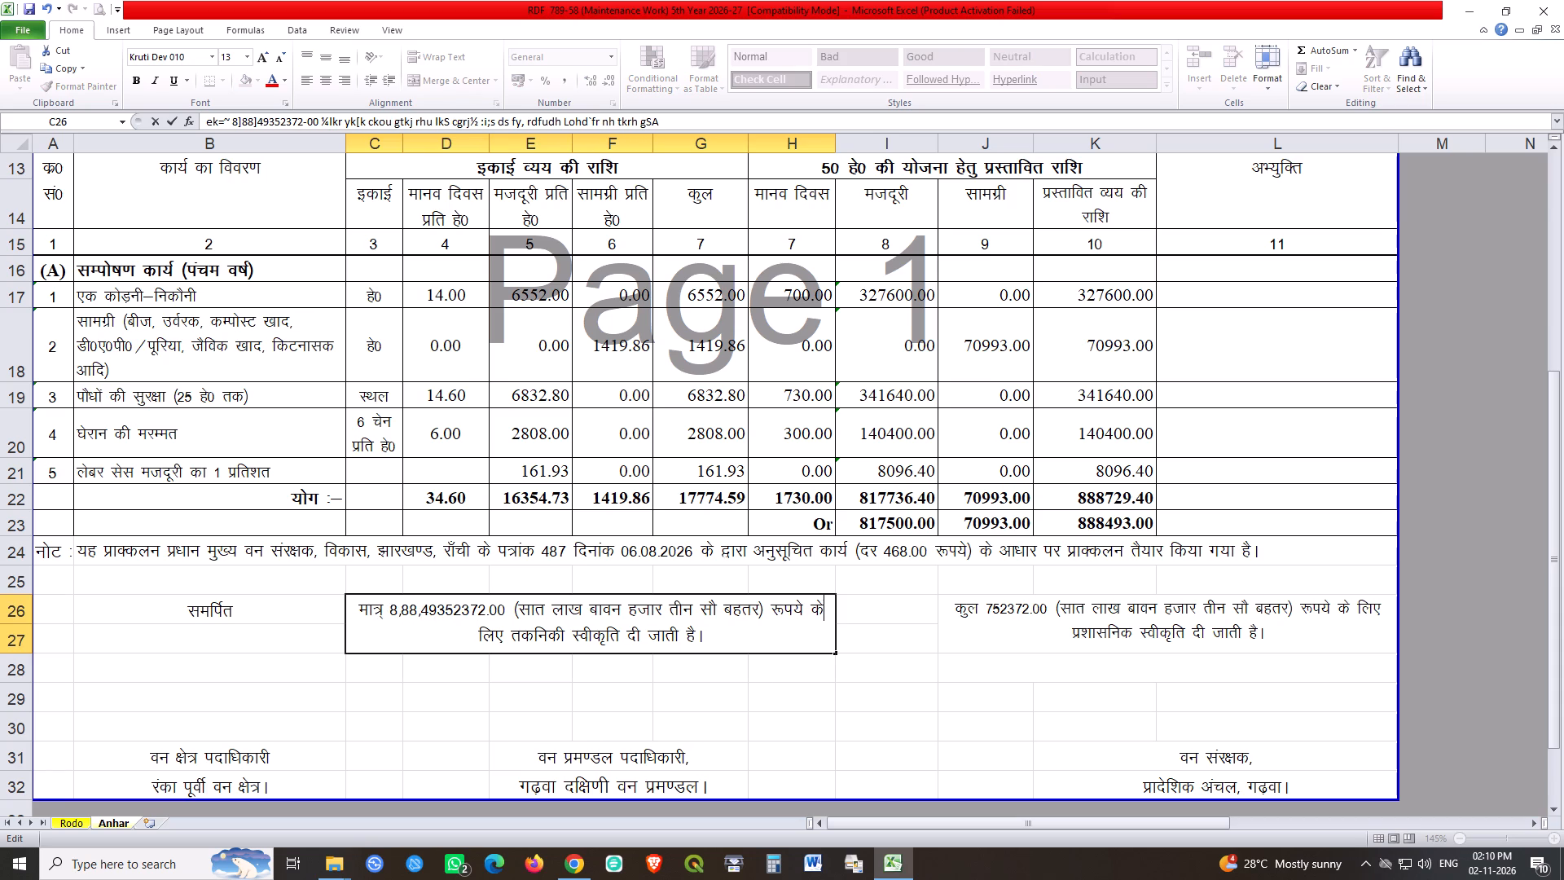
key(Left)
key(Left)
key(Left)
key(Left)
key(Left)
key(Left)
key(Left)
key(Left)
key(Left)
key(Left)
key(Left)
key(Left)
key(Left)
key(Left)
key(Left)
key(Left)
key(Left)
key(Left)
key(Left)
key(Left)
key(Right)
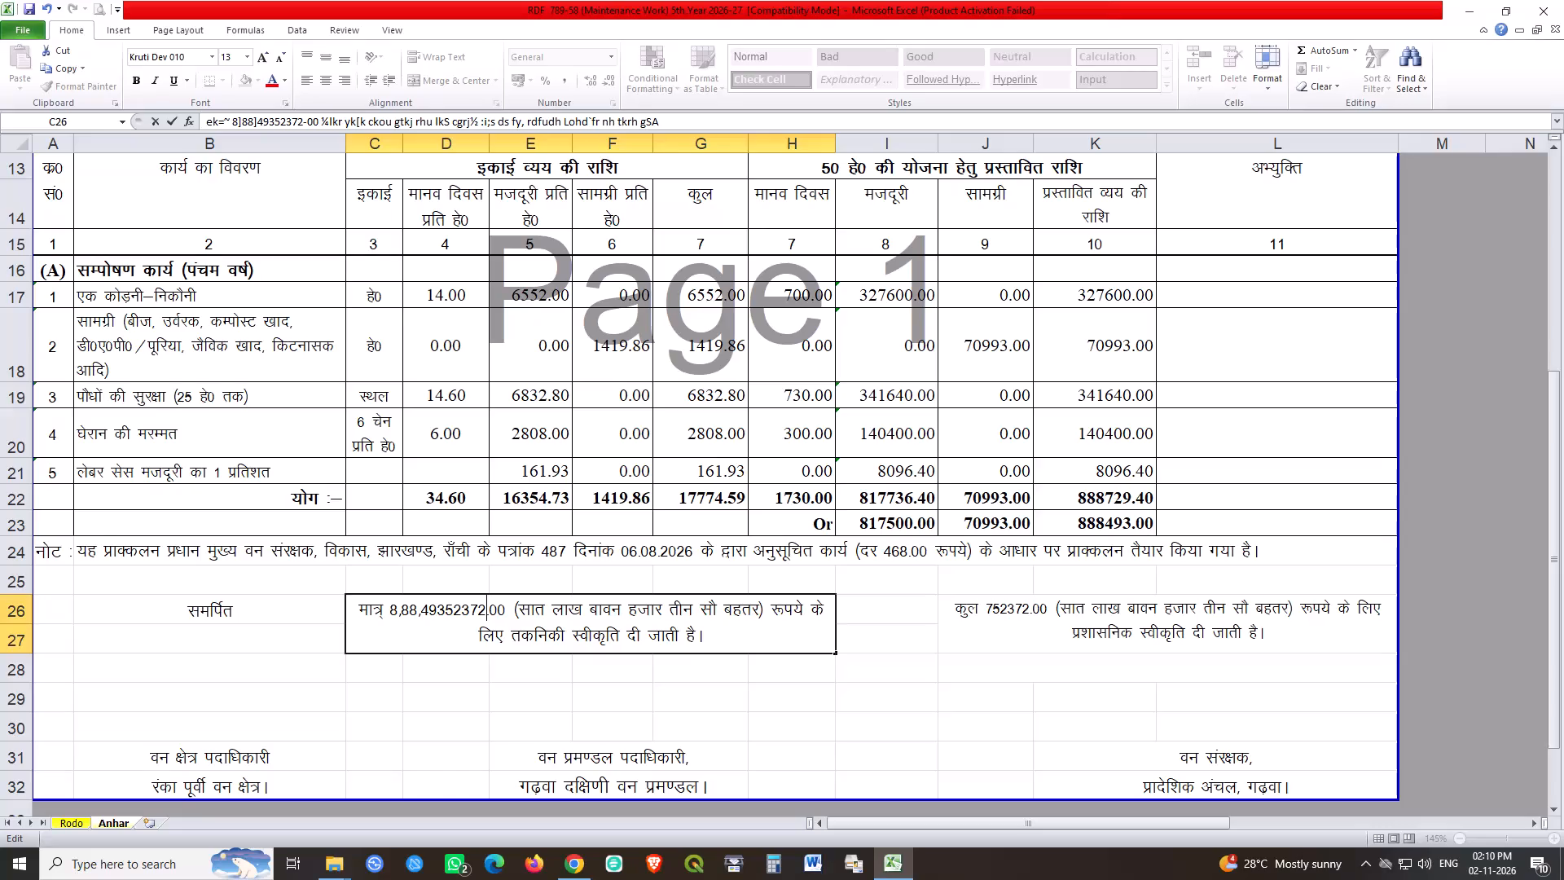
key(BackSpace)
key(BackSpace)
key(BackSpace)
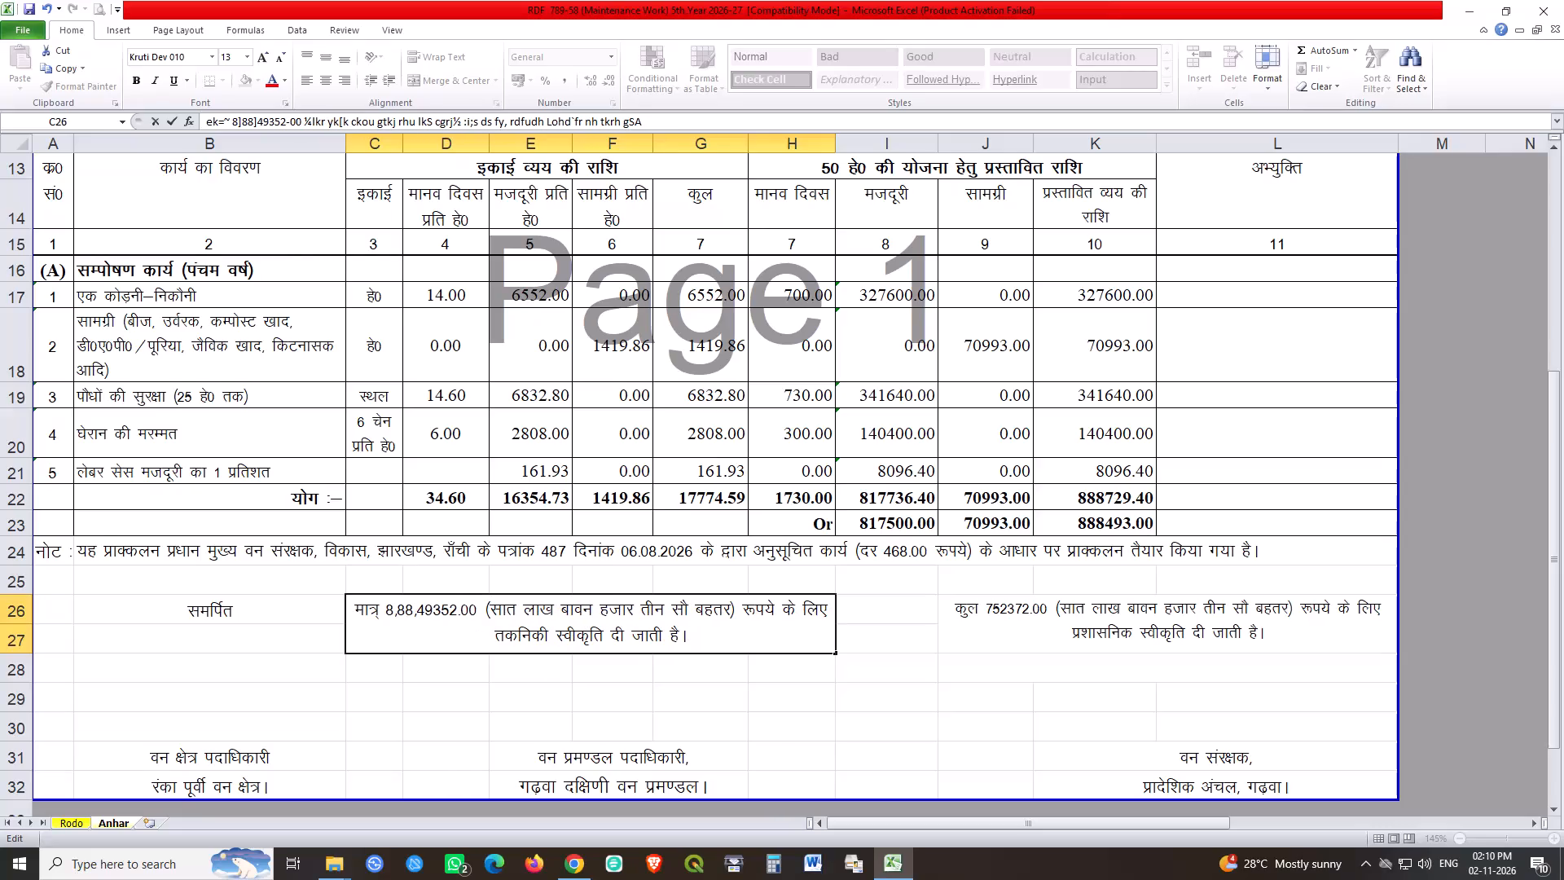
key(BackSpace)
key(BackSpace)
key(Right)
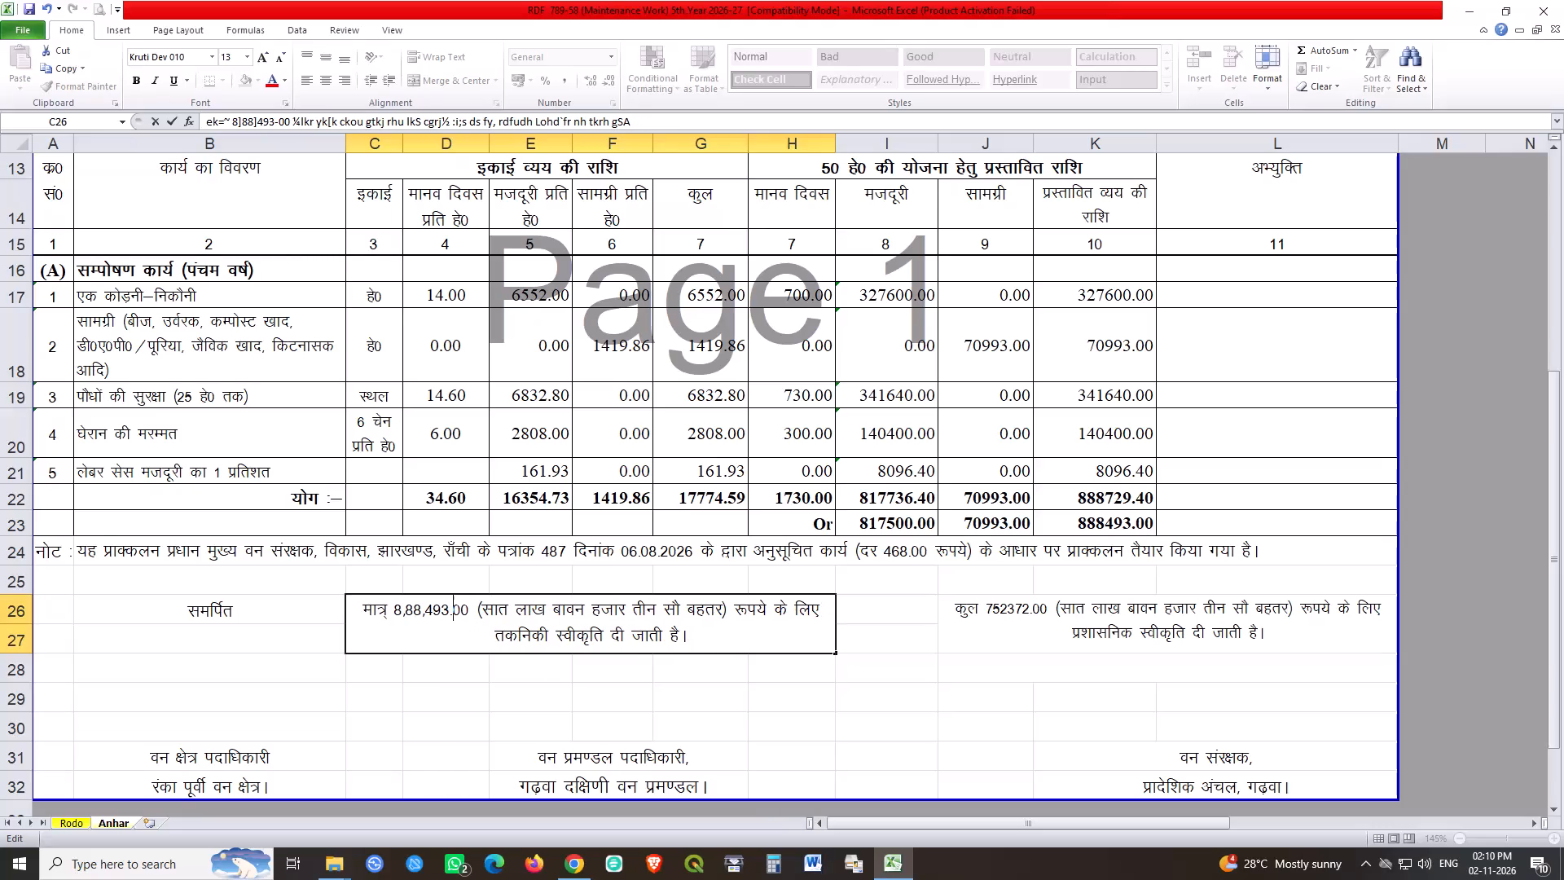
Change the lakh and thousand words of the amount in C26 on the Anhar sheet to आठ लाख अठासी हजार.
key(Right)
key(Right)
key(Right)
key(Right)
key(ctrl+shift+Right)
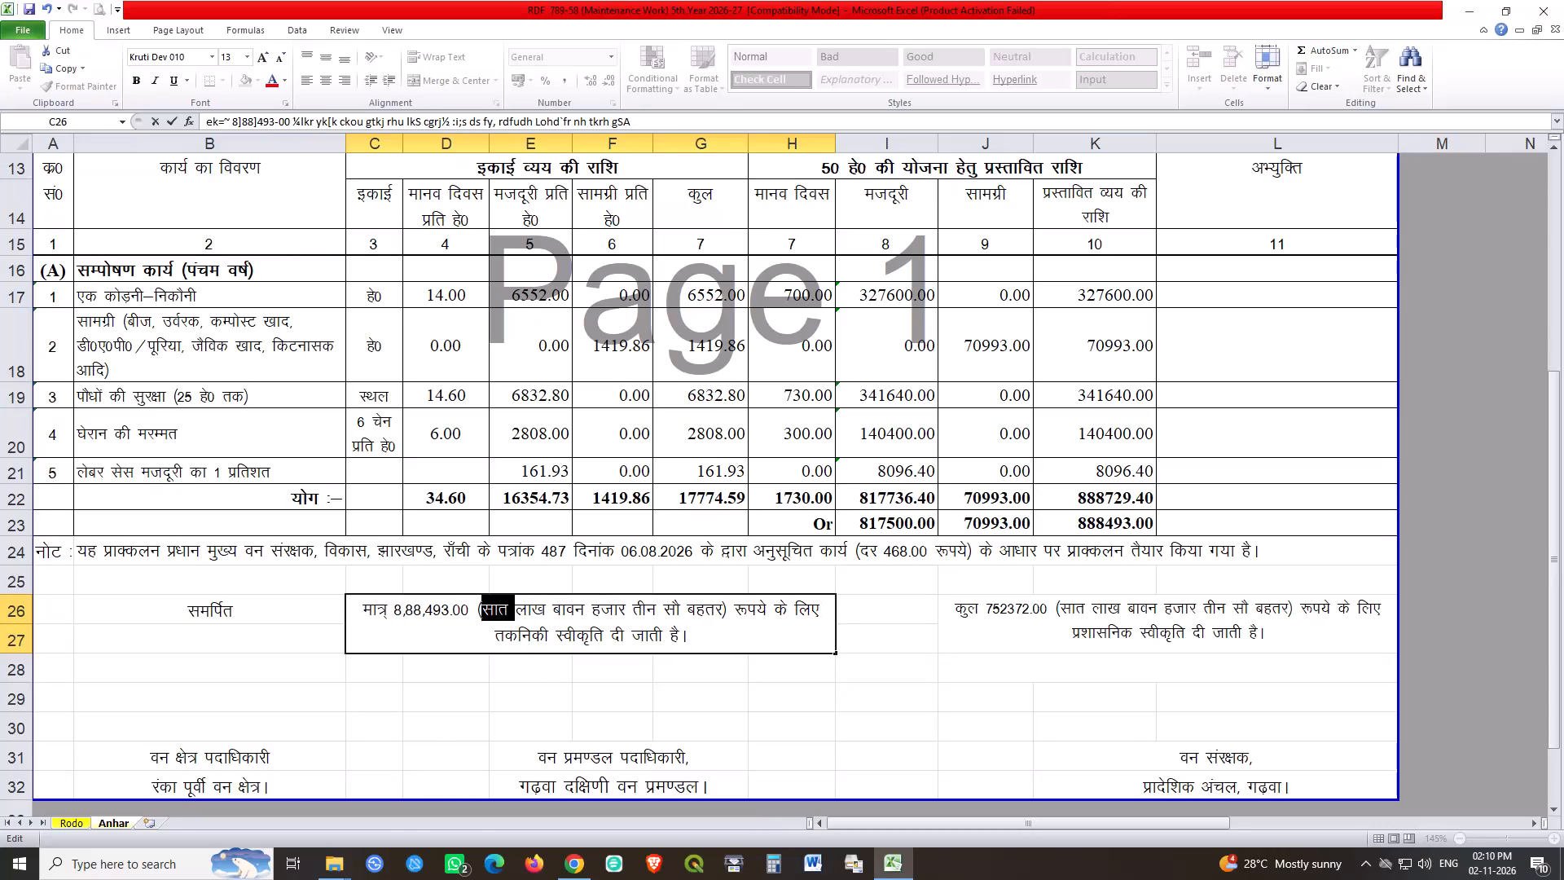
text(vkB)
key(space)
key(Right)
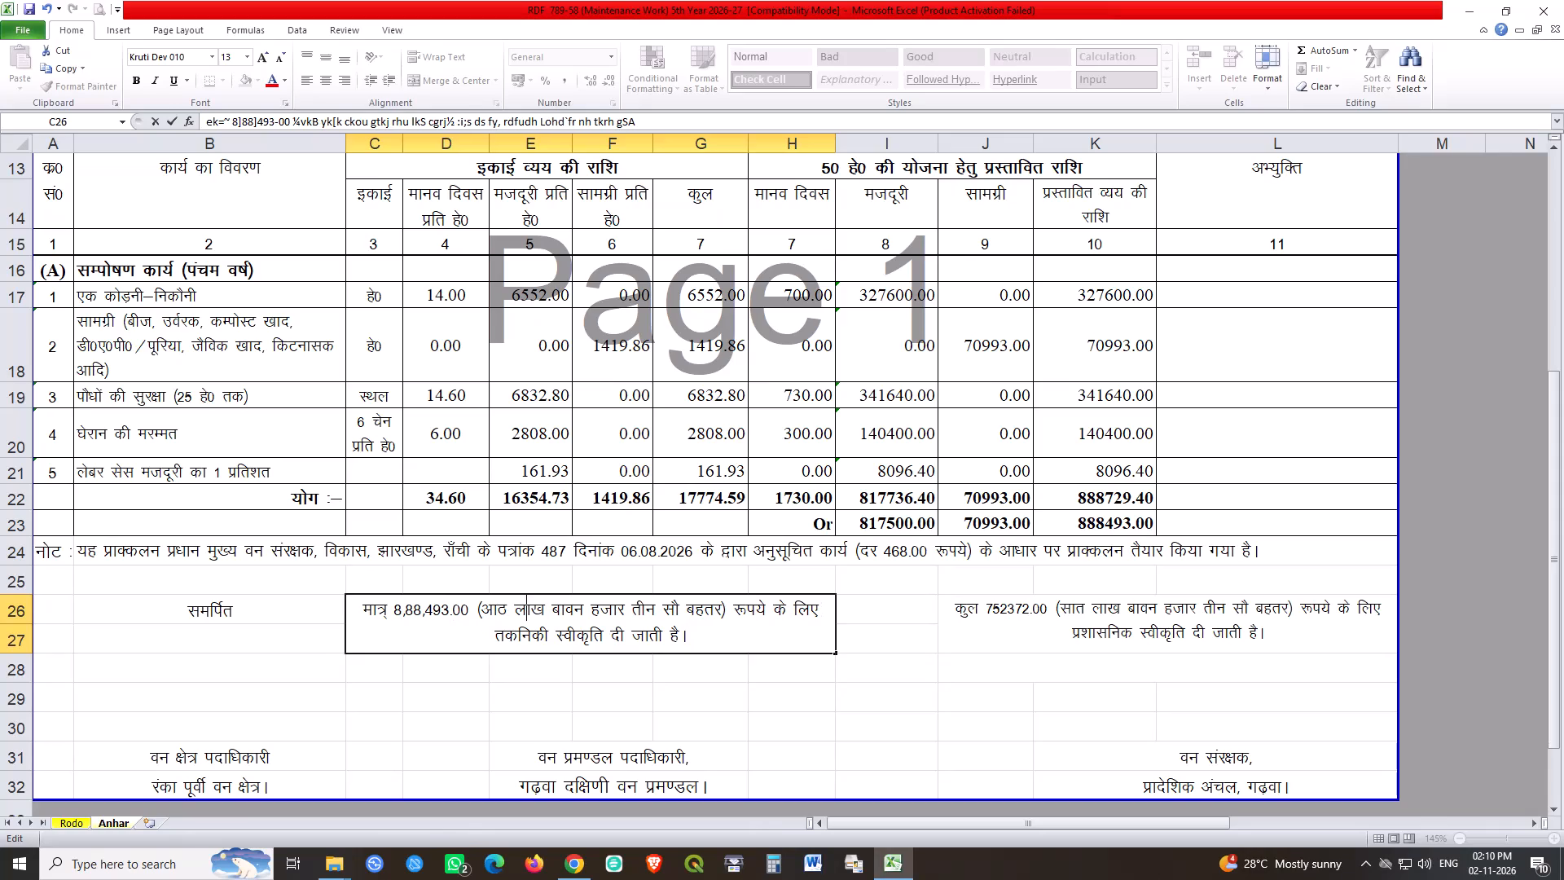
key(Right)
key(Right)
key(Right)
key(Right)
key(Right)
key(Left)
key(ctrl+shift+Right)
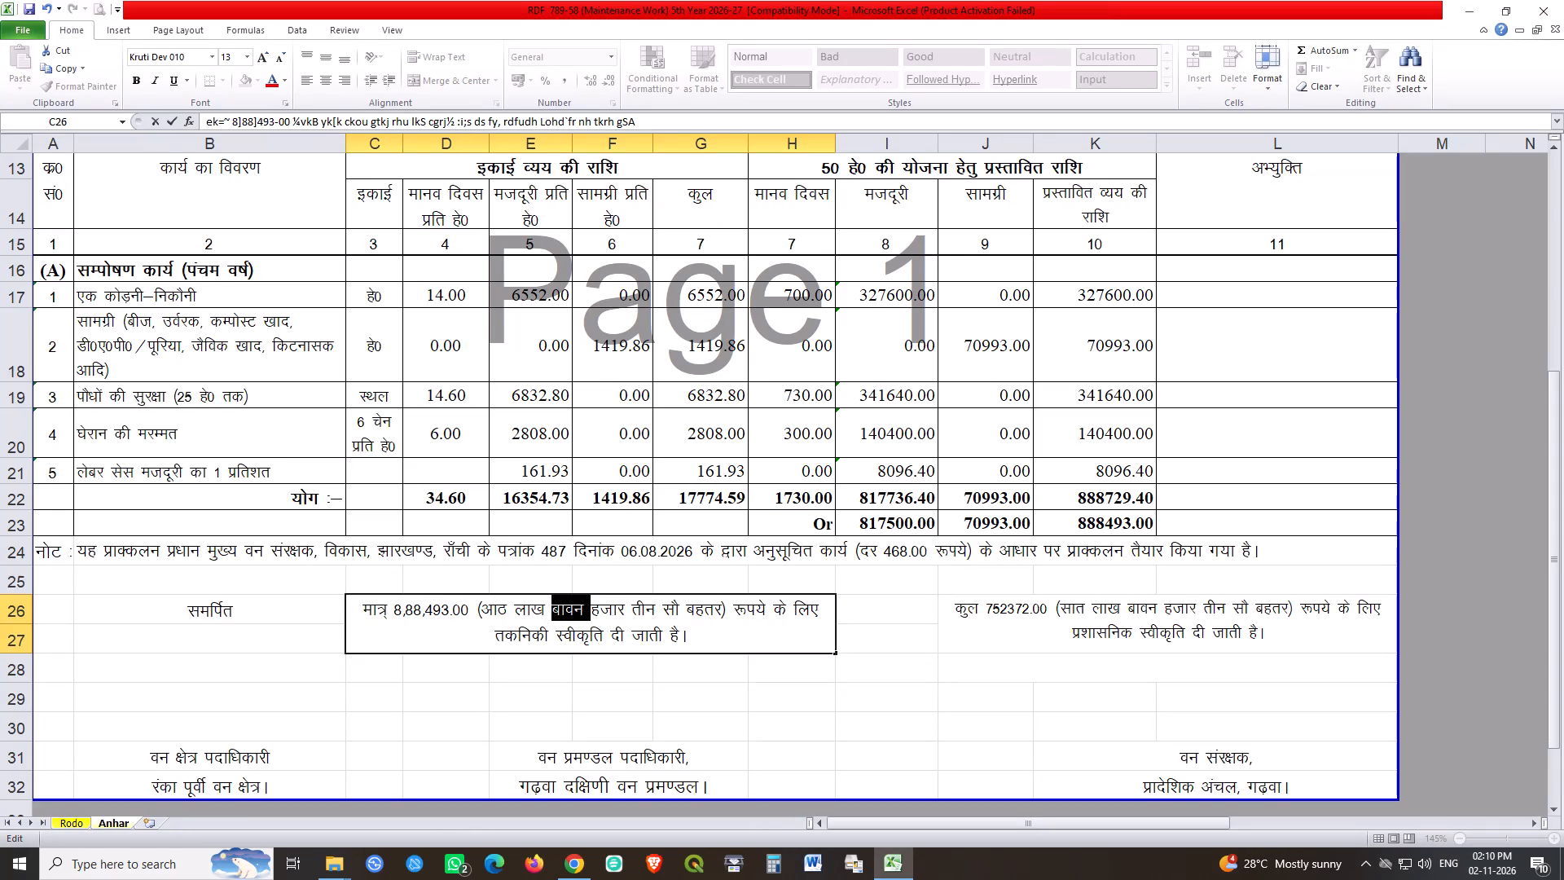
text(vBklh)
key(space)
key(Right)
key(Right)
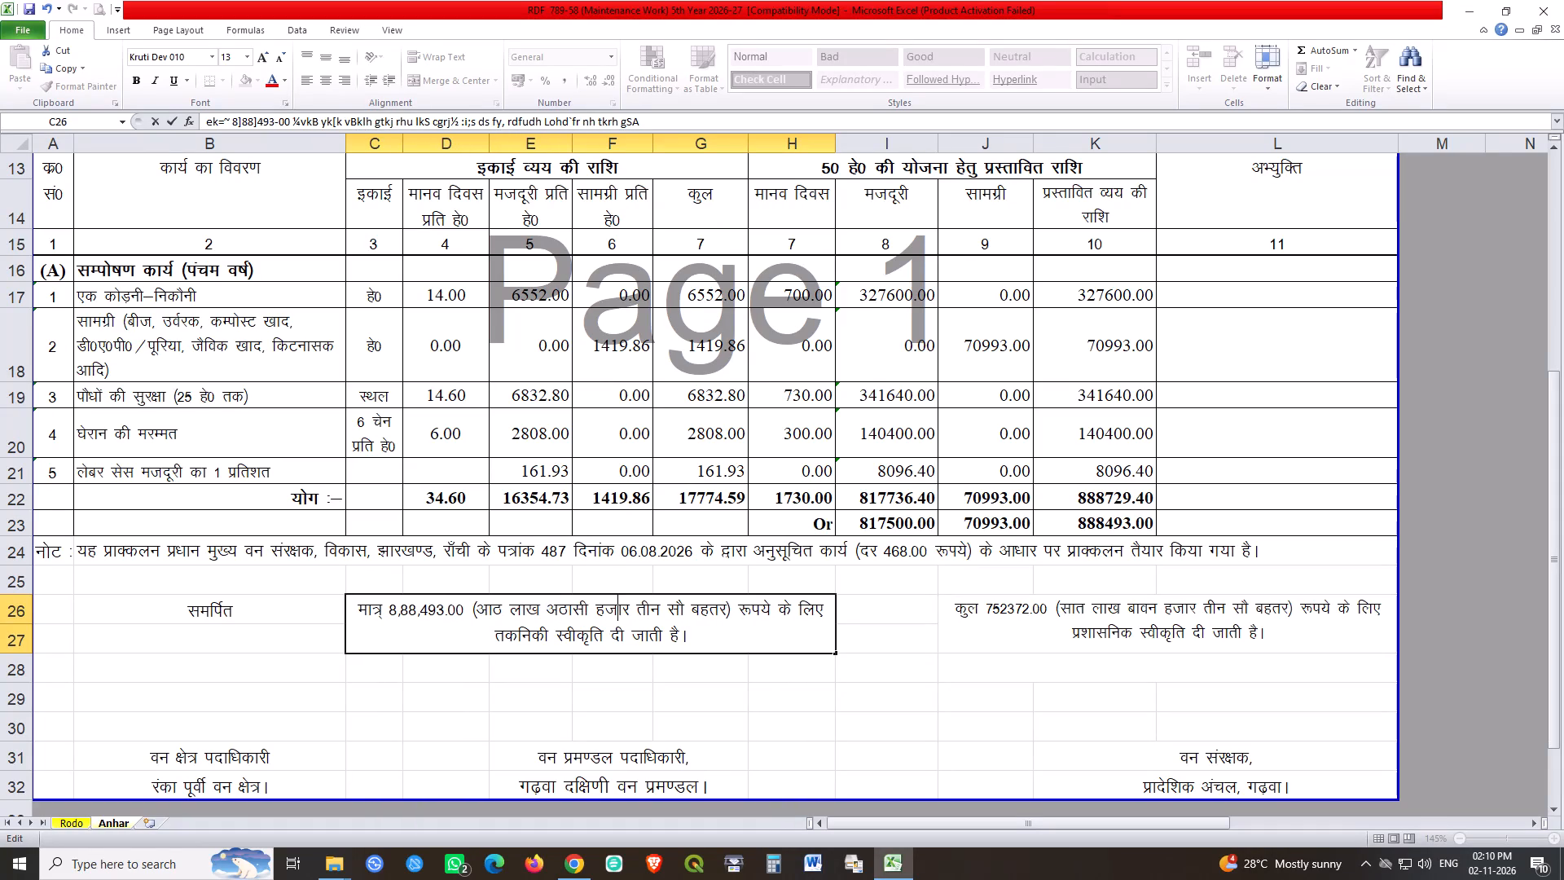
Change the remaining words of the amount in C26 on the Anhar sheet to चार सौ तिरान्बे.
key(Right)
key(Right)
key(Right)
key(shift+Right)
key(shift+Right)
key(shift+Right)
text(pkj)
key(Right)
key(Right)
key(Right)
key(Right)
key(Right)
key(shift+Right)
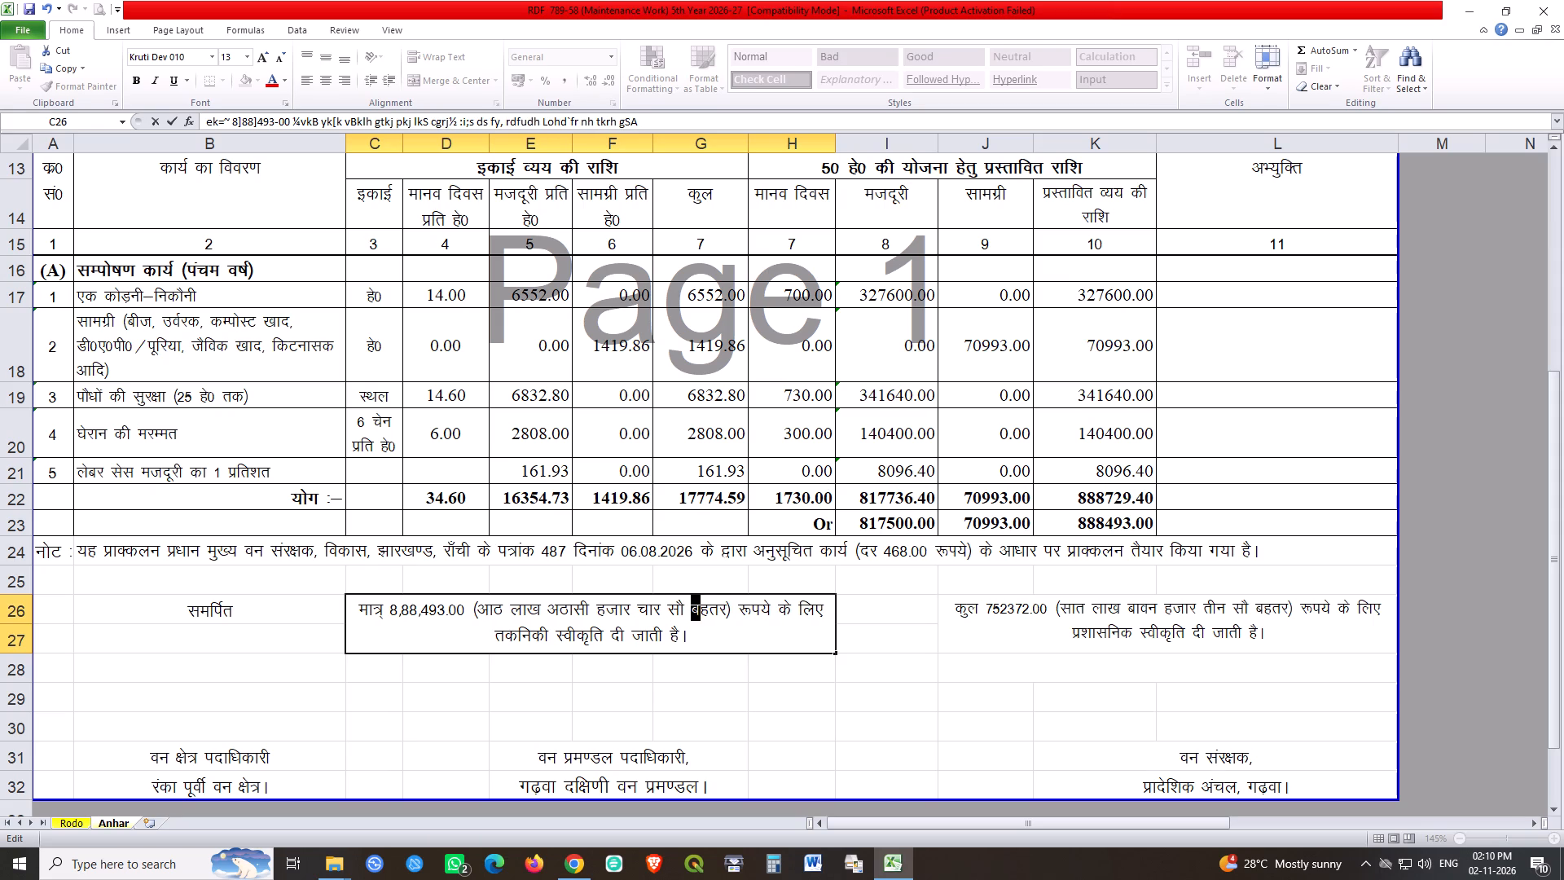
key(shift+Right)
key(shift+Right)
key(shift+Right)
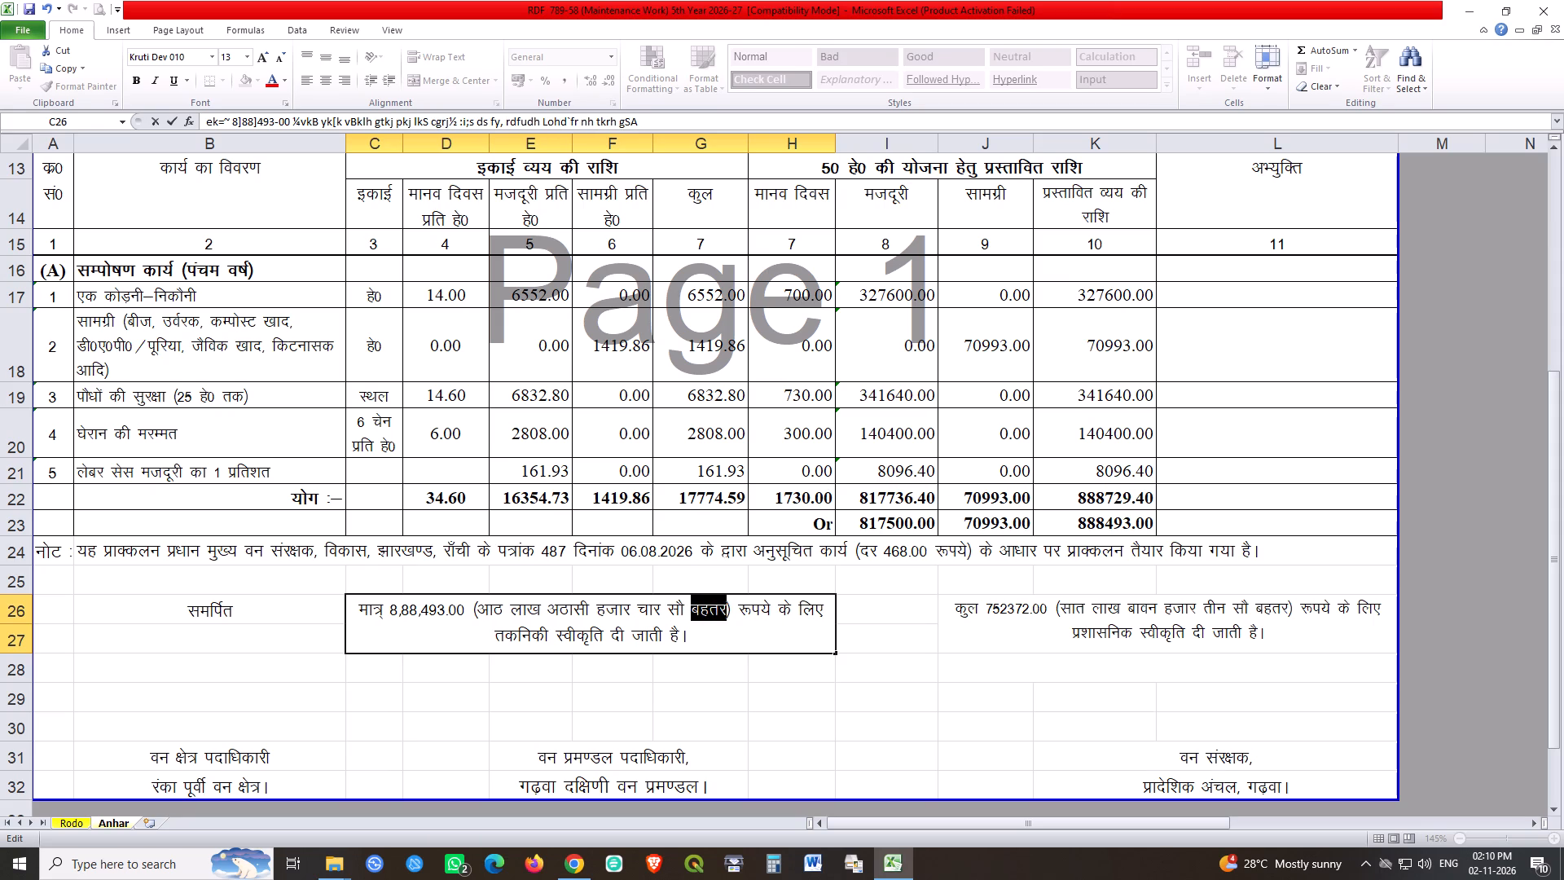
text(frjkUcs)
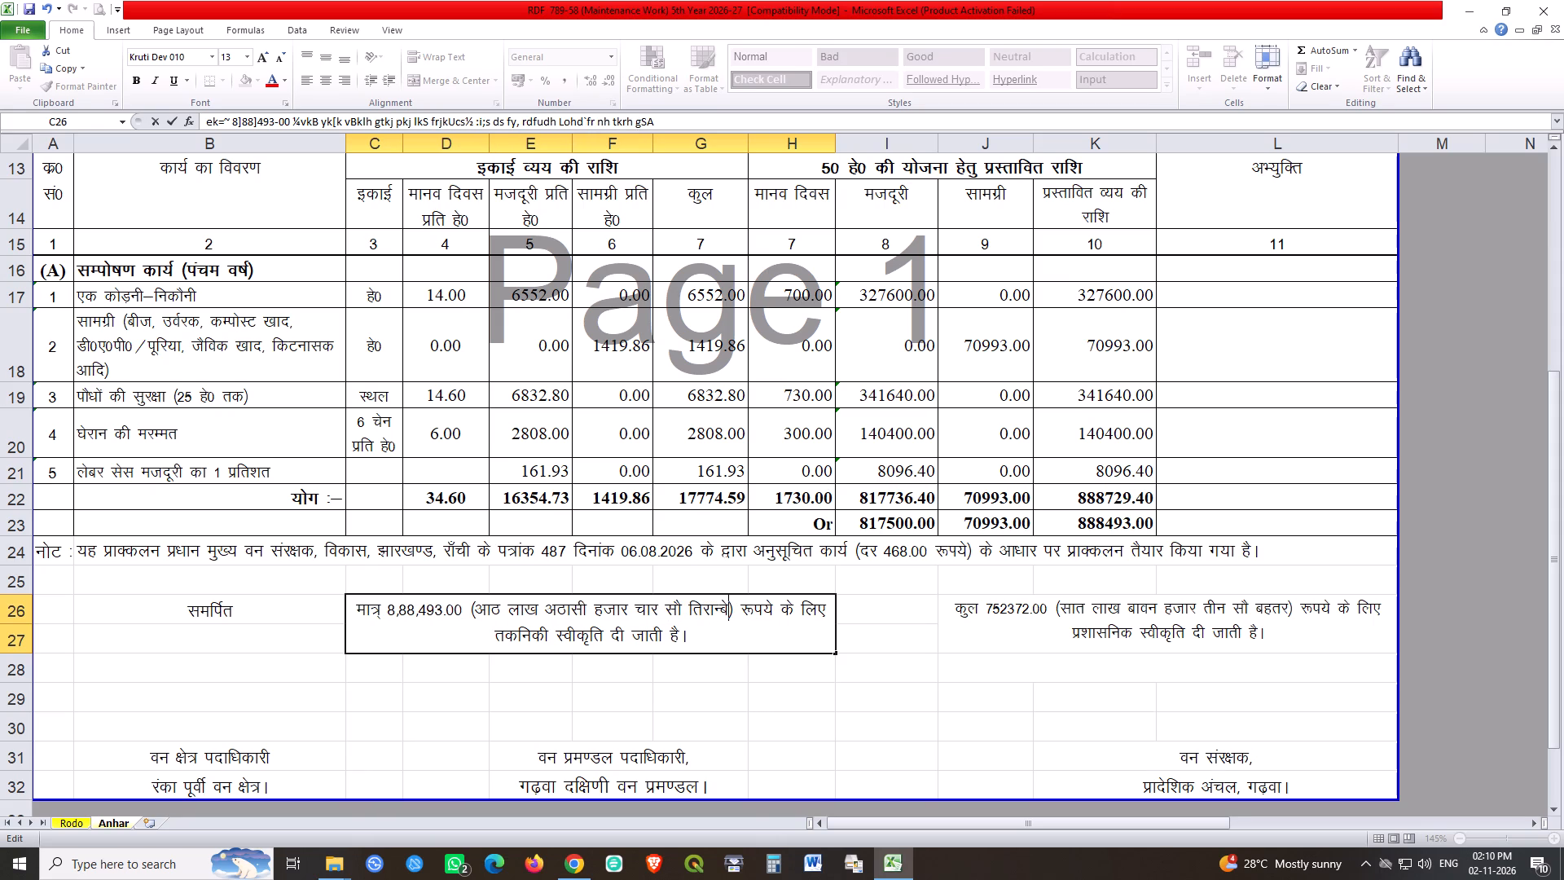
key(Return)
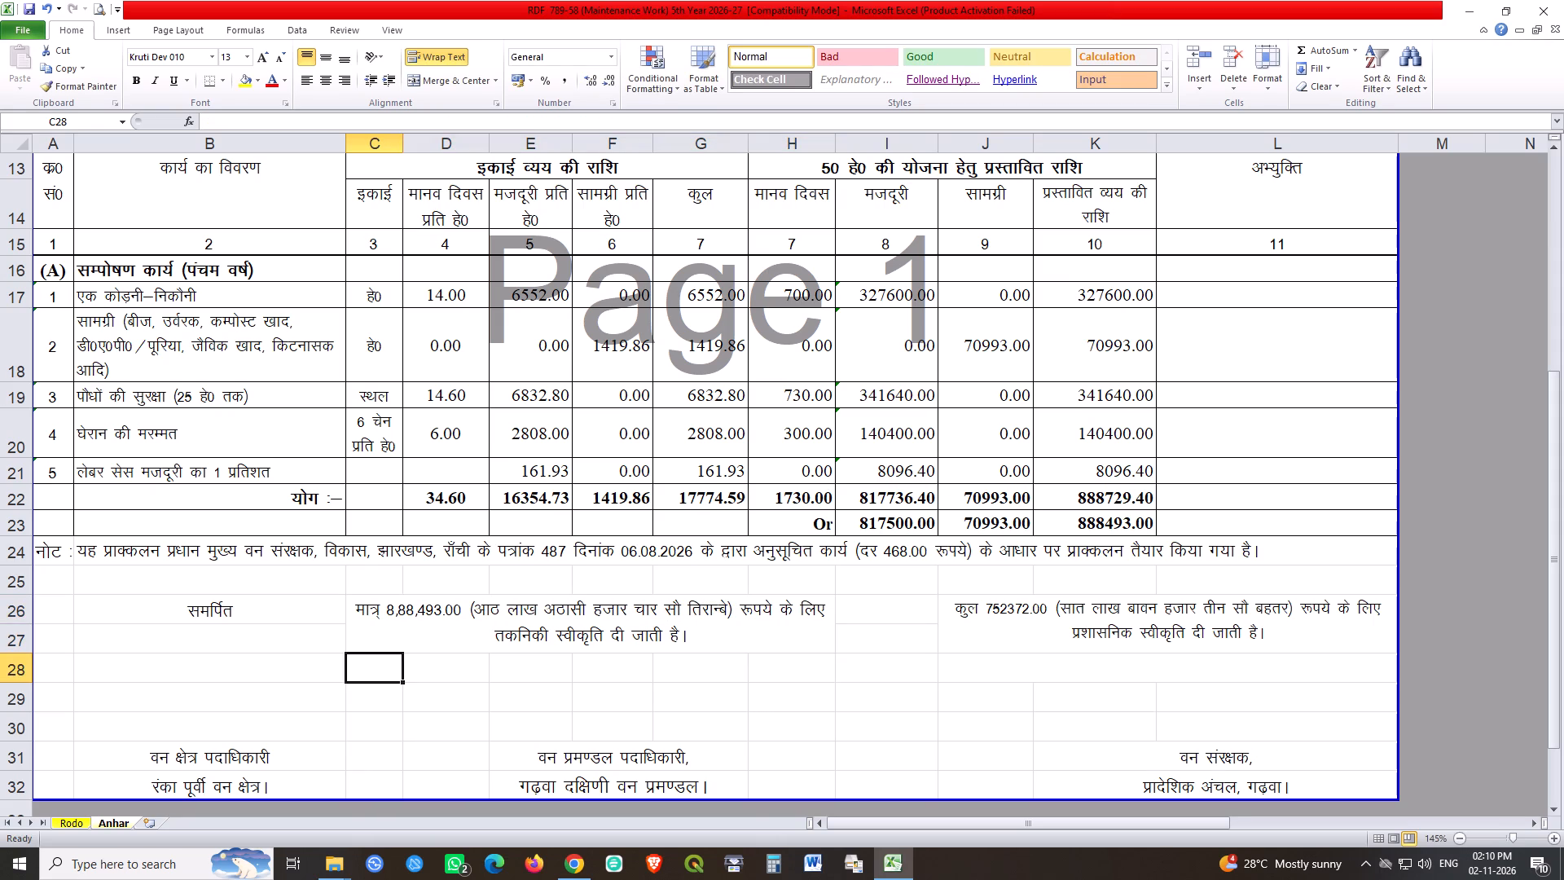
Copy the amount and its wording from C26 over the old amount in the administrative approval text in J26, and save the workbook.
double_click(452, 623)
drag(388, 613, 736, 615)
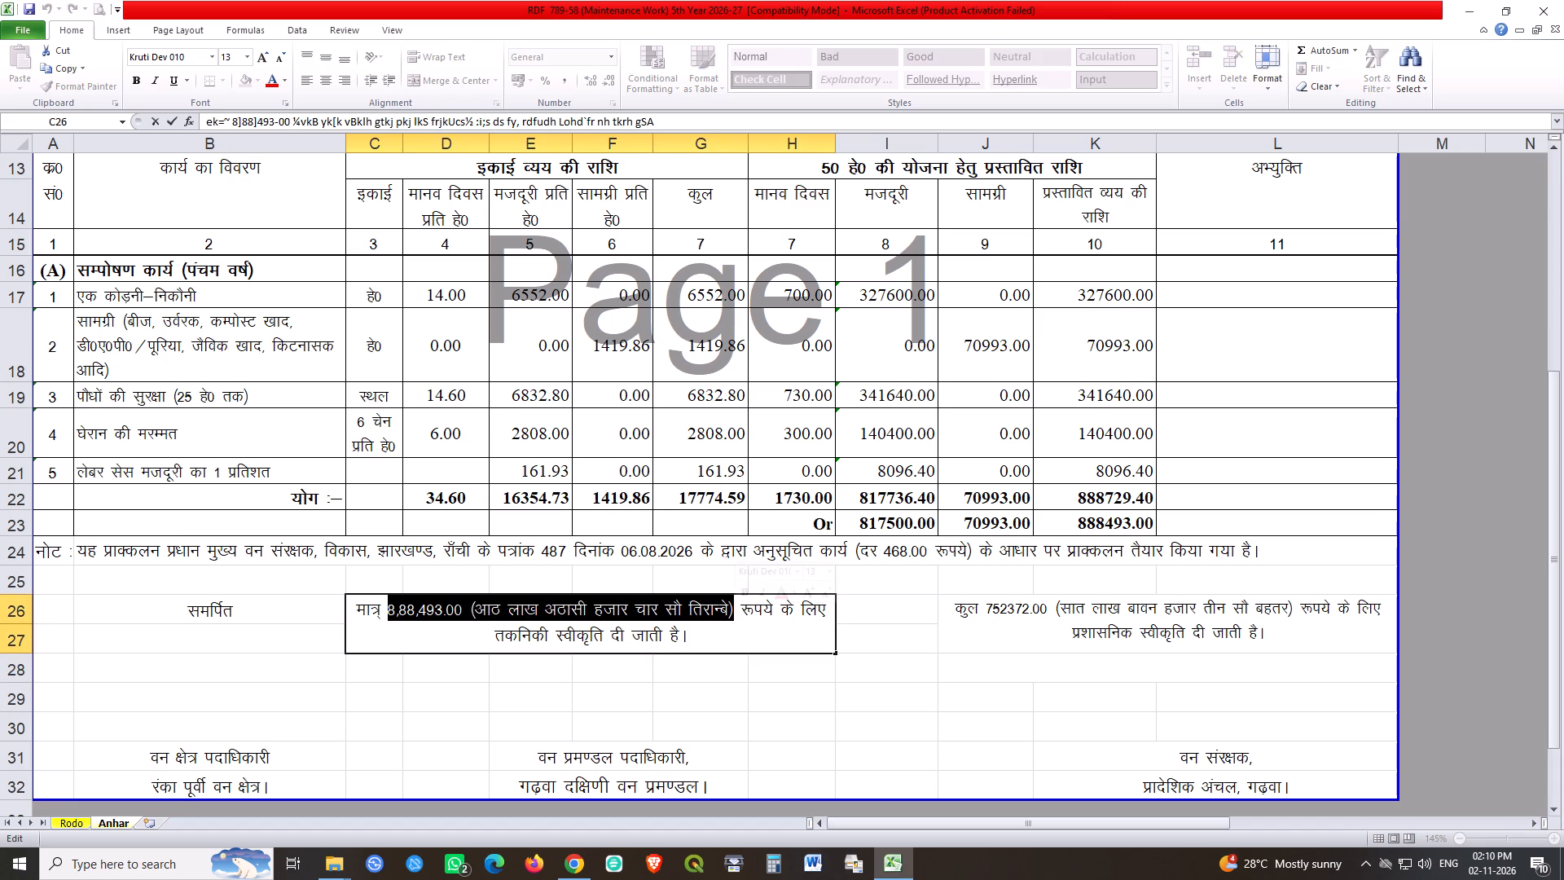
key(ctrl+c)
double_click(1026, 606)
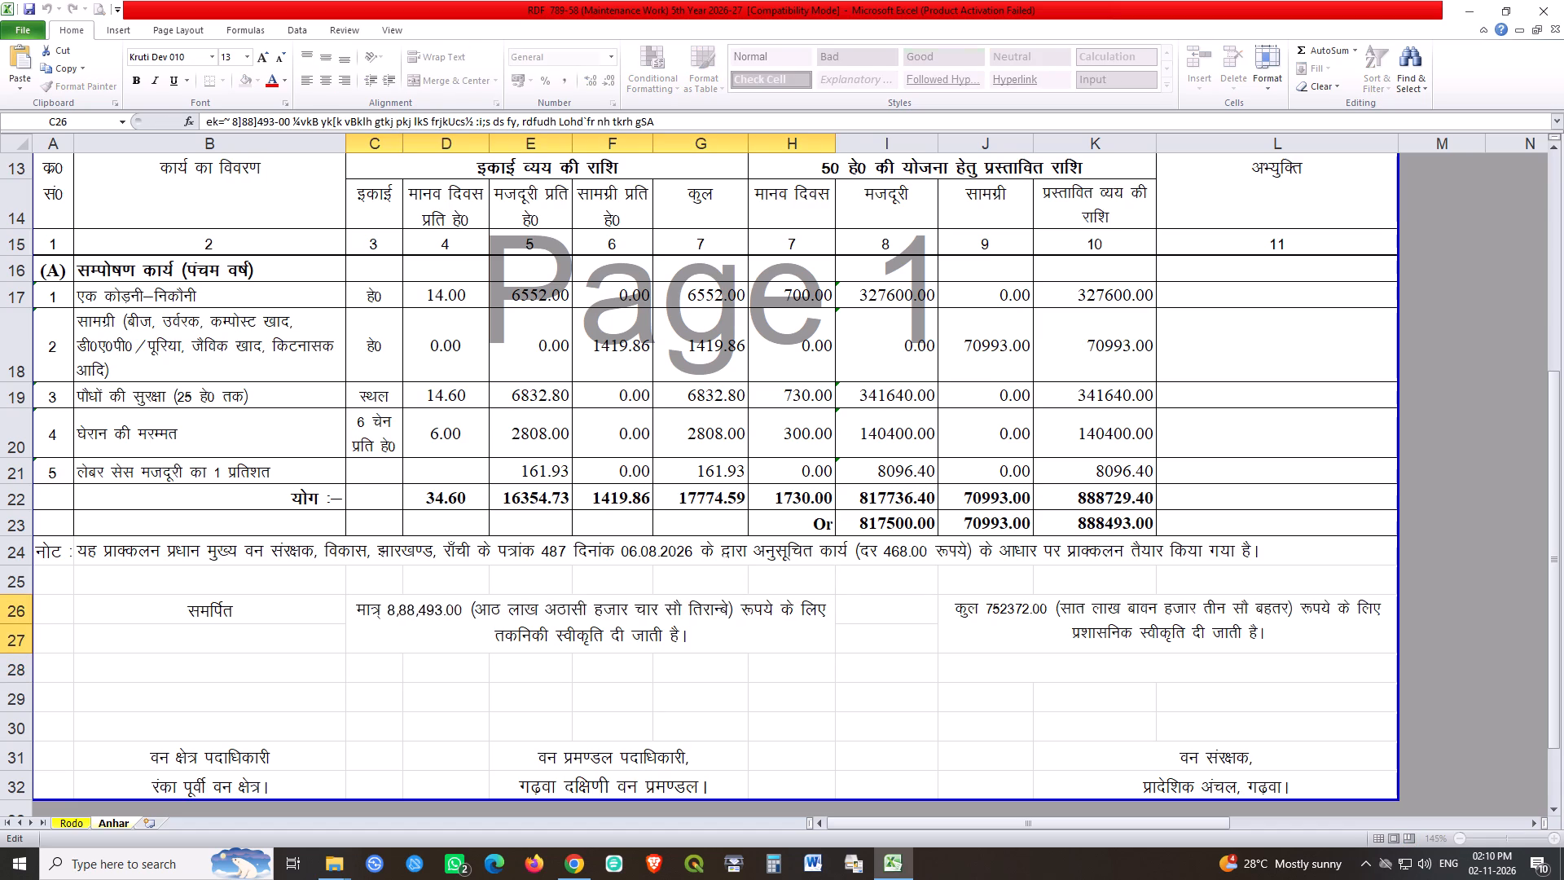
drag(986, 613, 1282, 613)
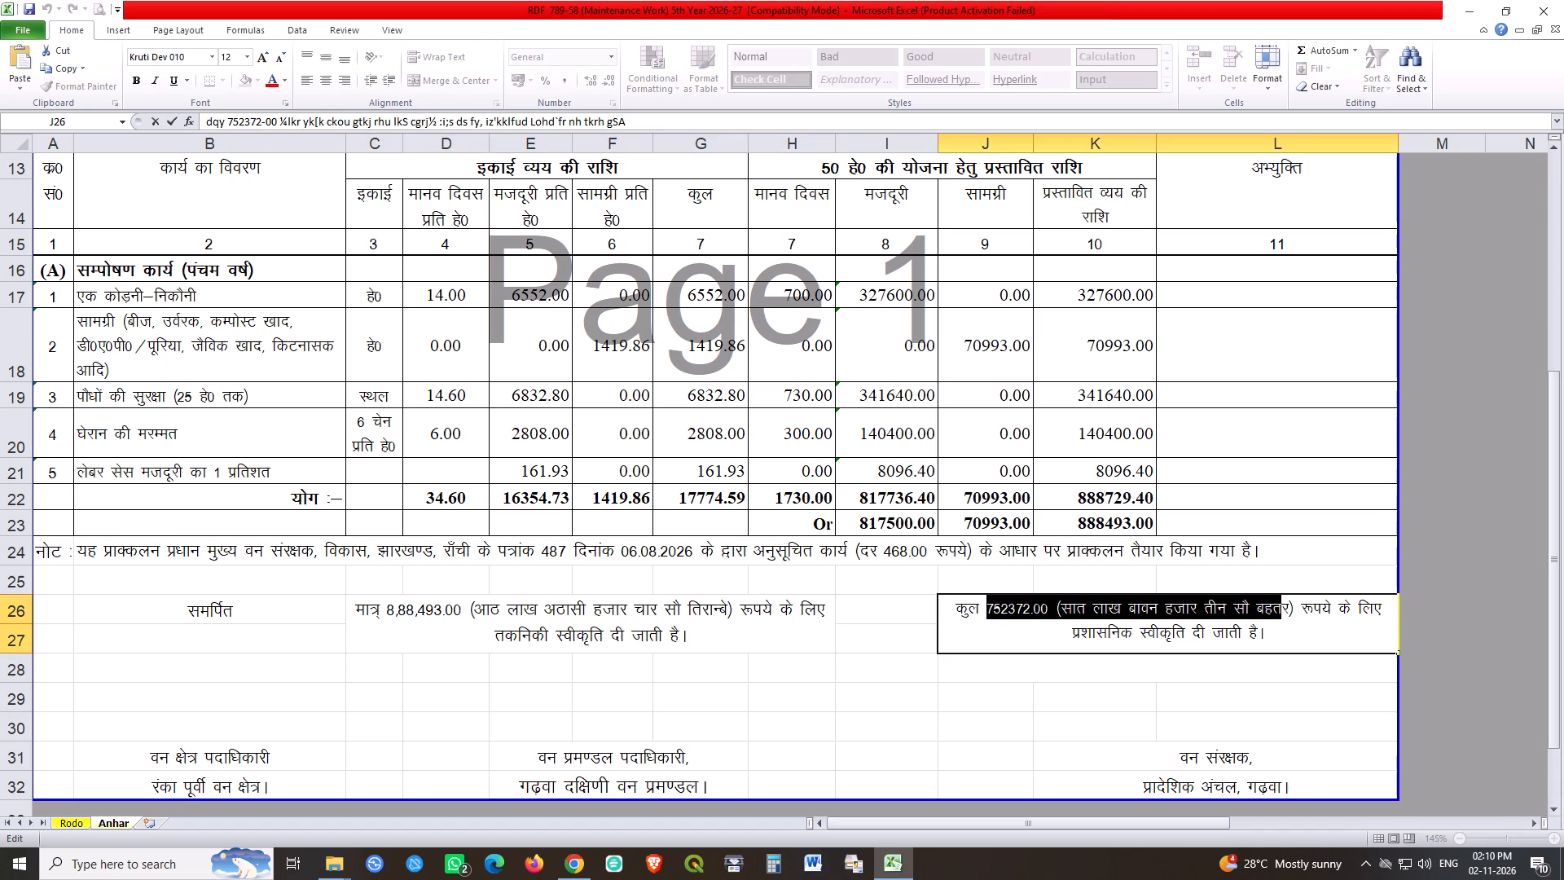
drag(1282, 613, 1299, 613)
key(ctrl+v)
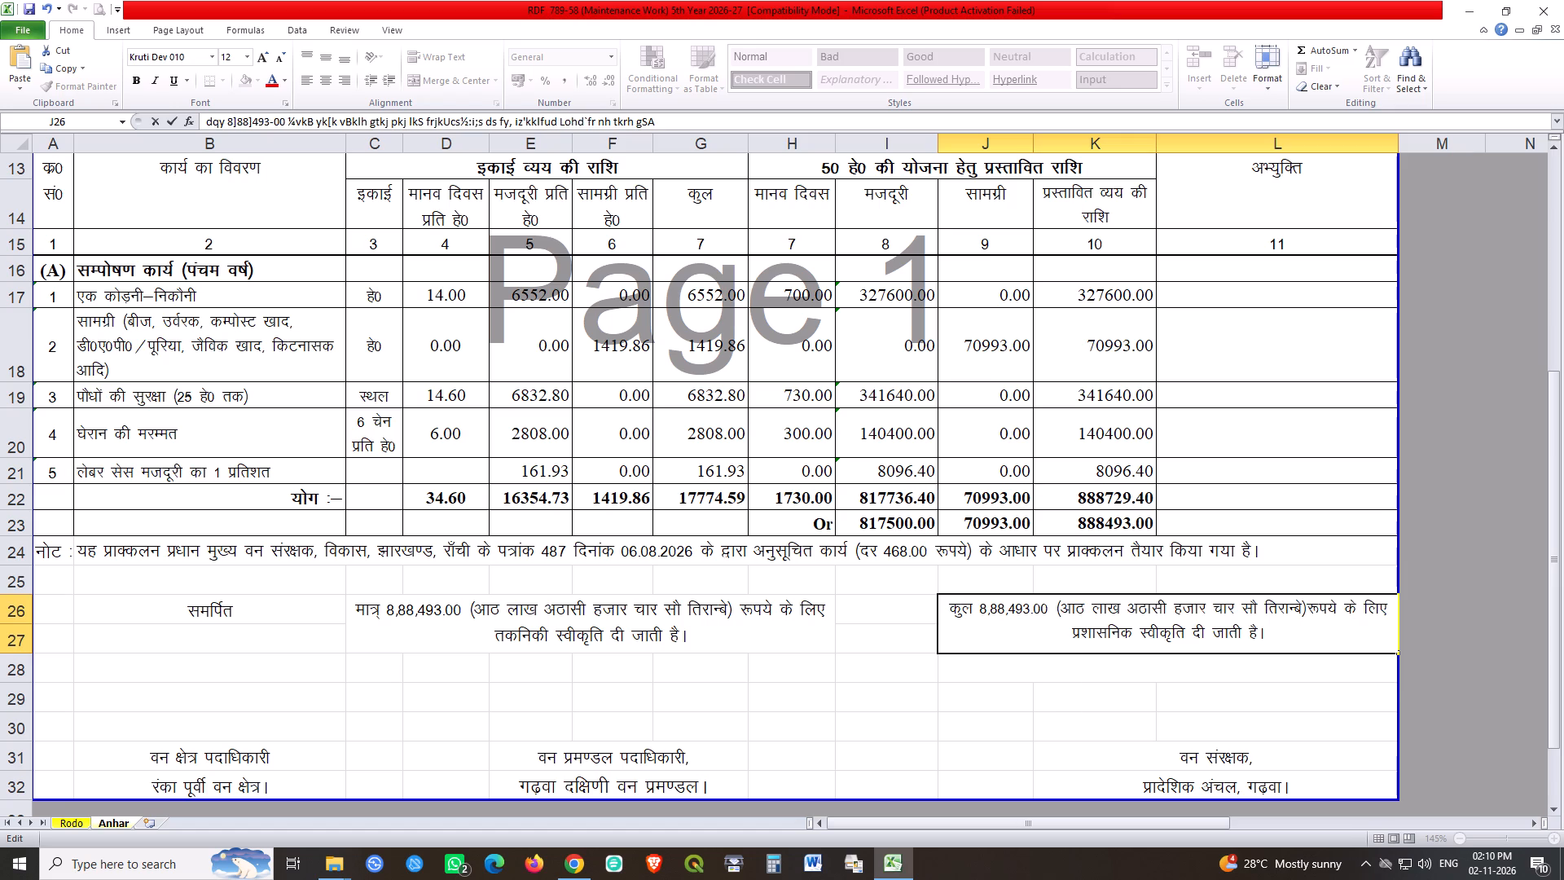
key(space)
key(Return)
key(ctrl+s)
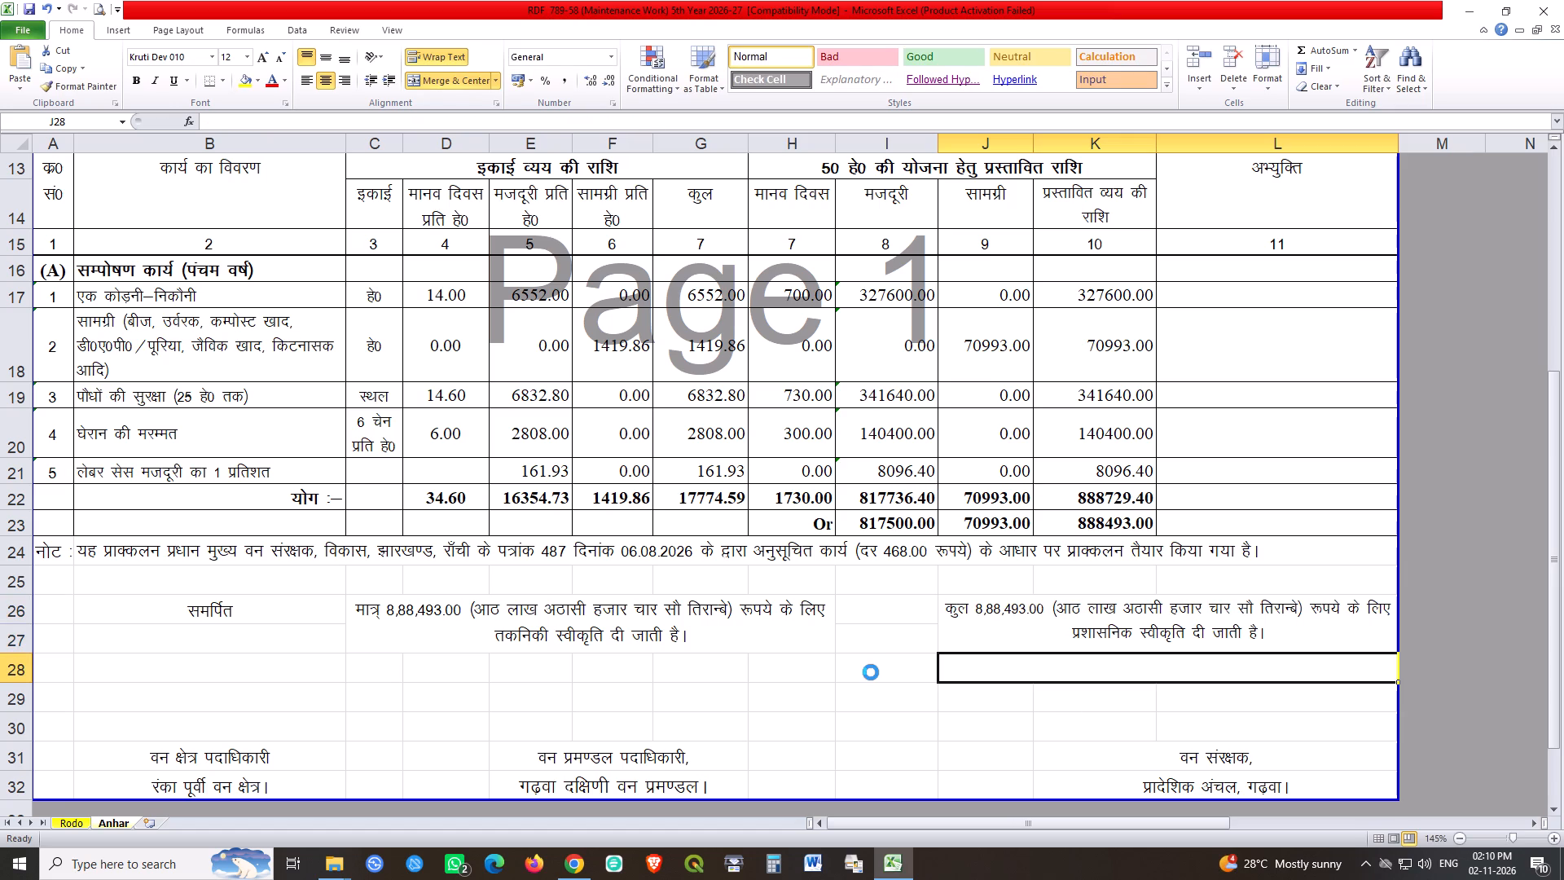
Copy both approval texts in rows 26–27 of the Anhar sheet over those on the Rodo sheet, starting at C26, and save.
drag(669, 641, 1030, 623)
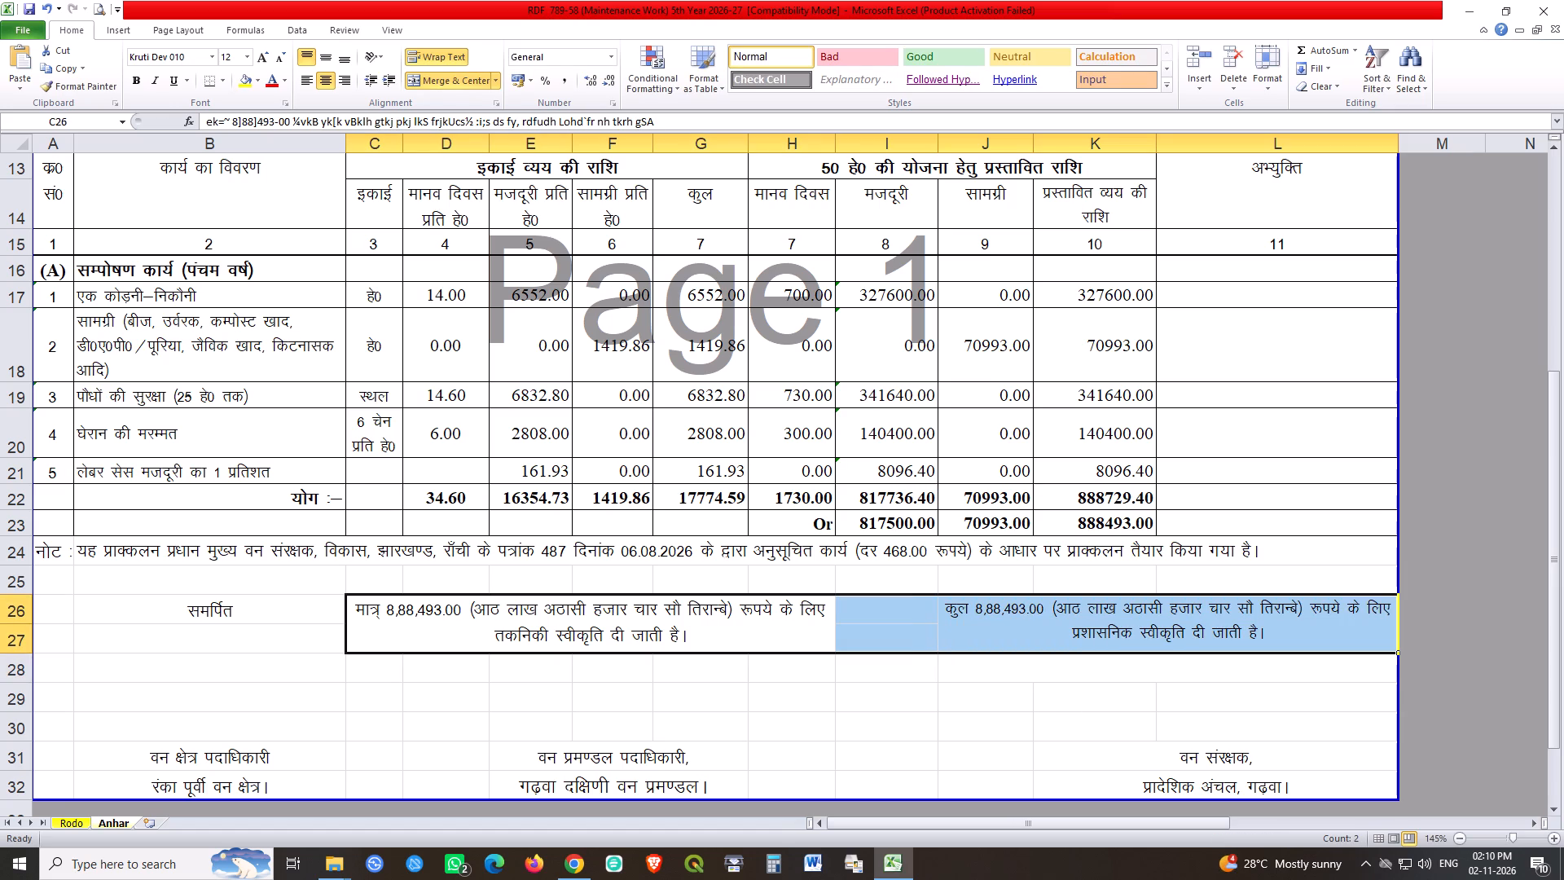
key(ctrl+c)
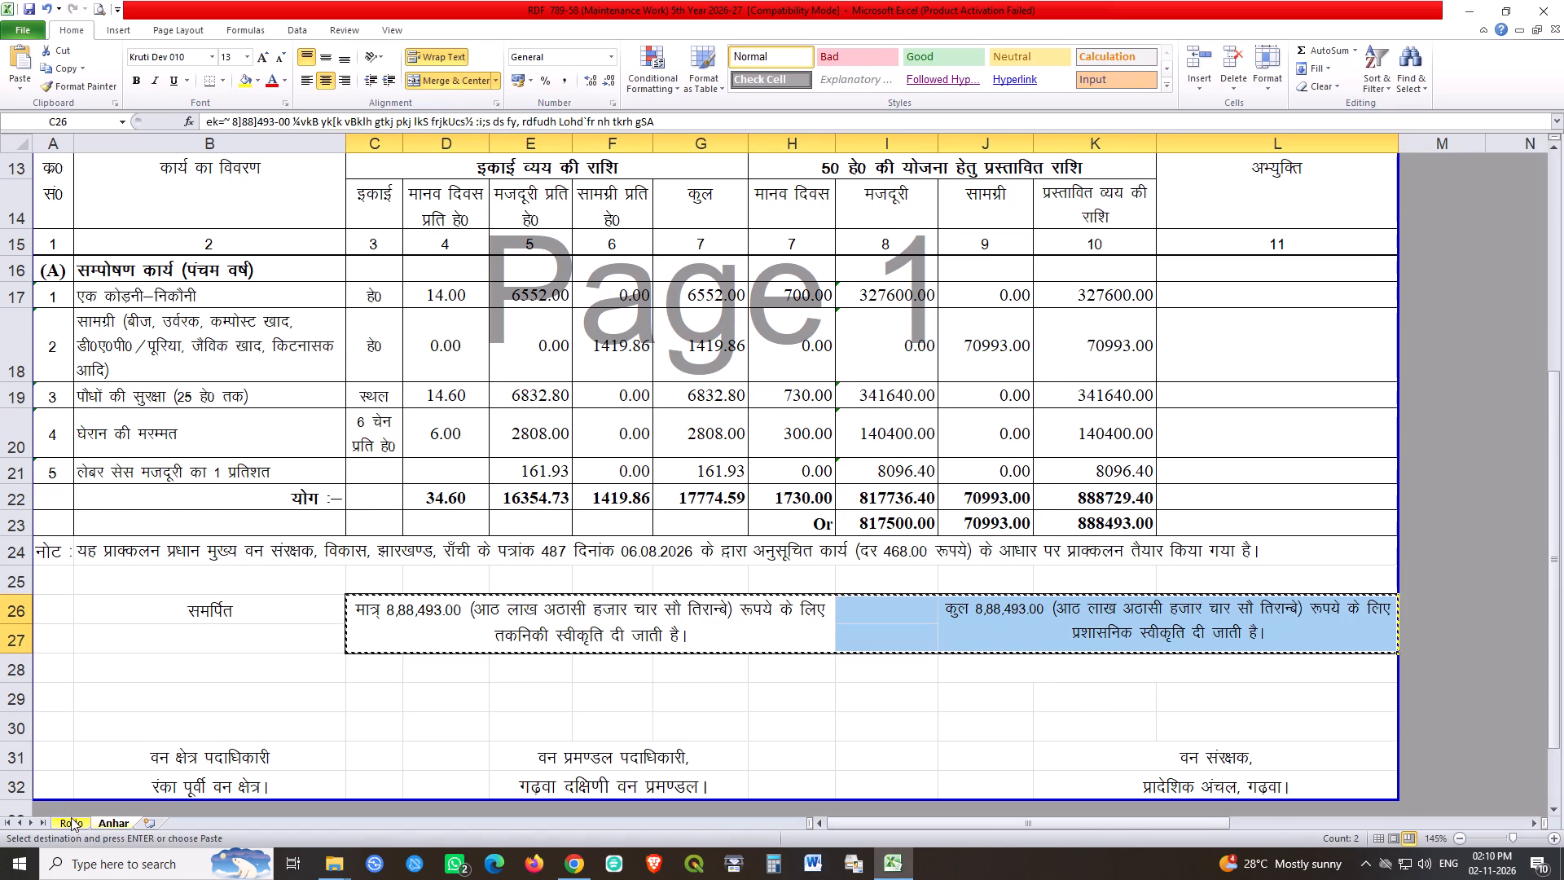
click(72, 820)
scroll(376, 731, down, 2)
click(432, 654)
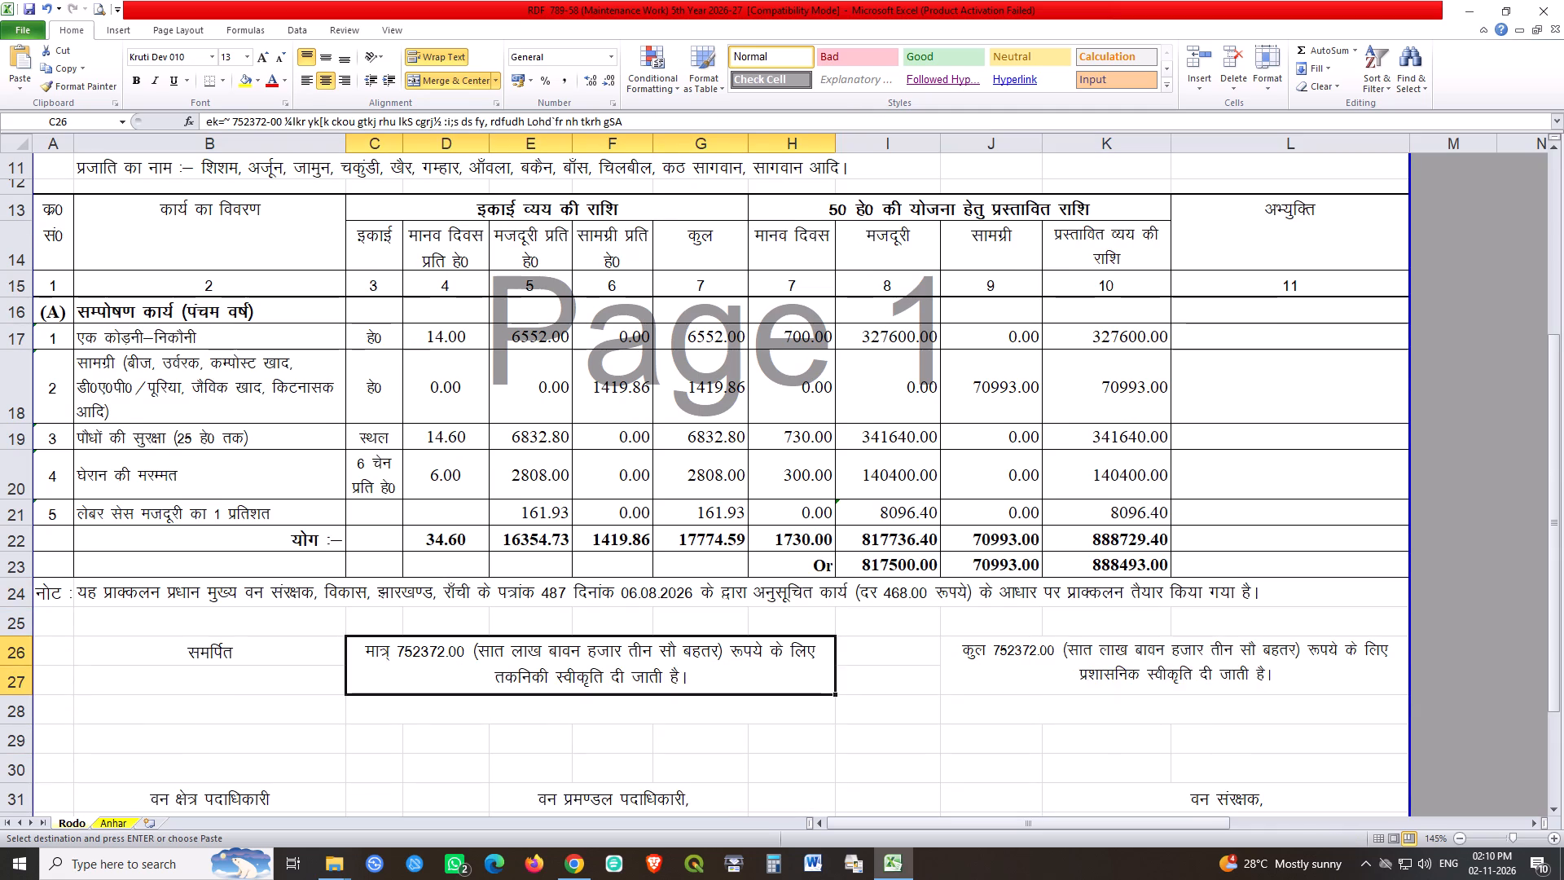
key(Return)
key(space)
click(896, 755)
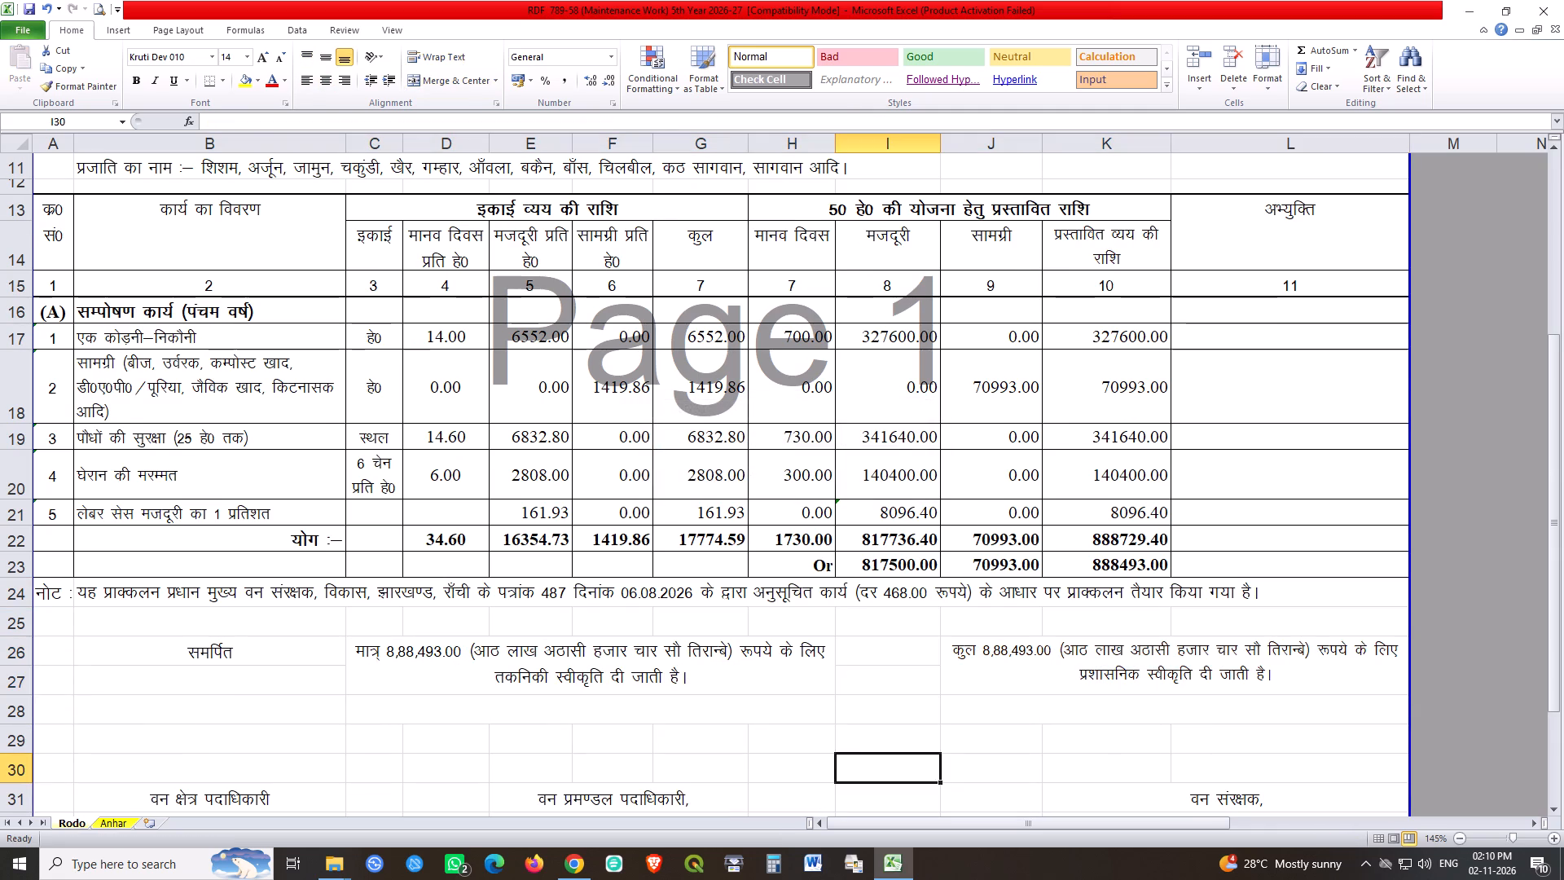
key(ctrl+s)
key(ctrl+s)
key(ctrl+s)
key(ctrl+s)
key(ctrl+s)
Group the Rodo and Anhar sheets and print them together after checking both pages in the print preview.
shift+click(124, 825)
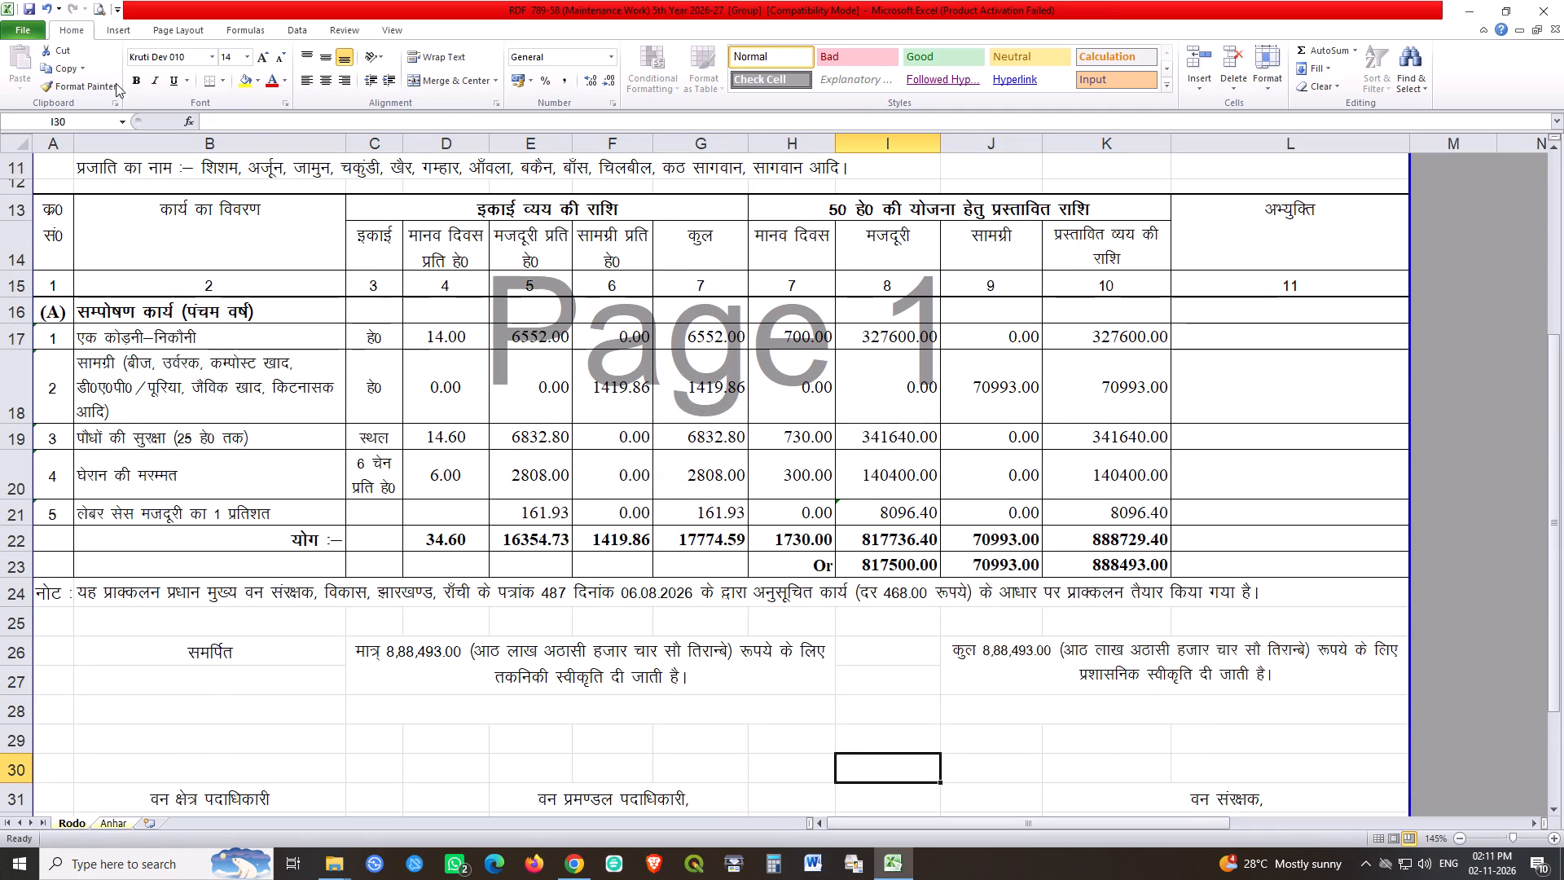
click(104, 2)
scroll(1028, 586, down, 4)
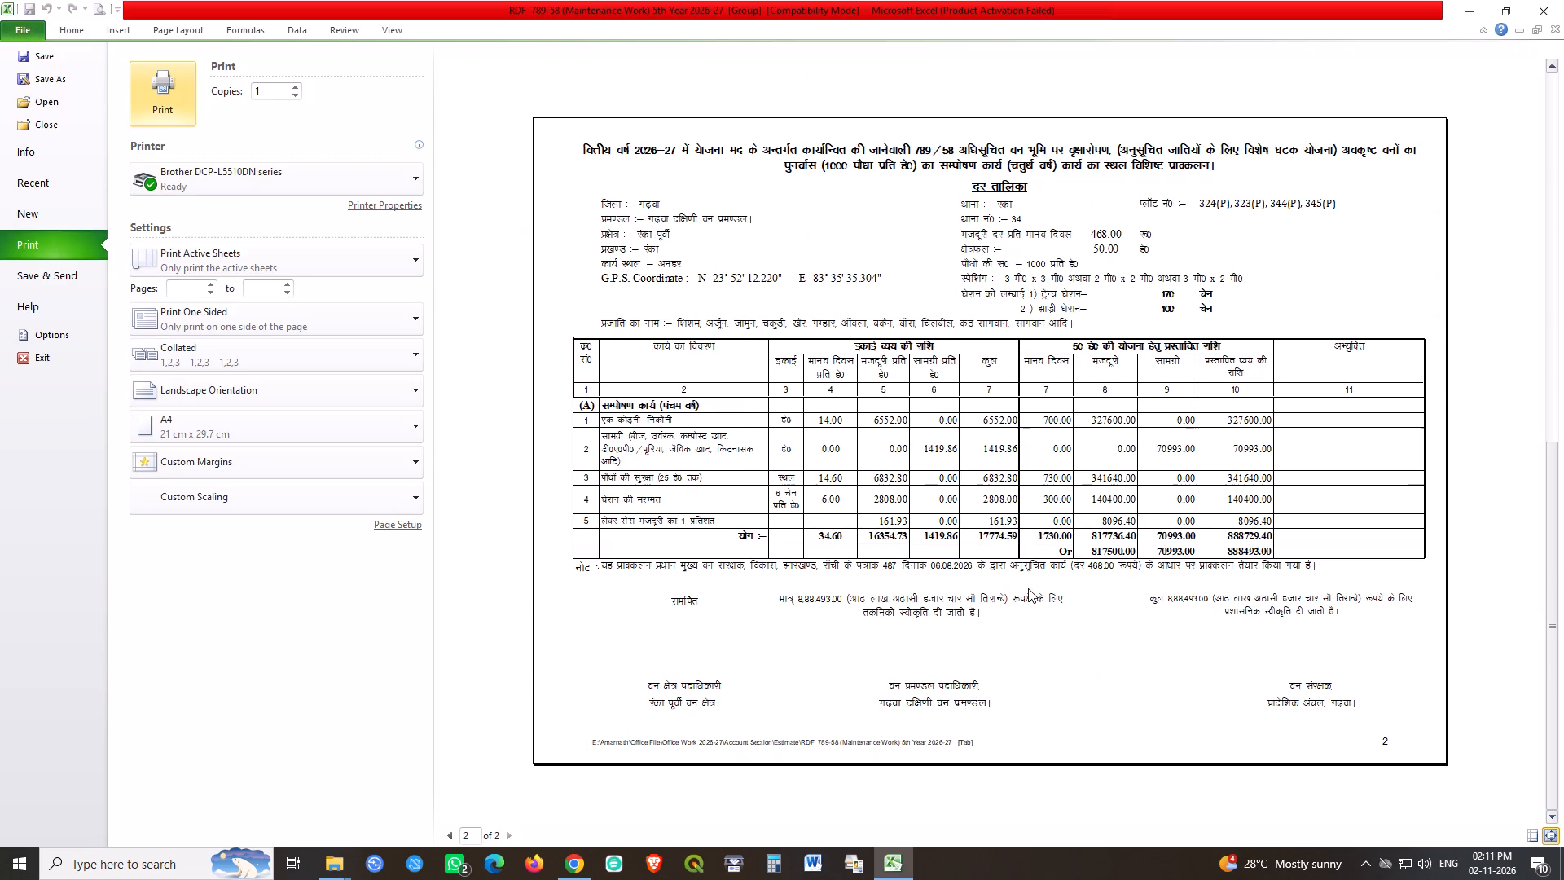
scroll(1028, 588, up, 2)
scroll(1028, 588, down, 2)
scroll(1028, 588, up, 2)
scroll(1028, 588, down, 1)
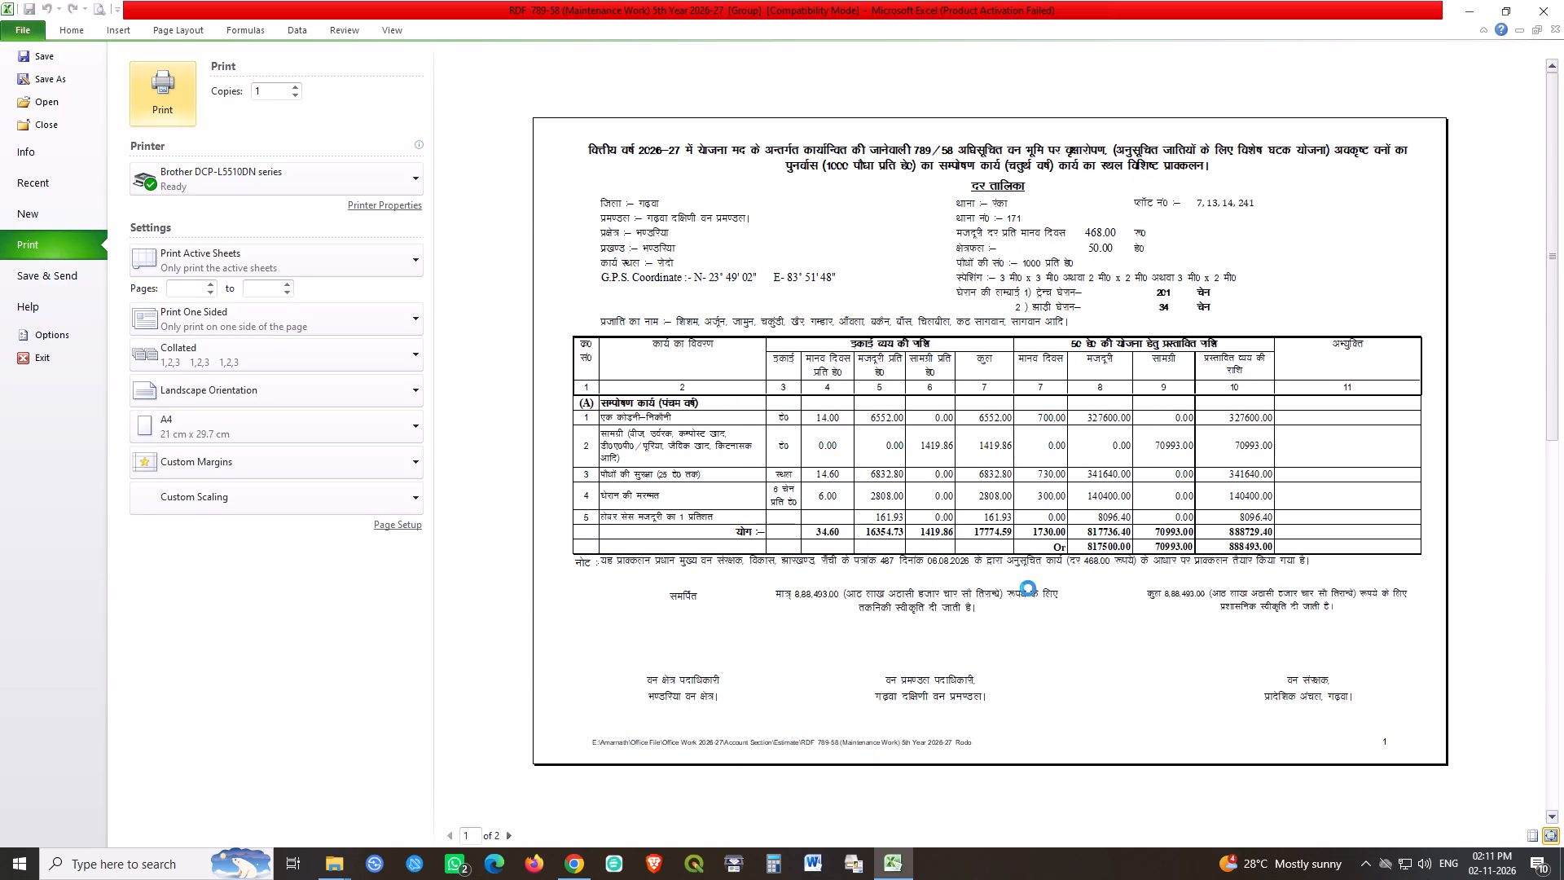
scroll(1028, 588, down, 1)
scroll(1028, 588, up, 1)
click(127, 86)
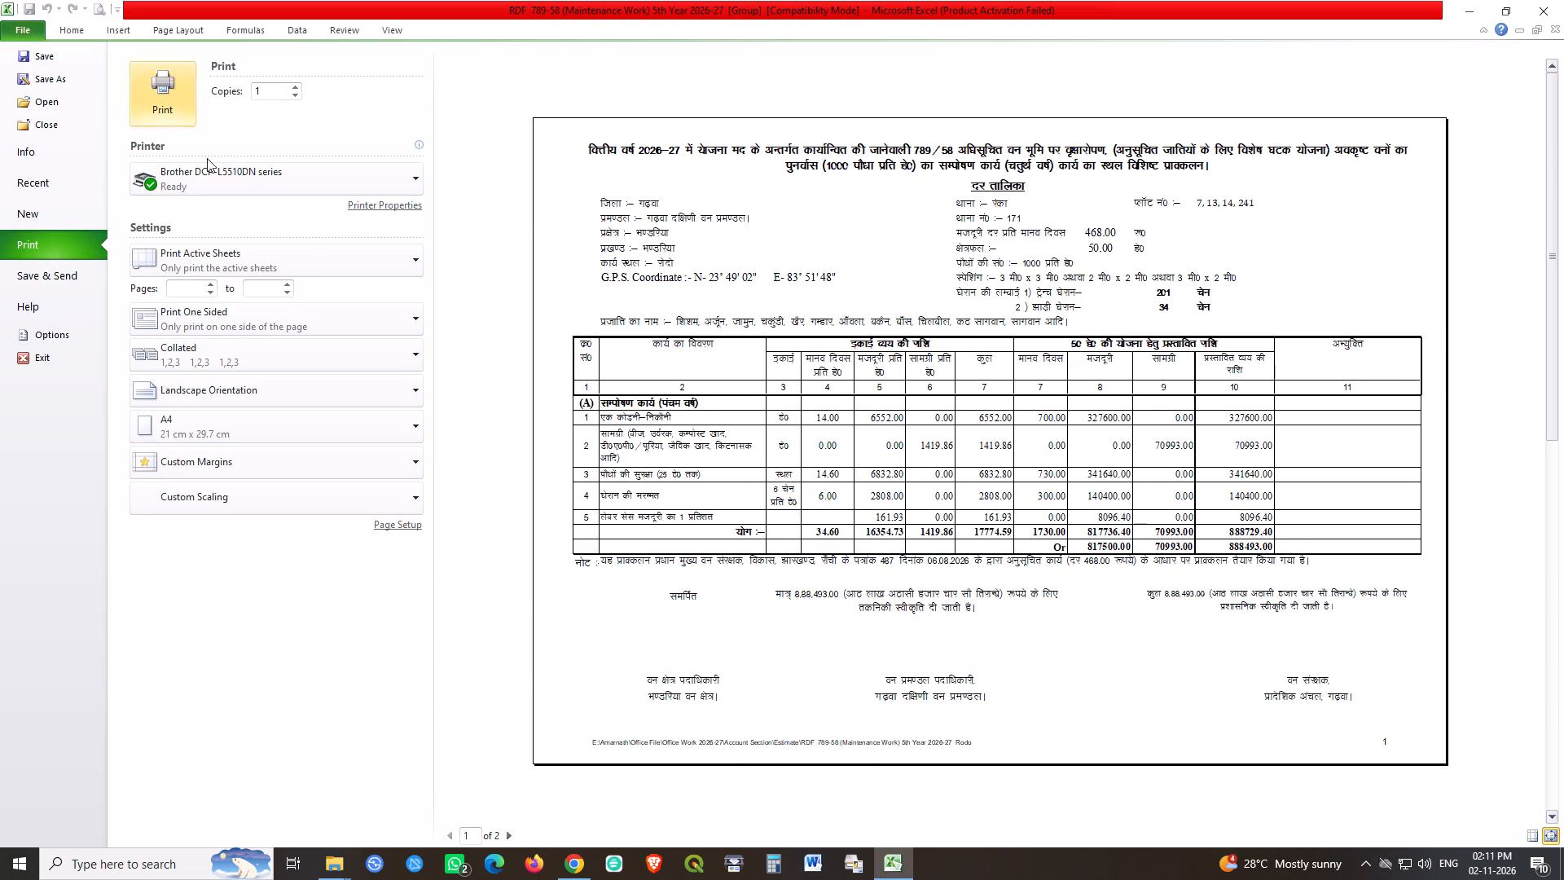
click(178, 100)
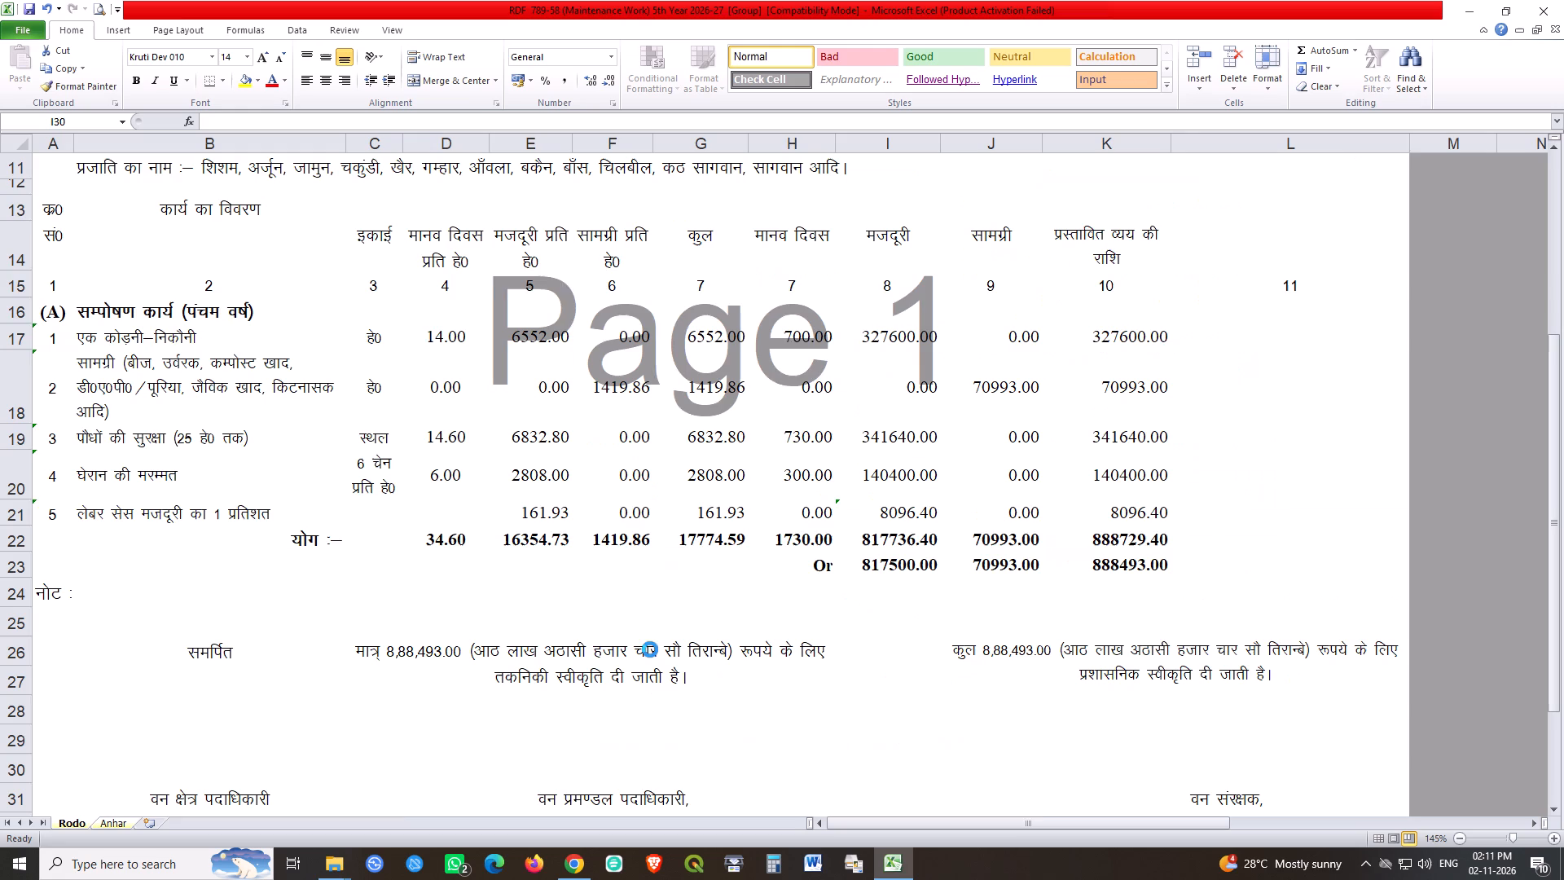
Ungroup the sheets, leaving only the Anhar sheet active, and save the workbook.
key(ctrl+s)
key(ctrl+s)
key(ctrl+s)
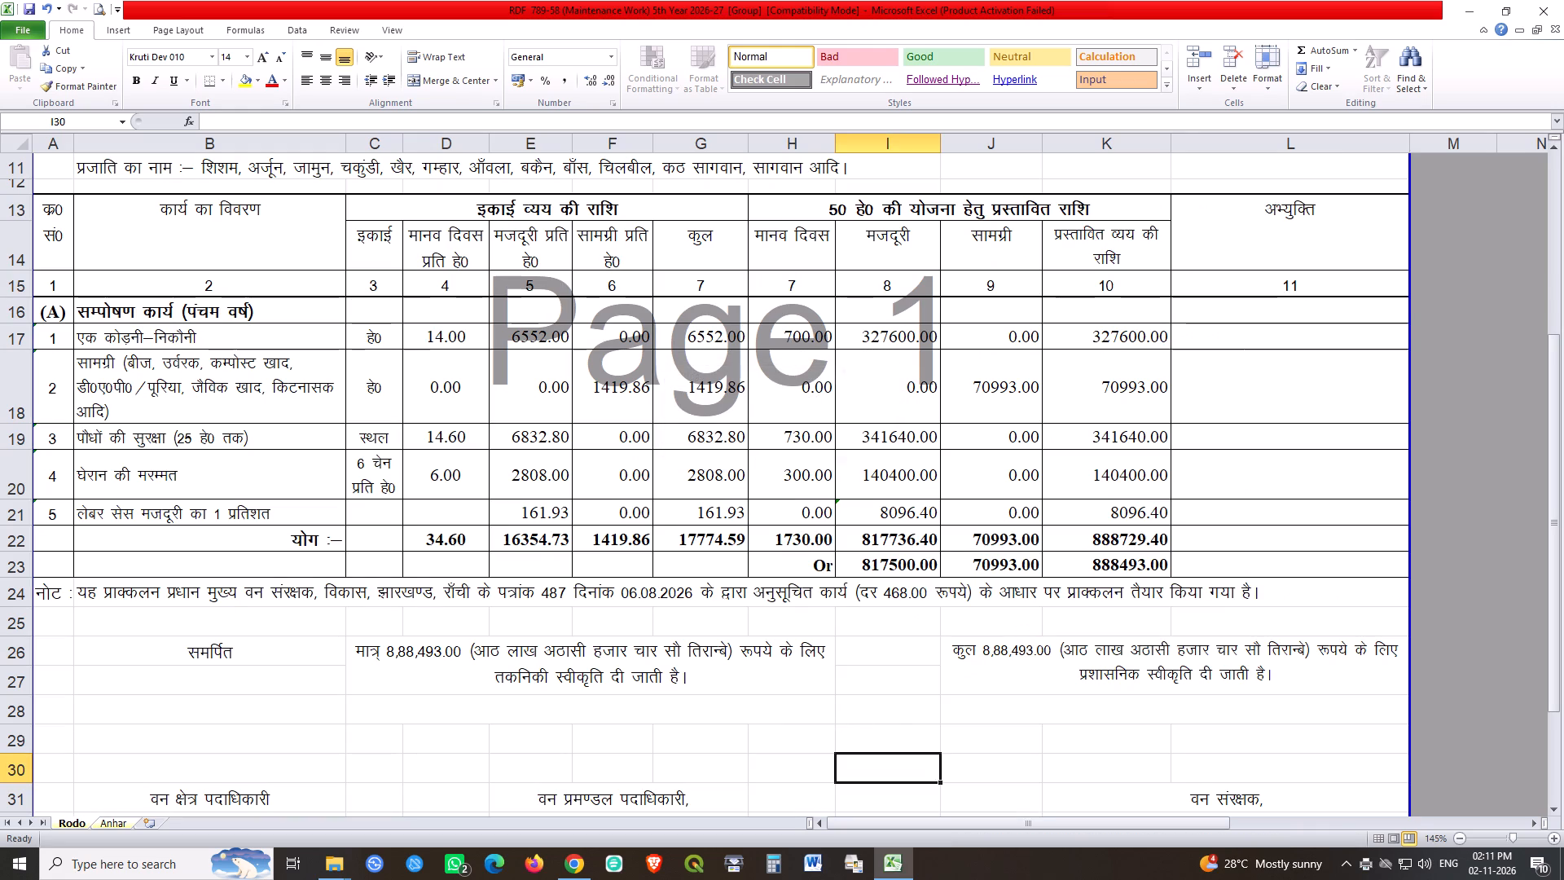
click(99, 820)
click(765, 728)
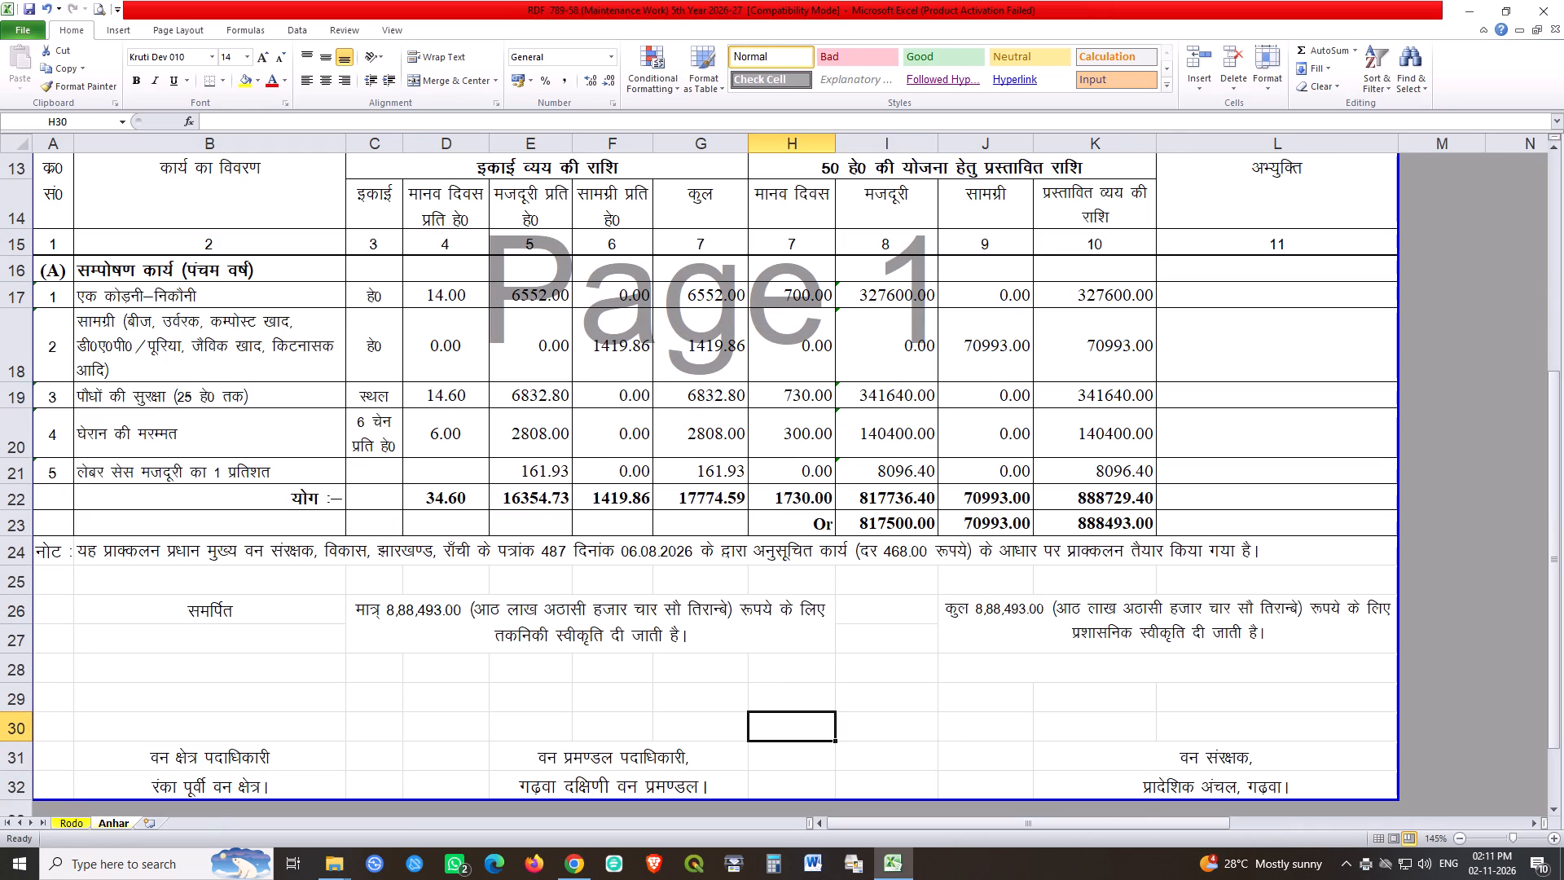
scroll(947, 694, up, 6)
key(ctrl+s)
key(ctrl+s)
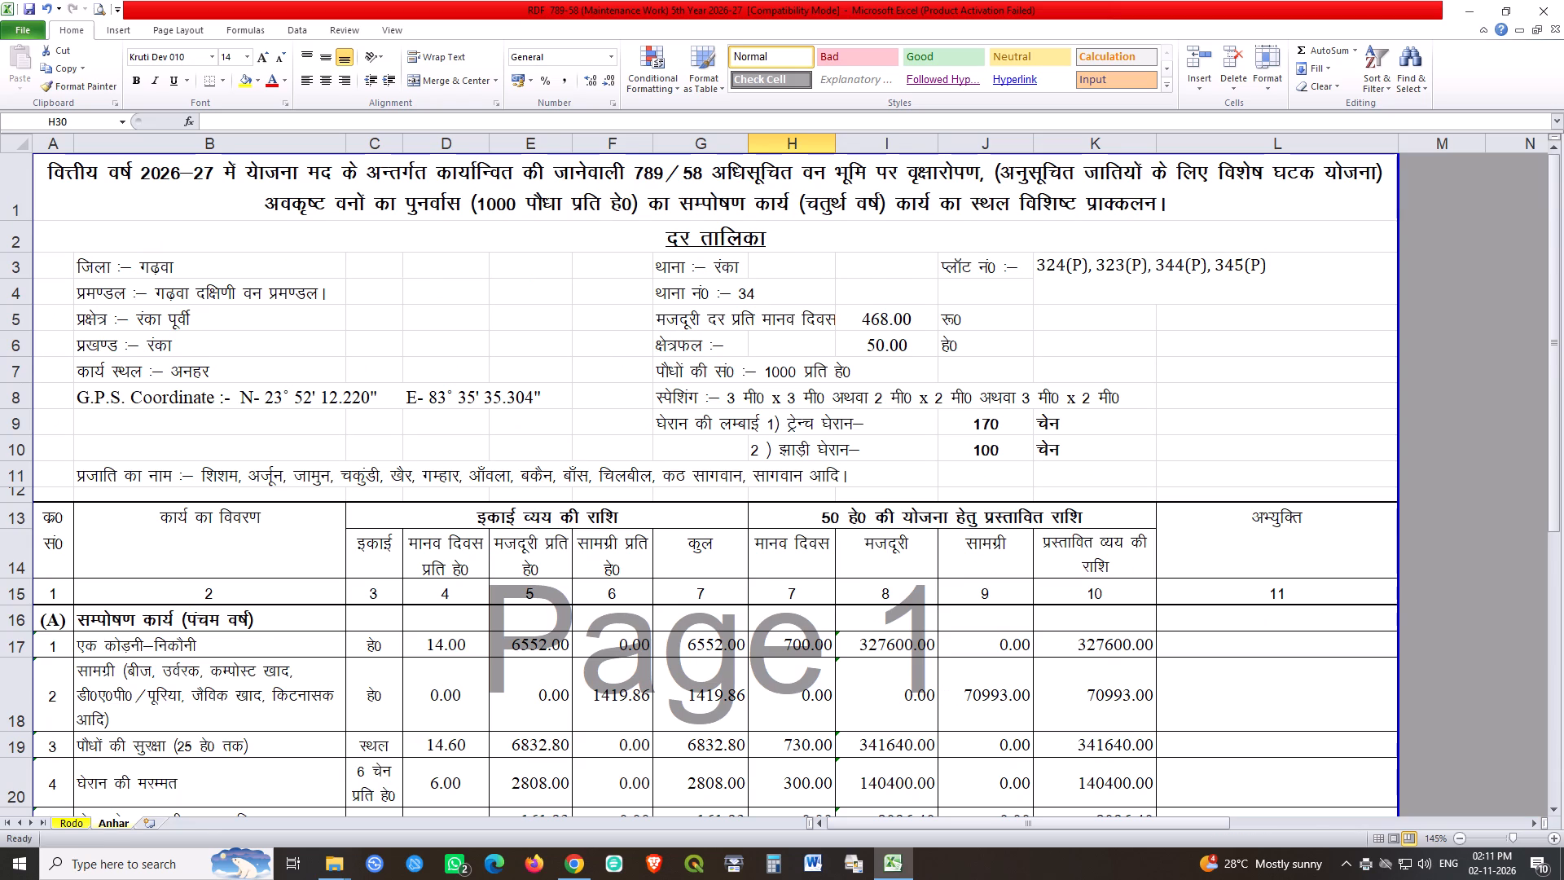
Close the finished RDF 789-58 5th-year maintenance workbook.
click(1549, 5)
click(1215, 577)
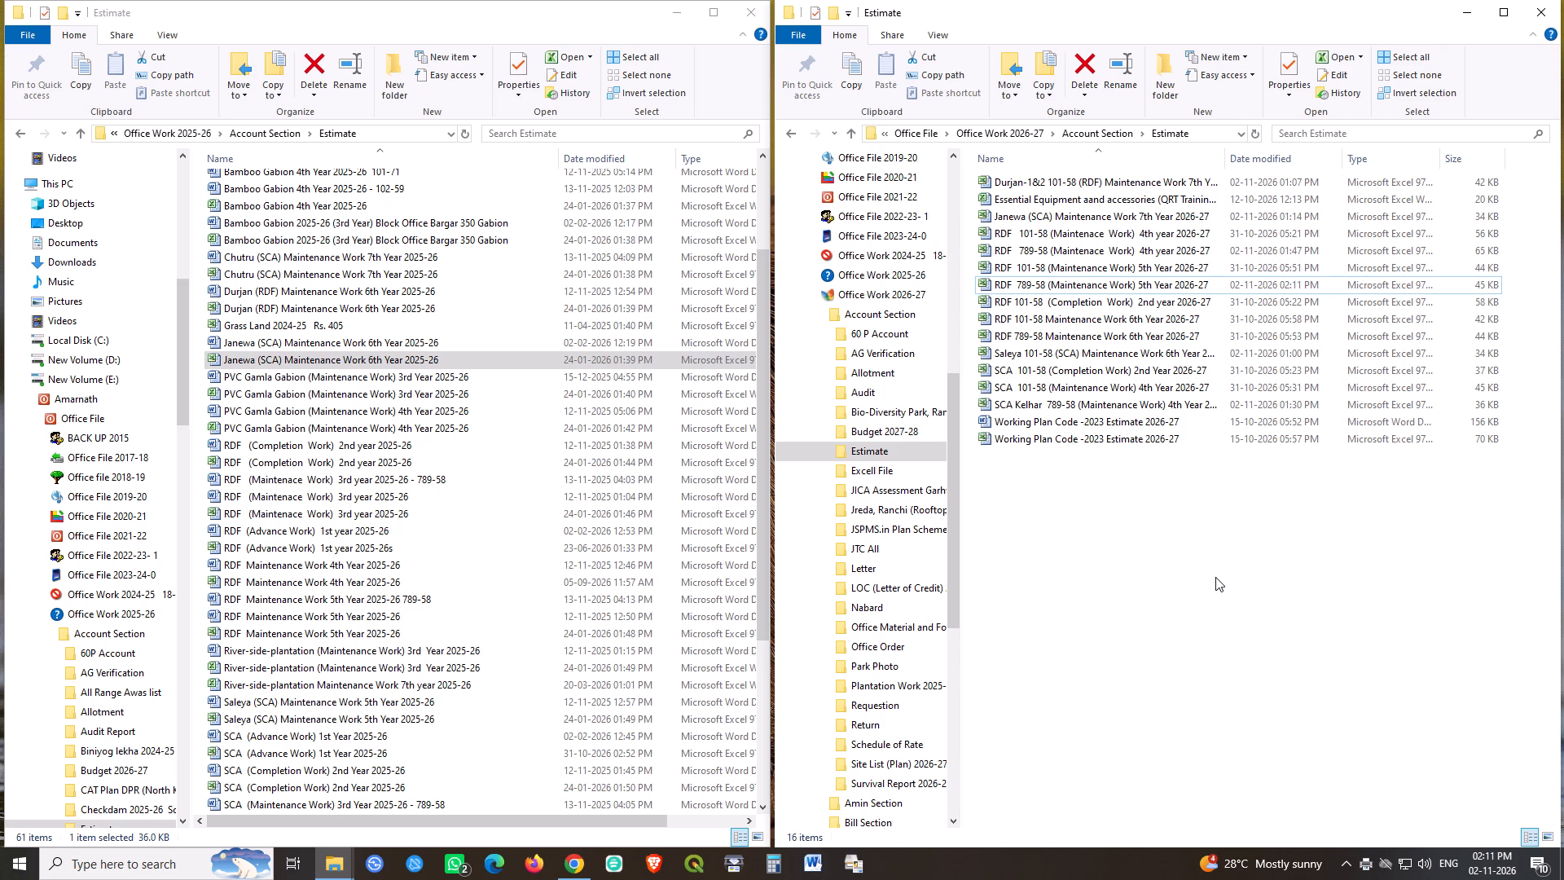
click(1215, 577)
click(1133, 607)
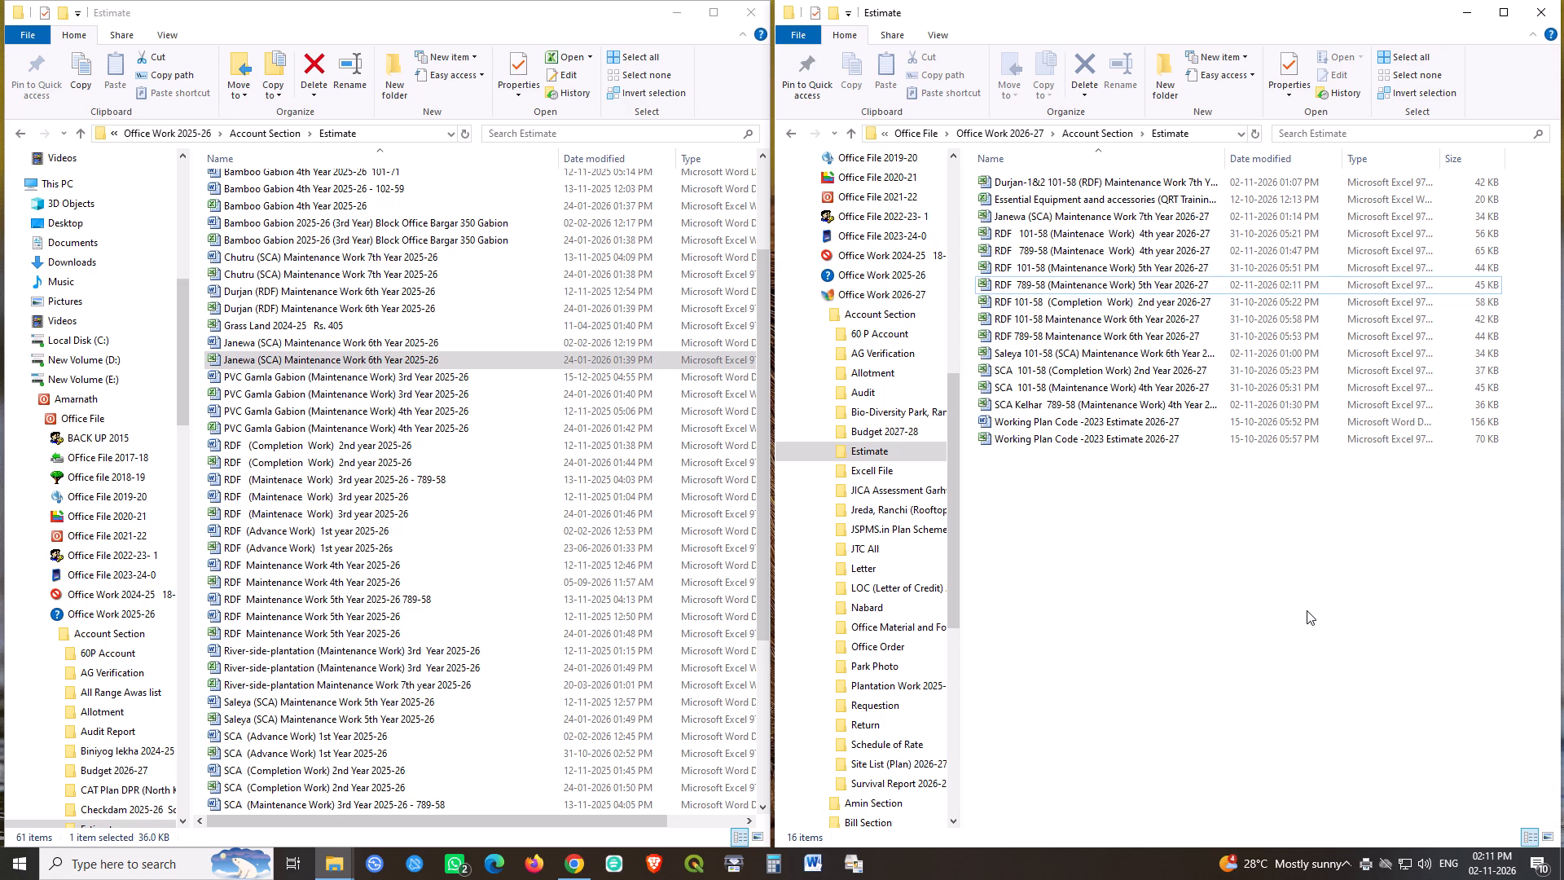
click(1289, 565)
Open the workbook "RDF 789-58 Maintenance Work 6th Year 2026-27" from the Office Work 2026-27 Estimate folder.
click(1055, 316)
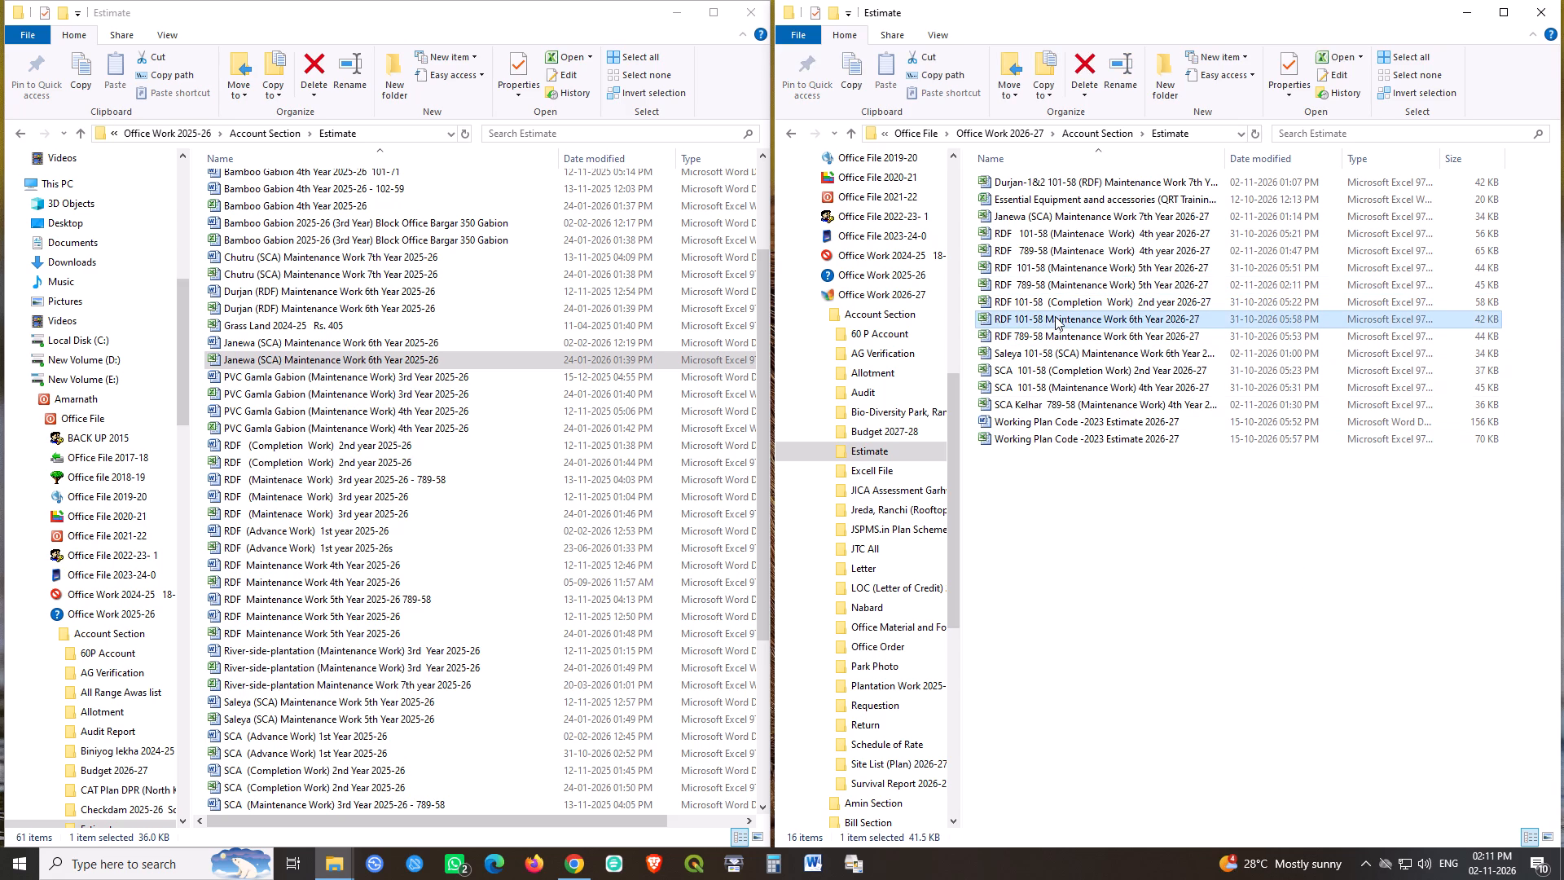
click(1072, 330)
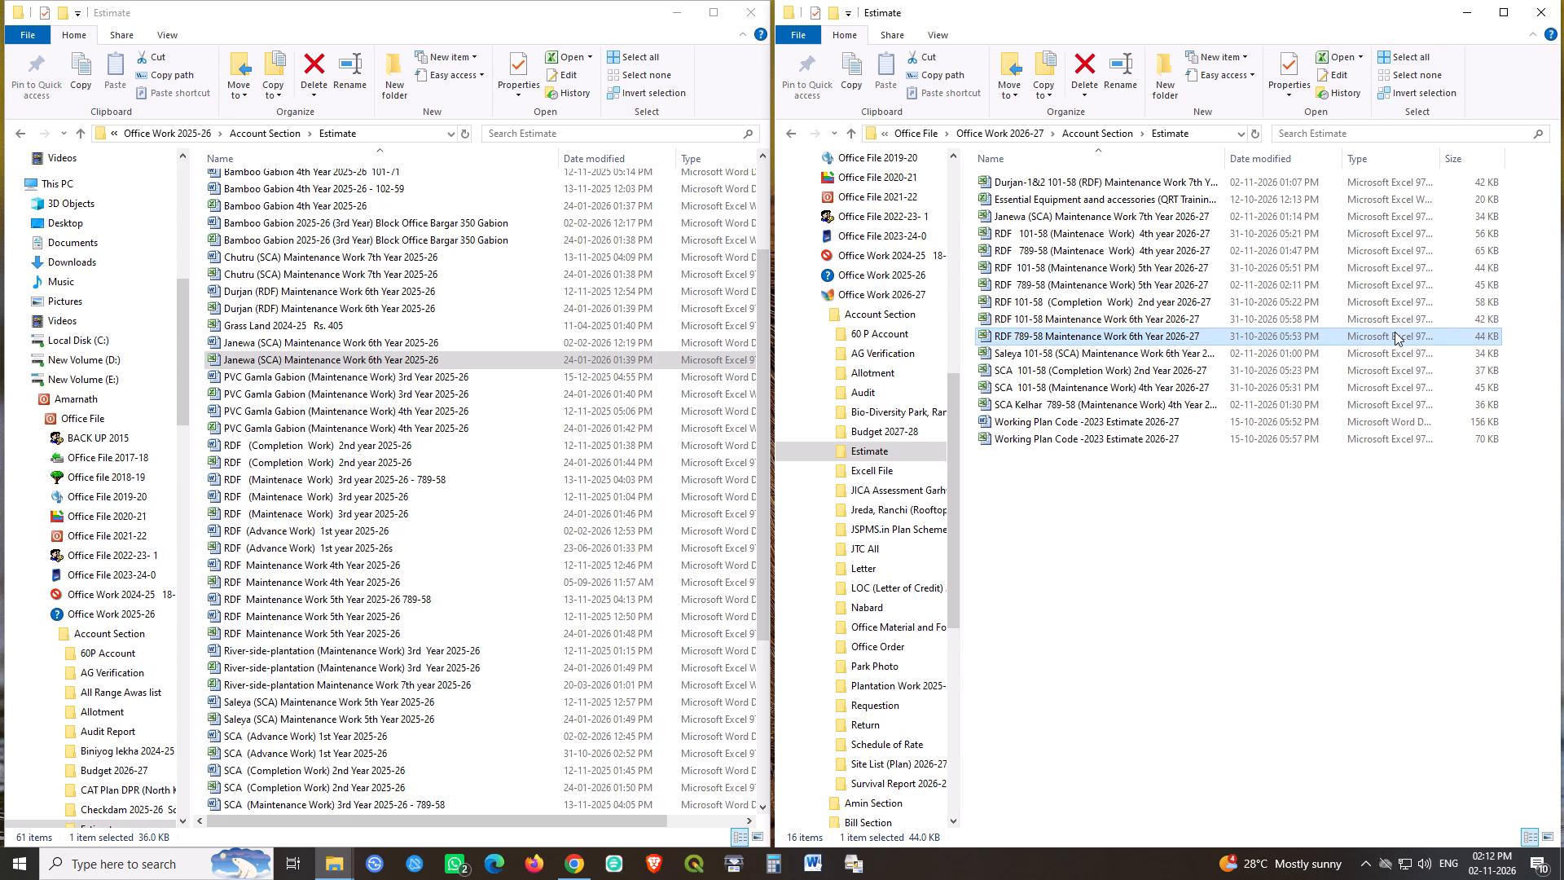
key(Return)
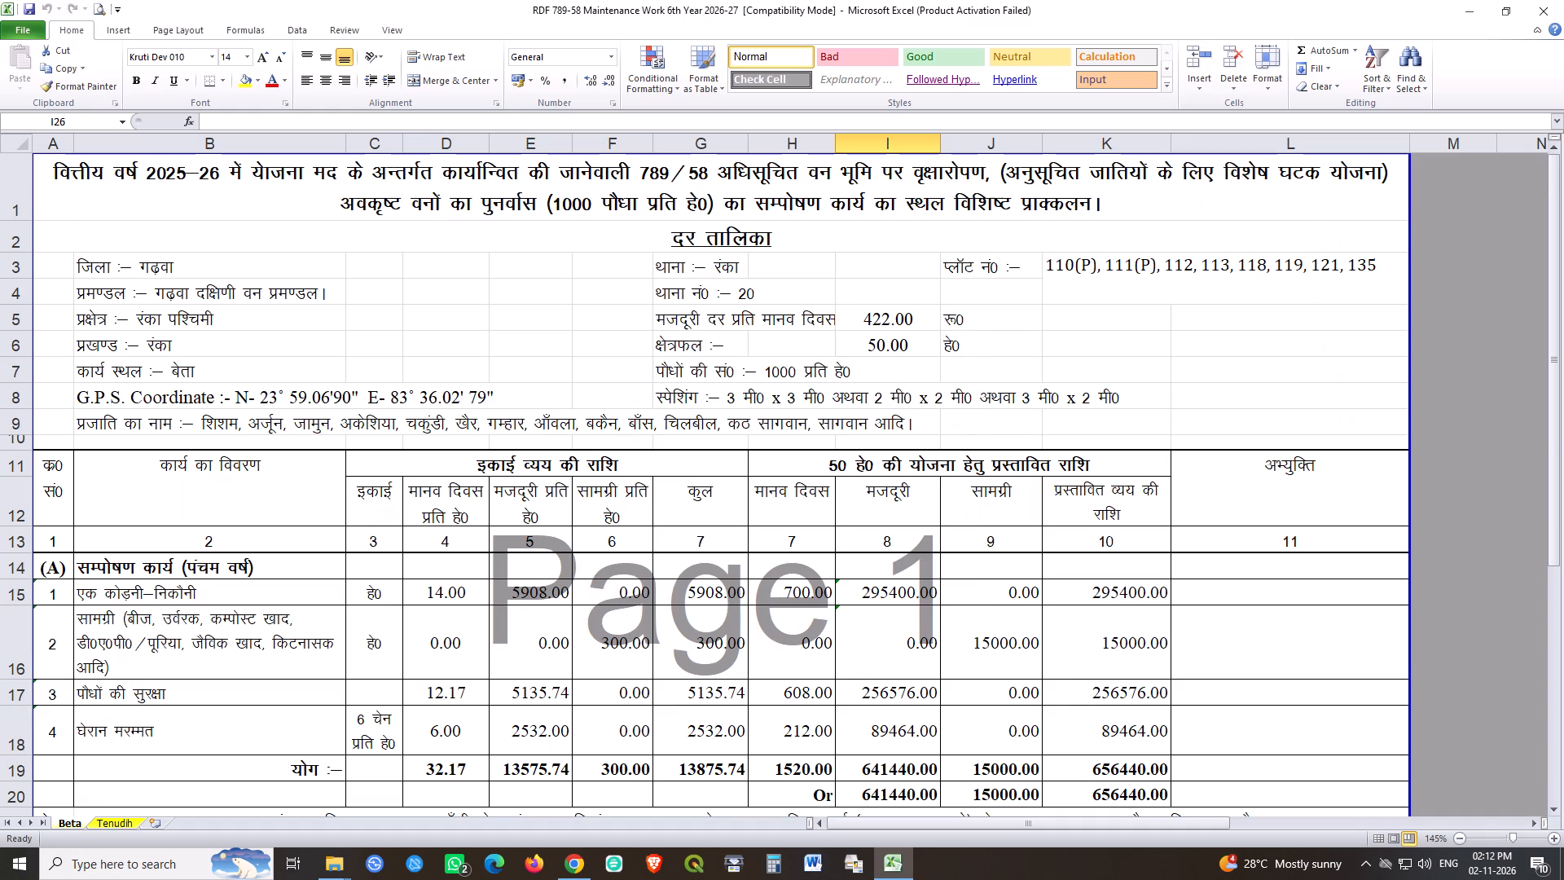
click(960, 579)
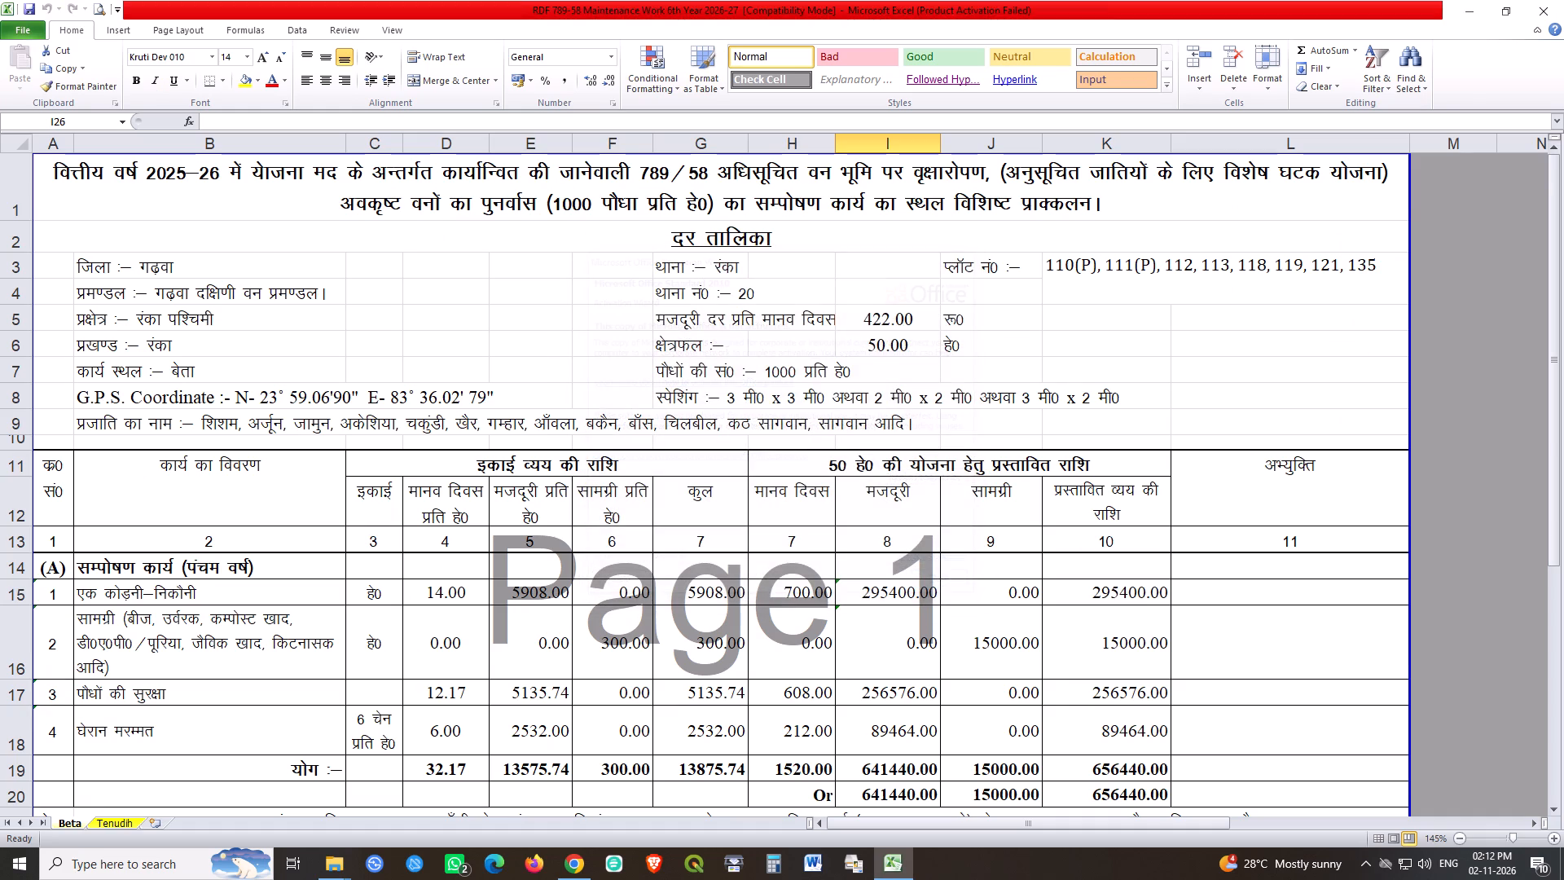
Change the financial year in the title in A1 of the Tenudih sheet to 2026–27.
click(124, 818)
scroll(948, 507, up, 14)
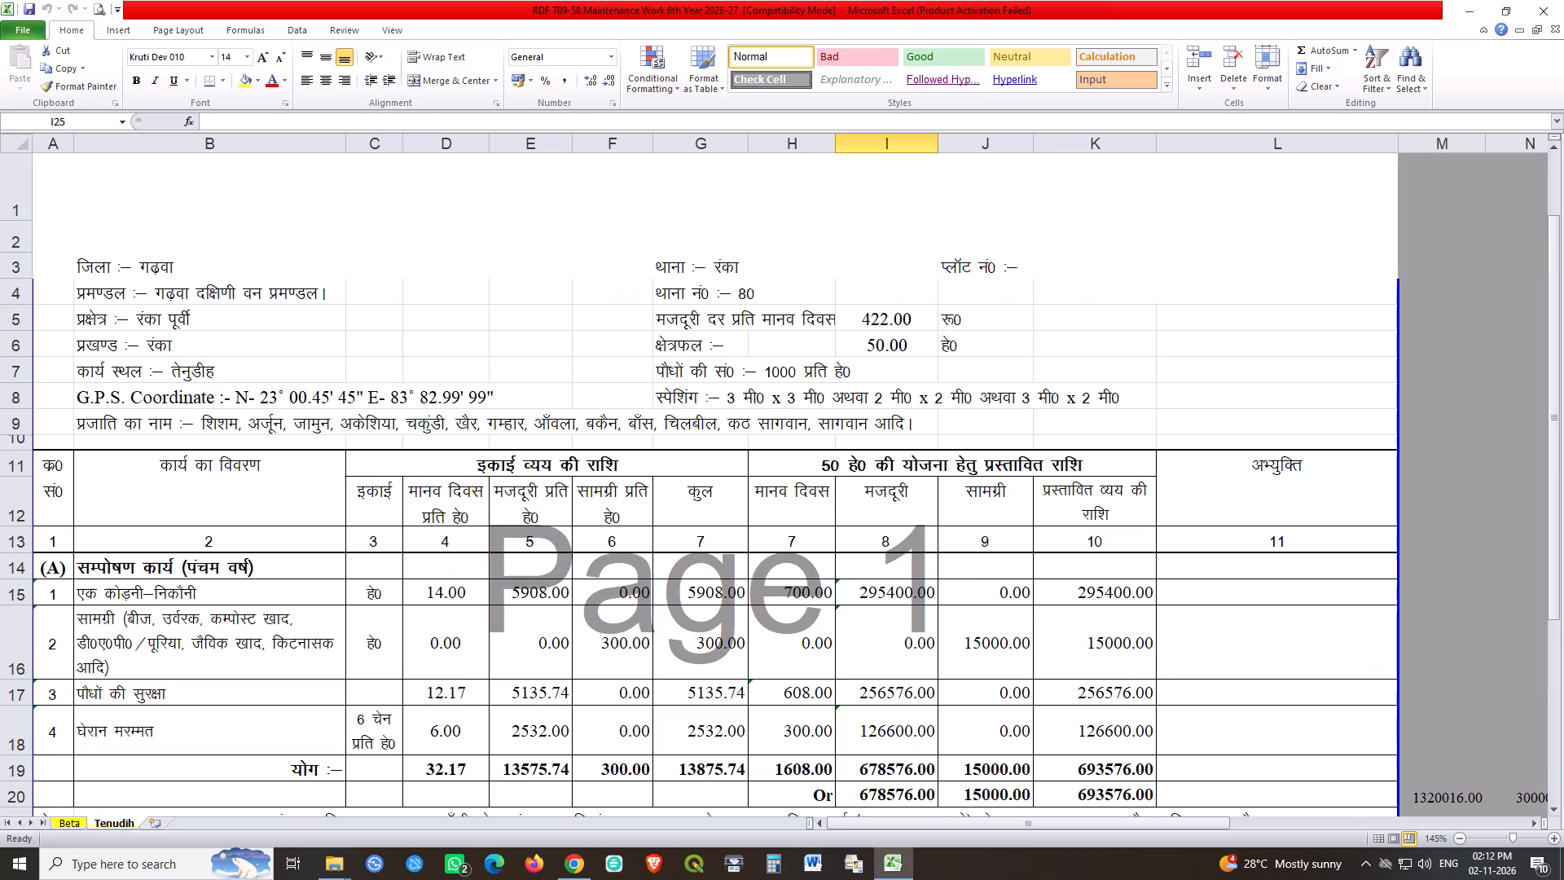
scroll(949, 504, up, 4)
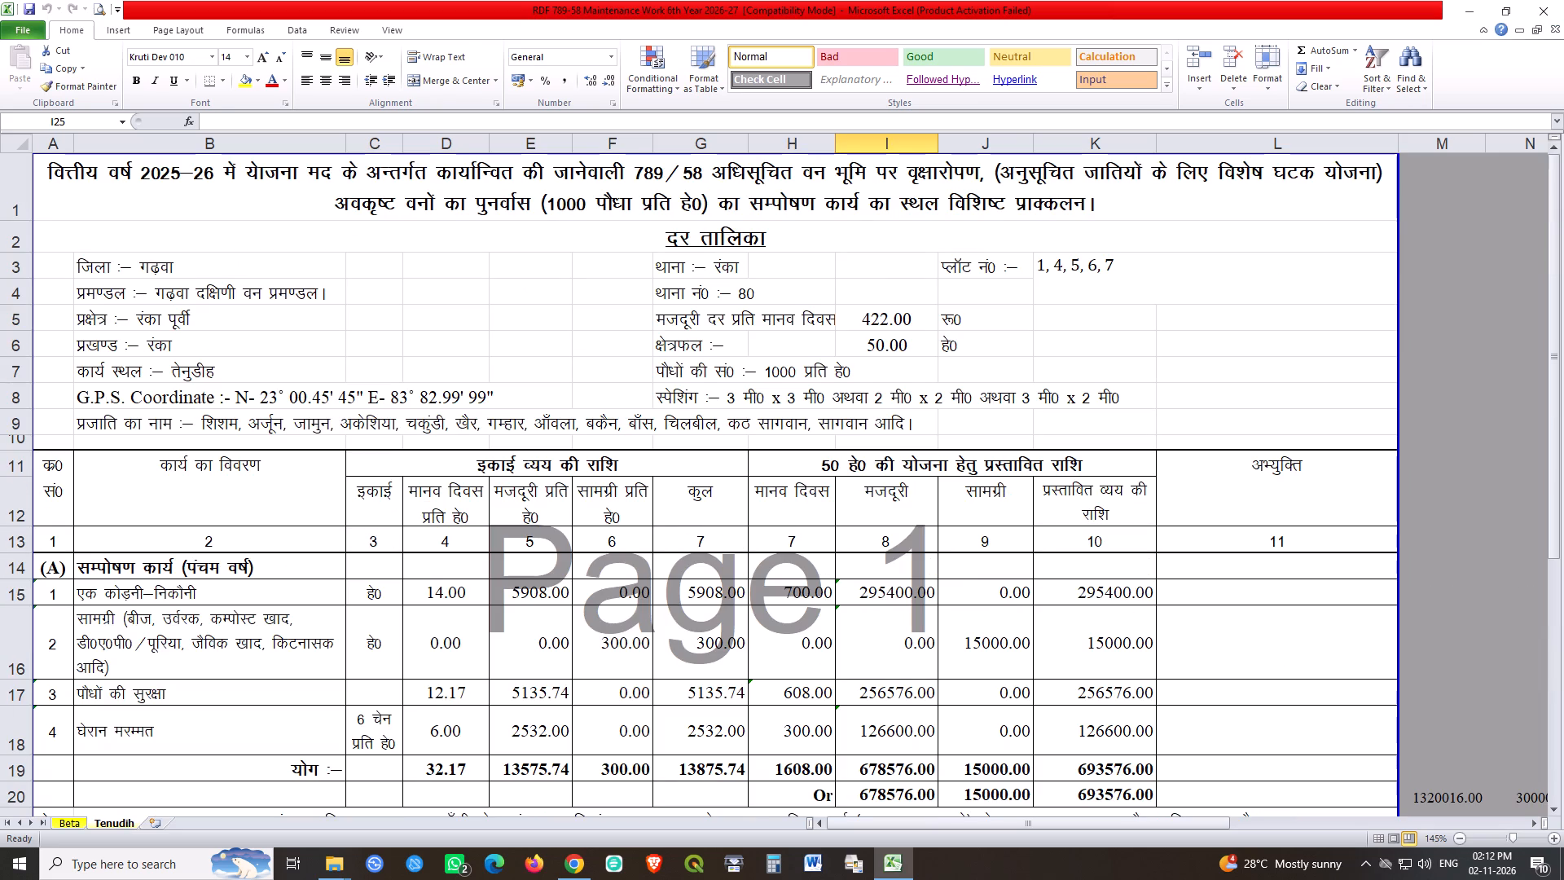
double_click(175, 169)
key(shift+Right)
key(6)
key(Right)
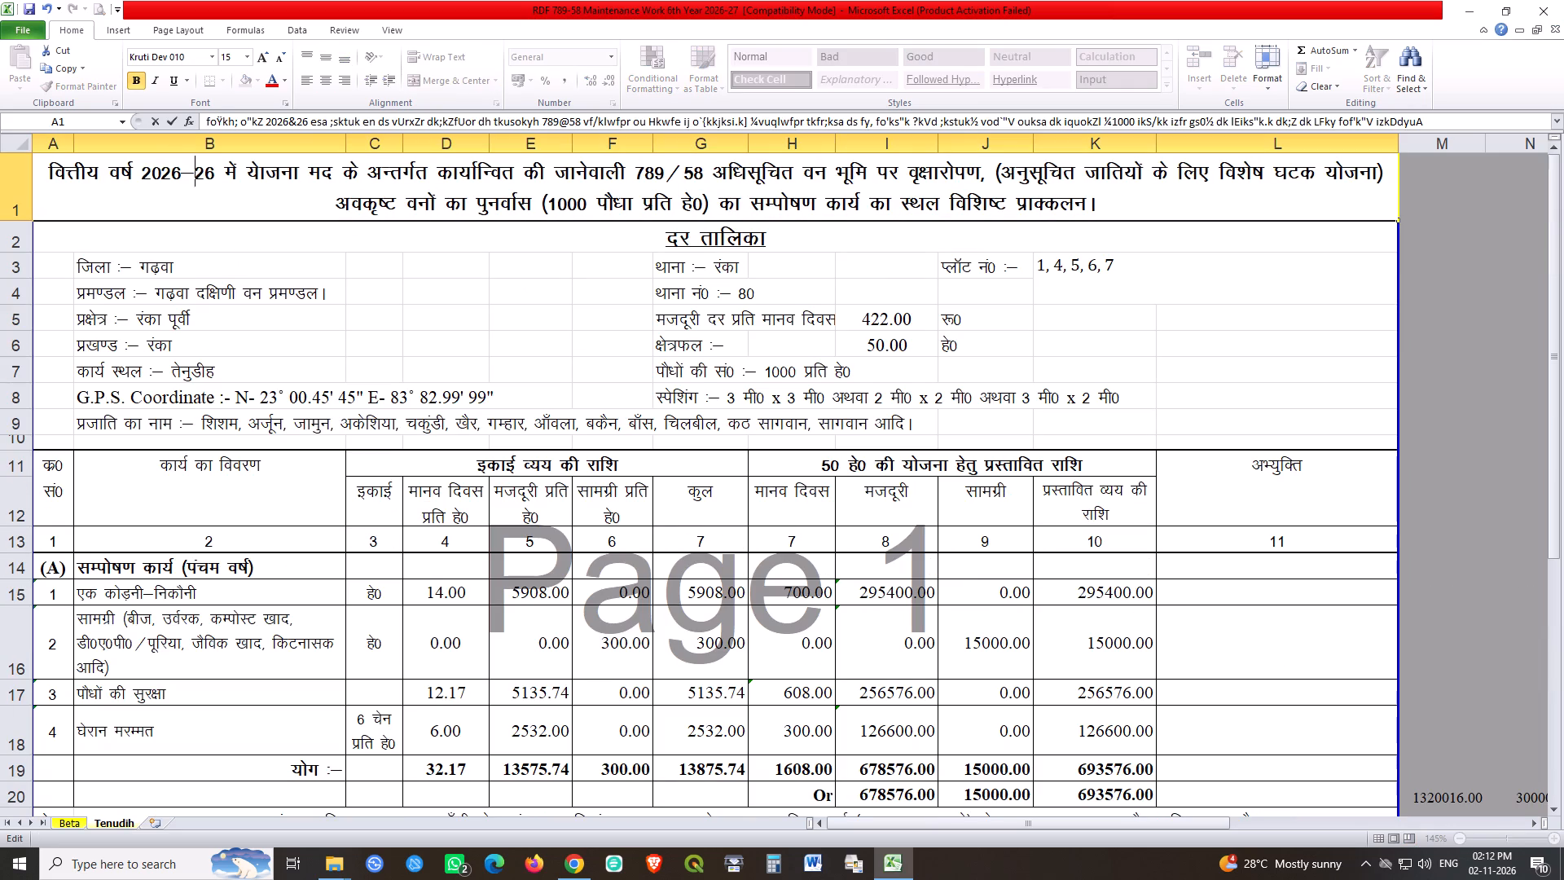
key(Right)
key(shift+Right)
key(7)
key(Return)
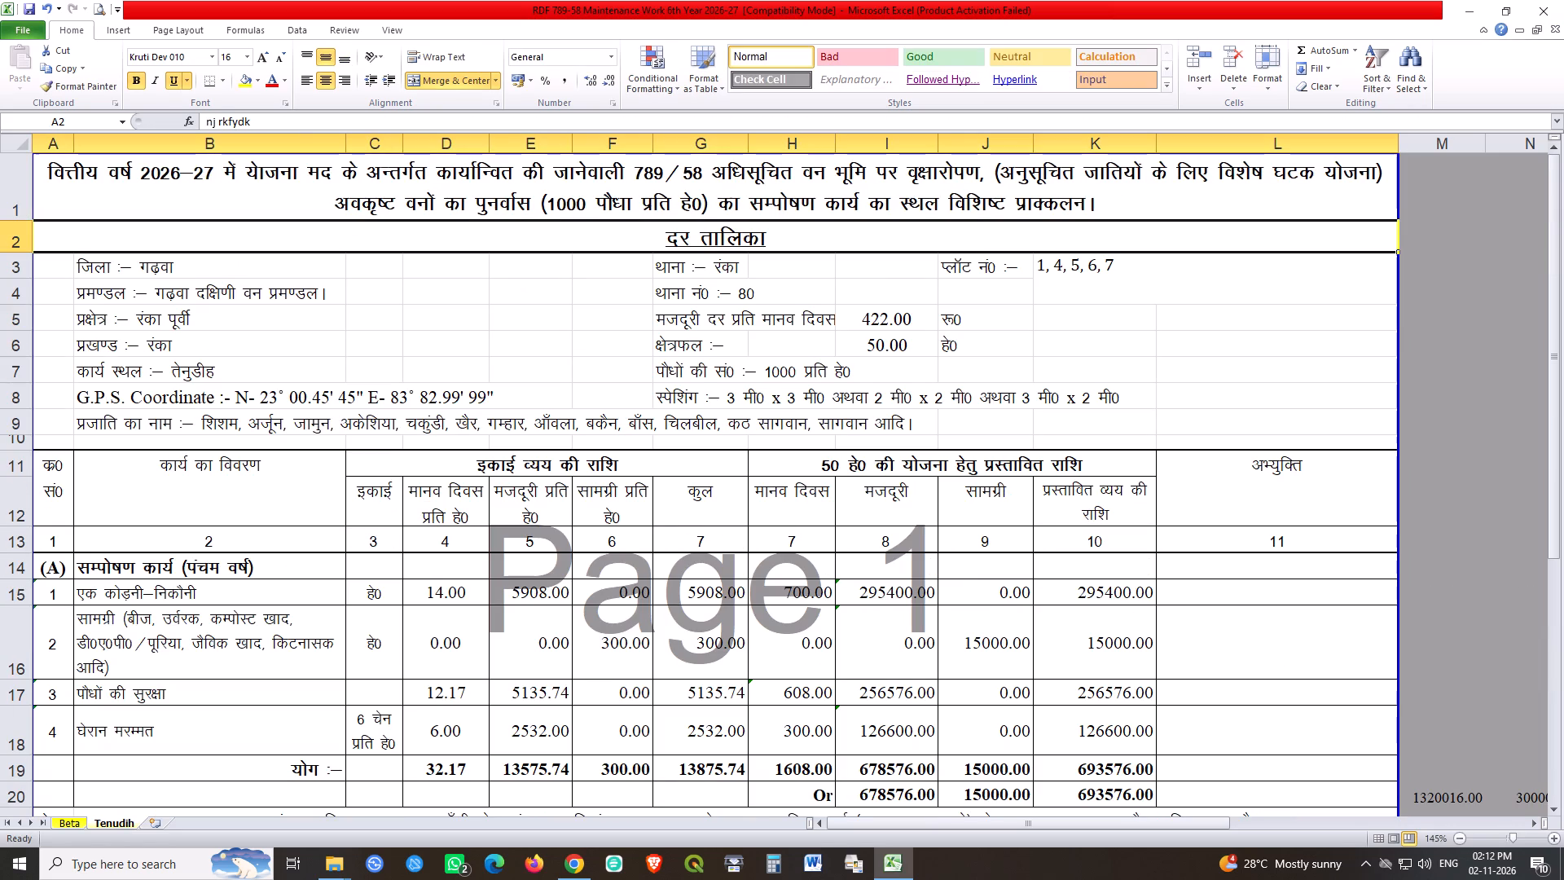
Change the financial year in the title in A1 of the Beta sheet to 2026–27.
click(73, 819)
double_click(176, 178)
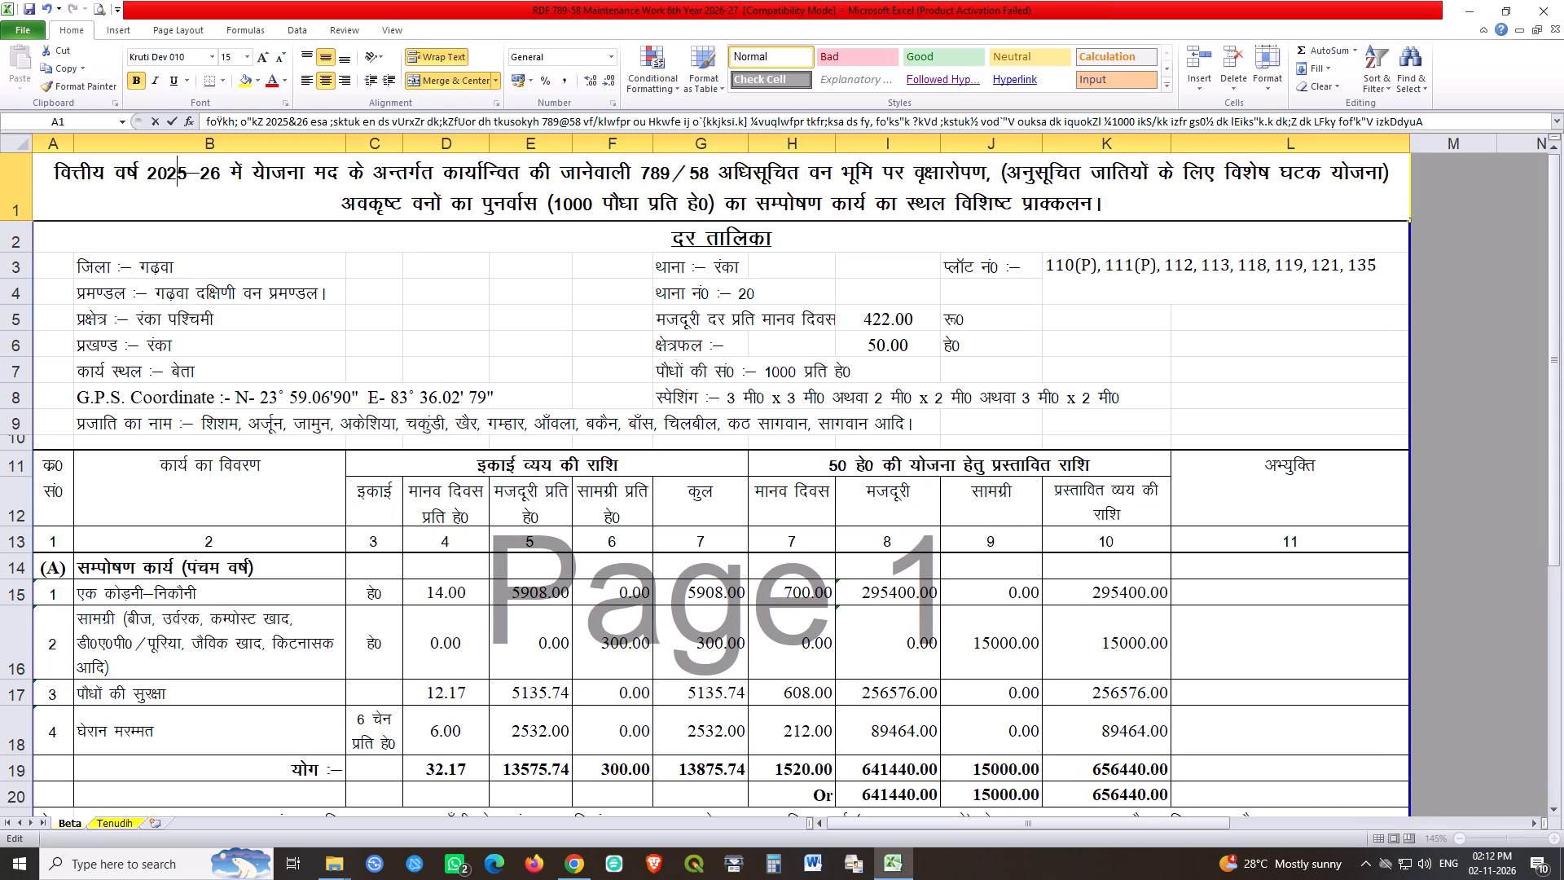
key(shift+Right)
key(6)
key(Right)
key(Right)
key(shift+Right)
key(7)
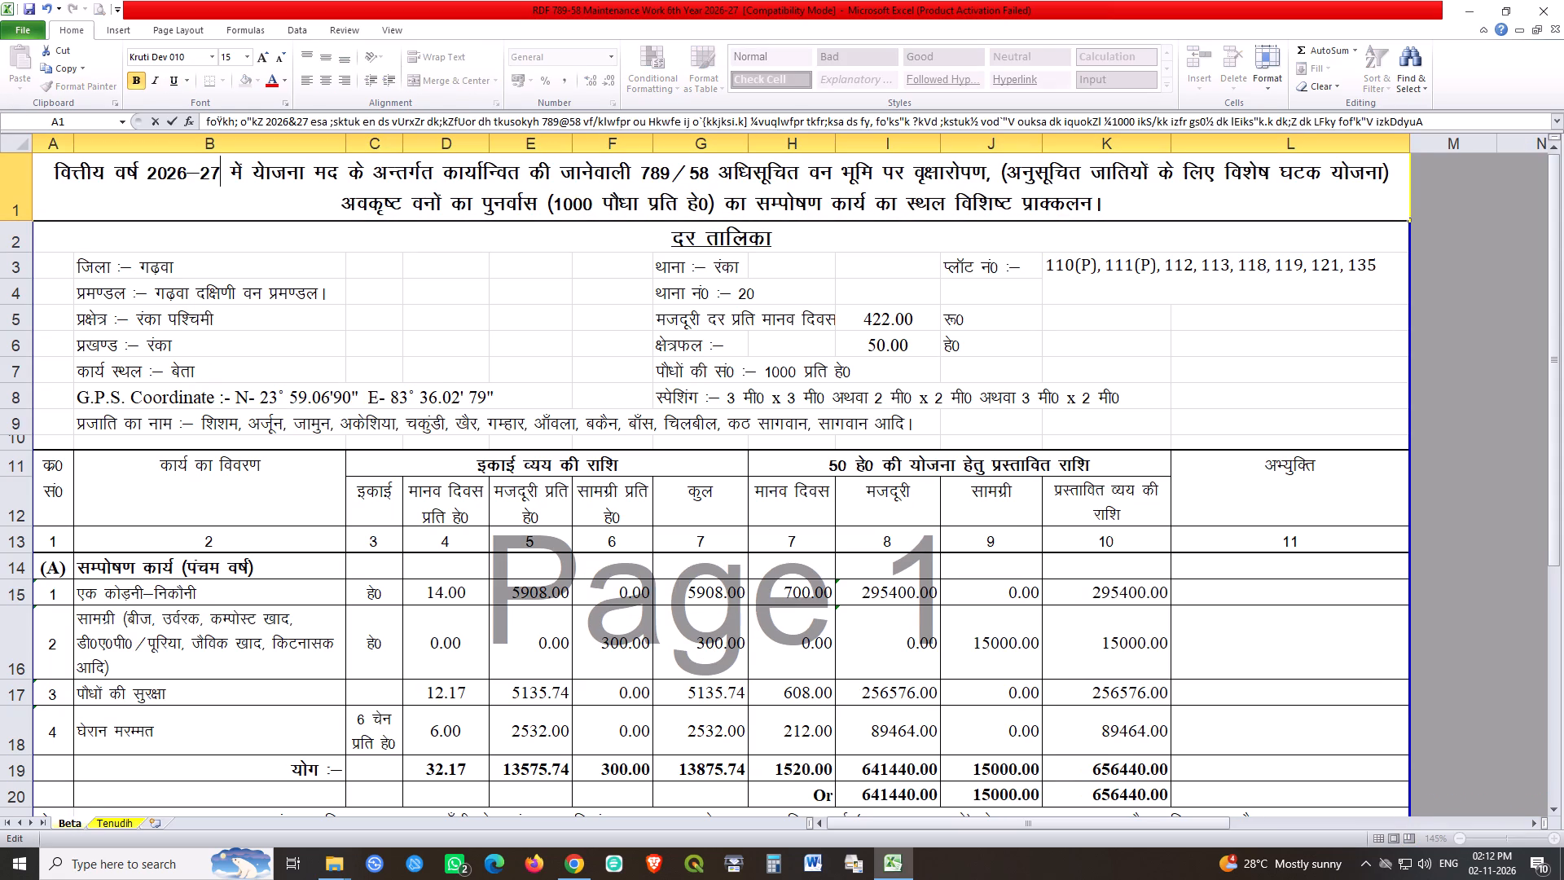
key(Return)
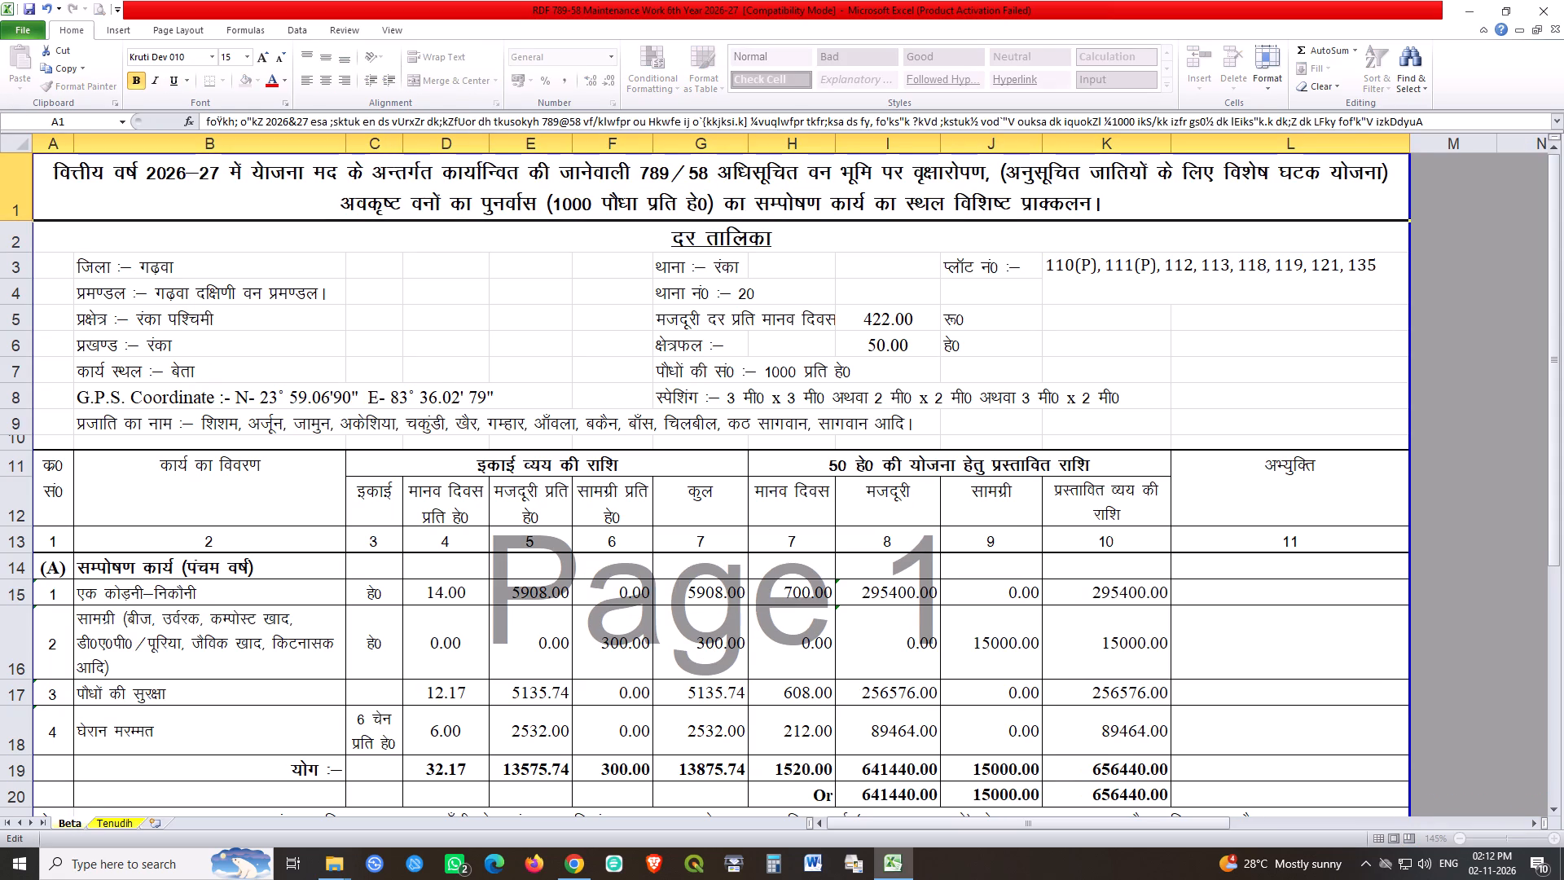
Set the wage rate per man-day in I5 to 468 on both the Beta and Tenudih sheets.
click(903, 321)
text(468)
key(Return)
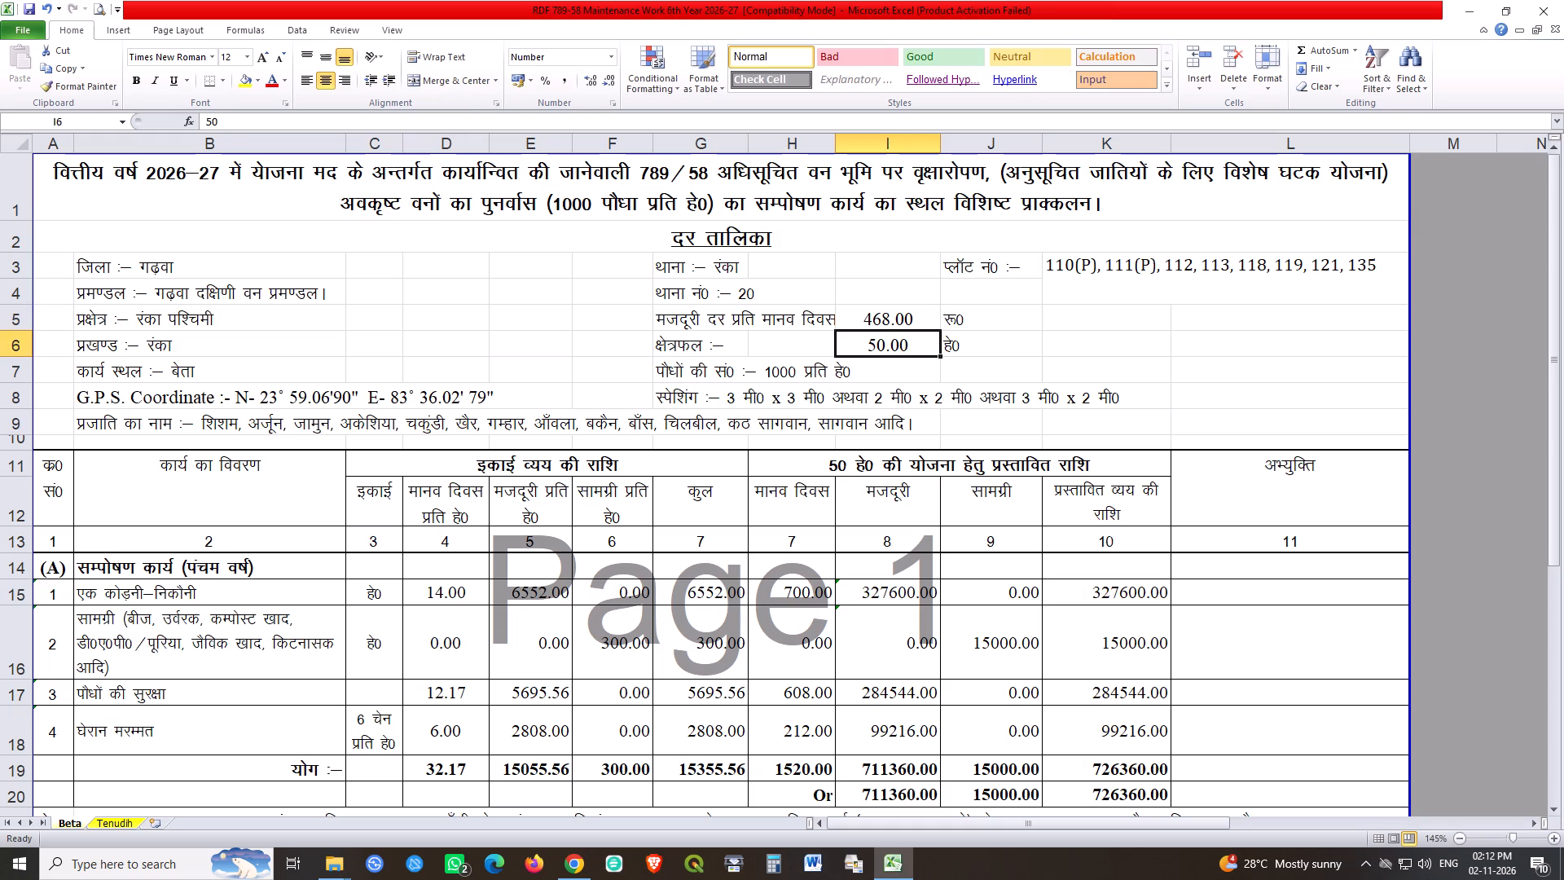
click(118, 821)
click(903, 310)
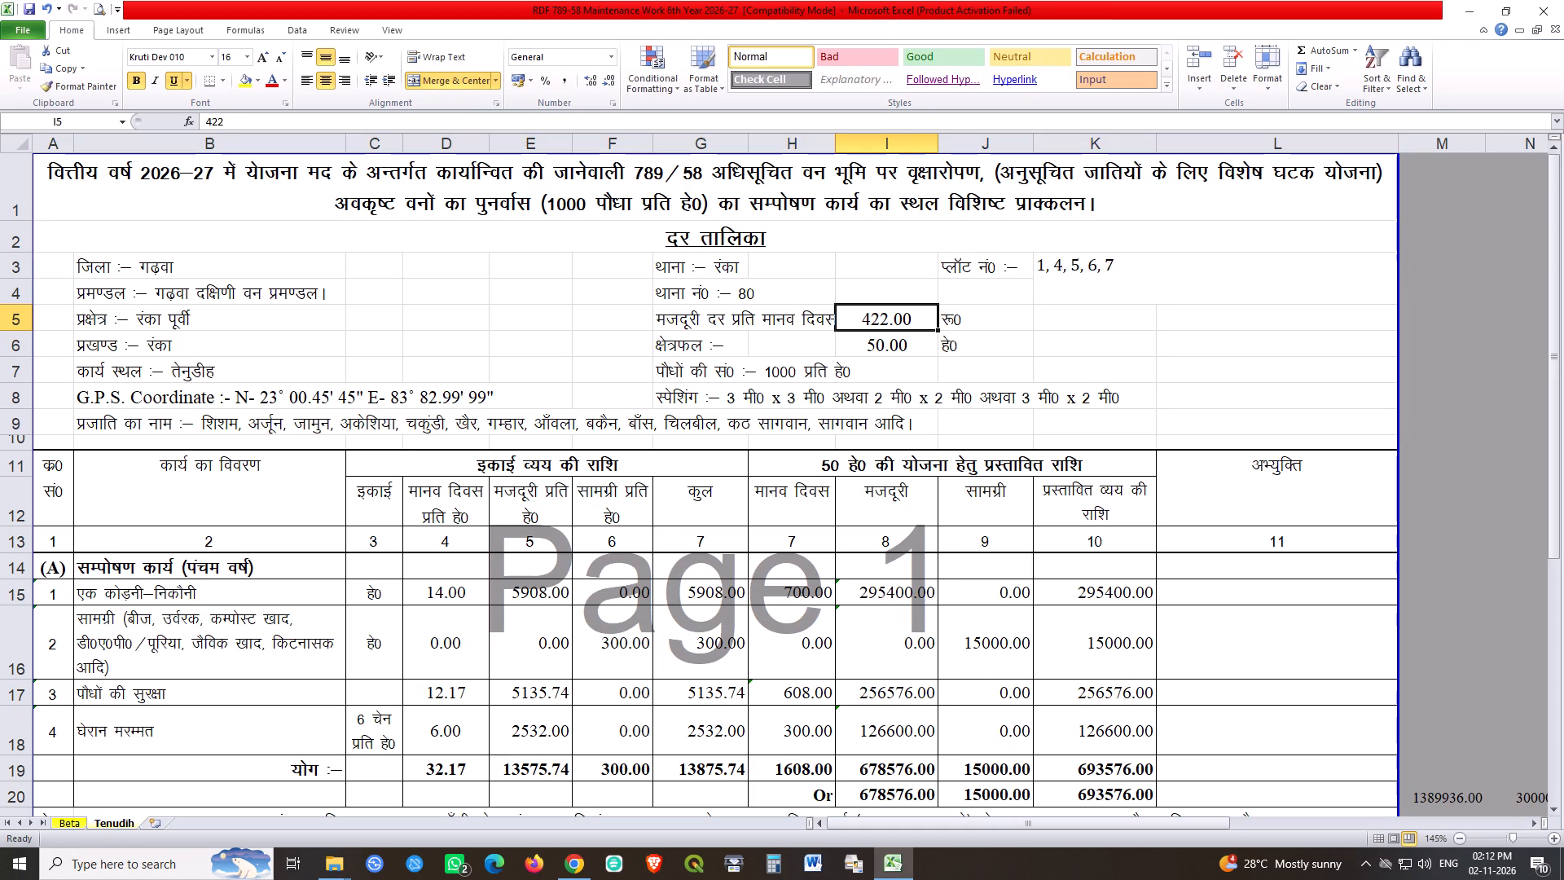
text(468)
key(Return)
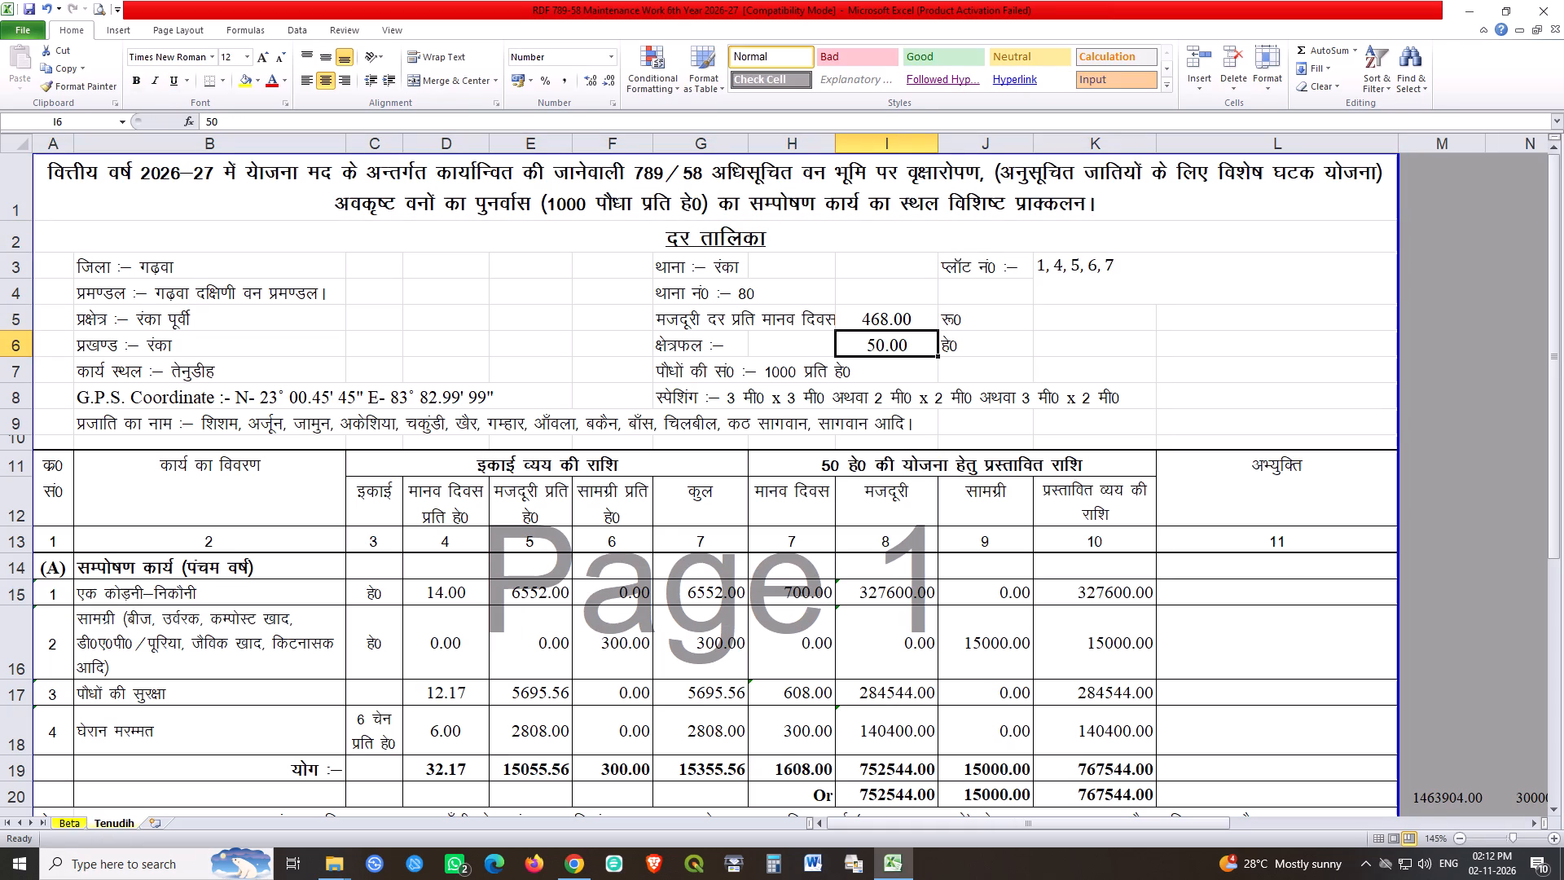
Change the year in the Tenudih section heading in B14 to षष्टम वर्ष and copy that heading over B14 on the Beta sheet.
double_click(220, 568)
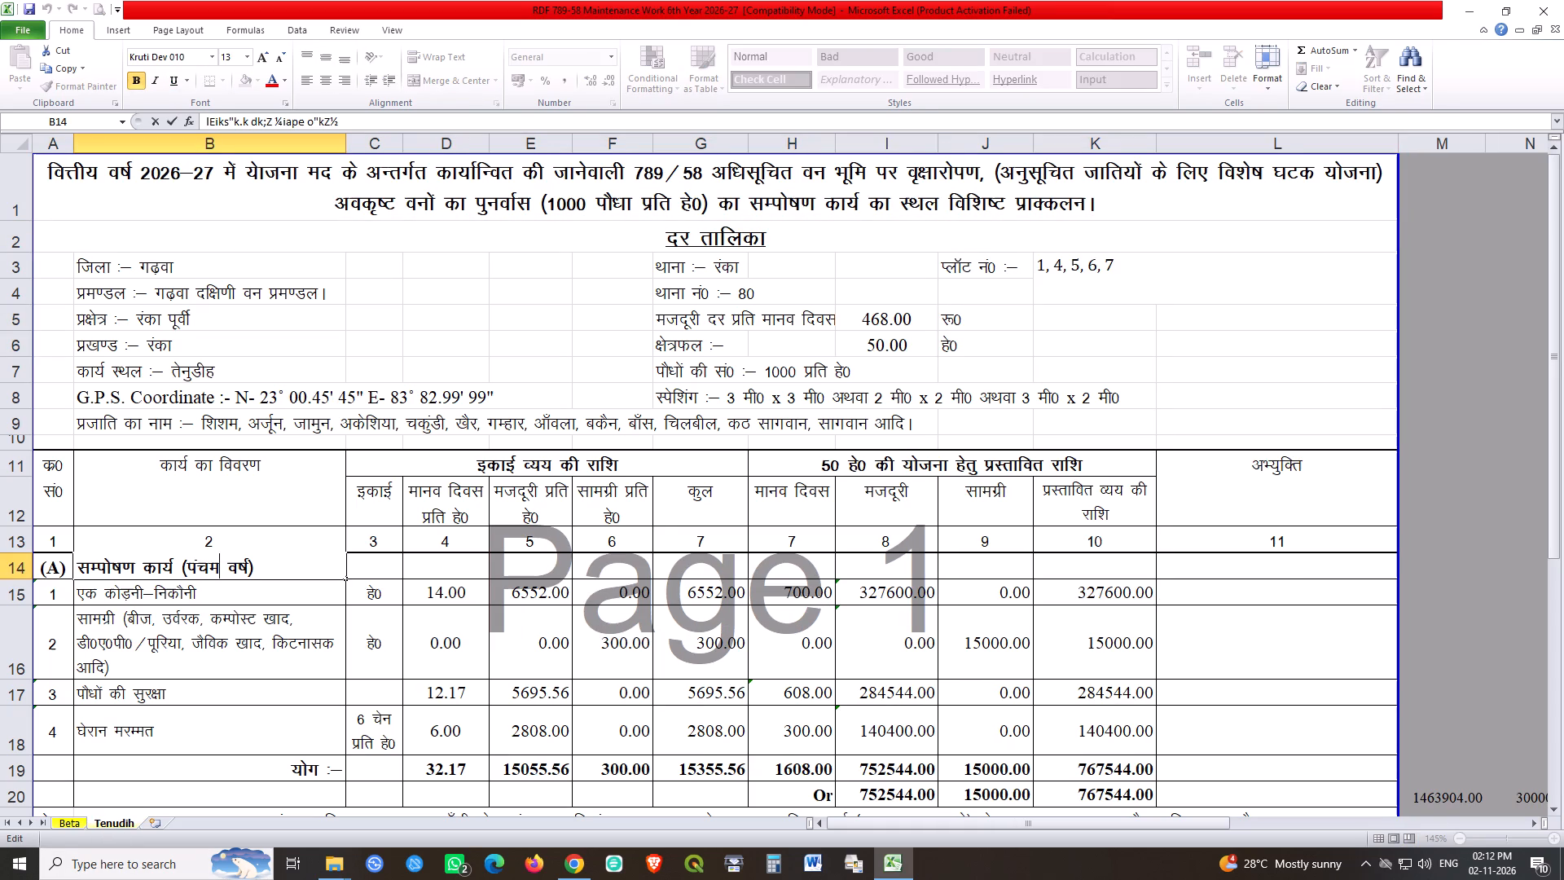
key(shift+Left)
key(shift+Left)
key(shift+Left)
key(shift+Left)
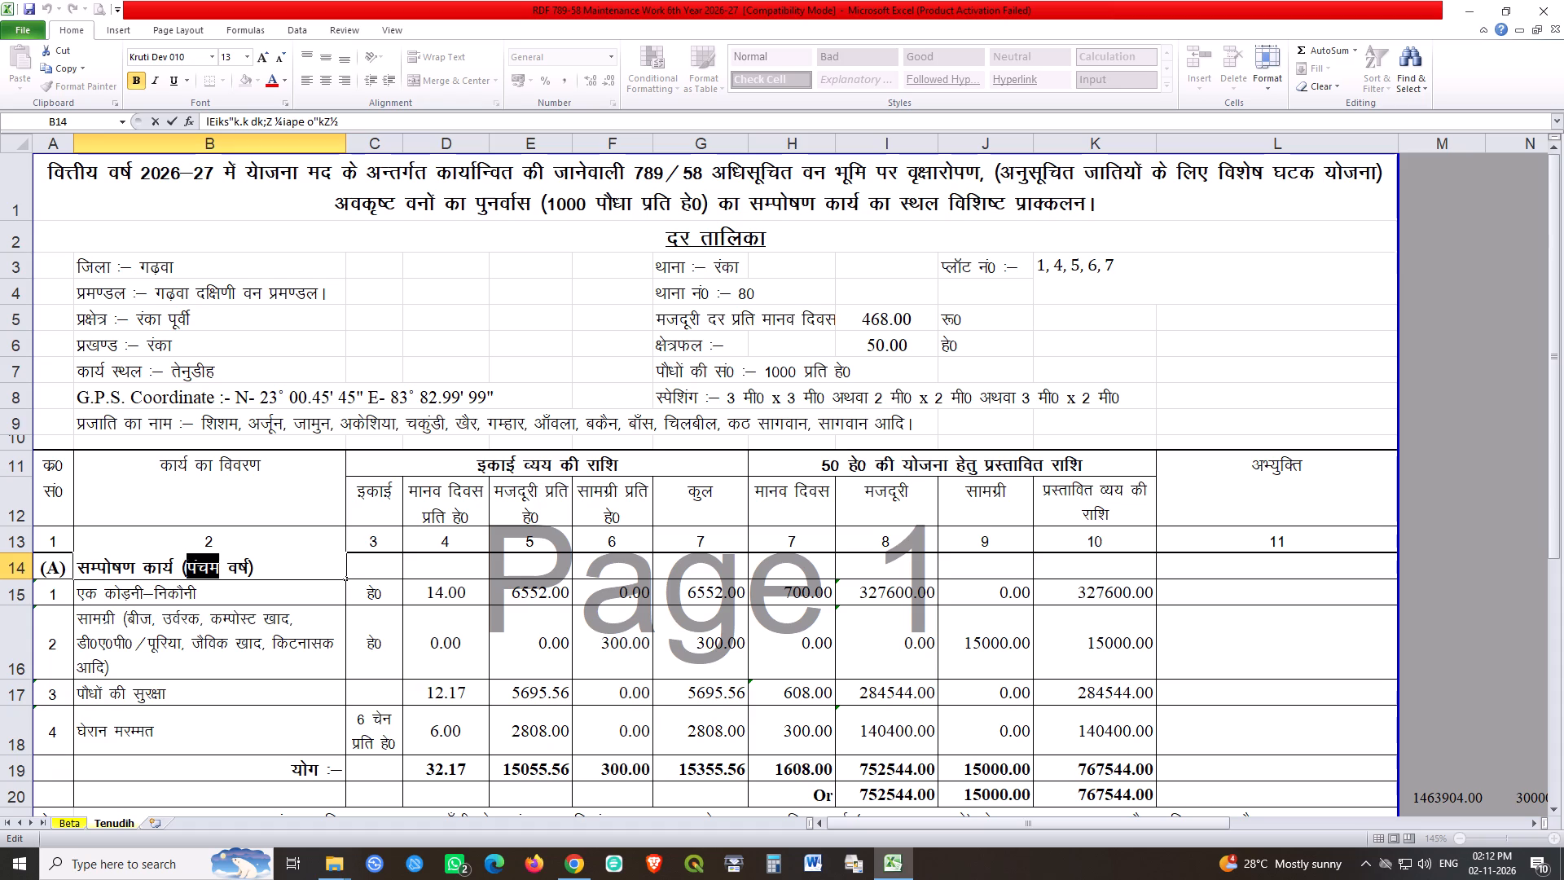
text("k"Ve)
key(Return)
key(Up)
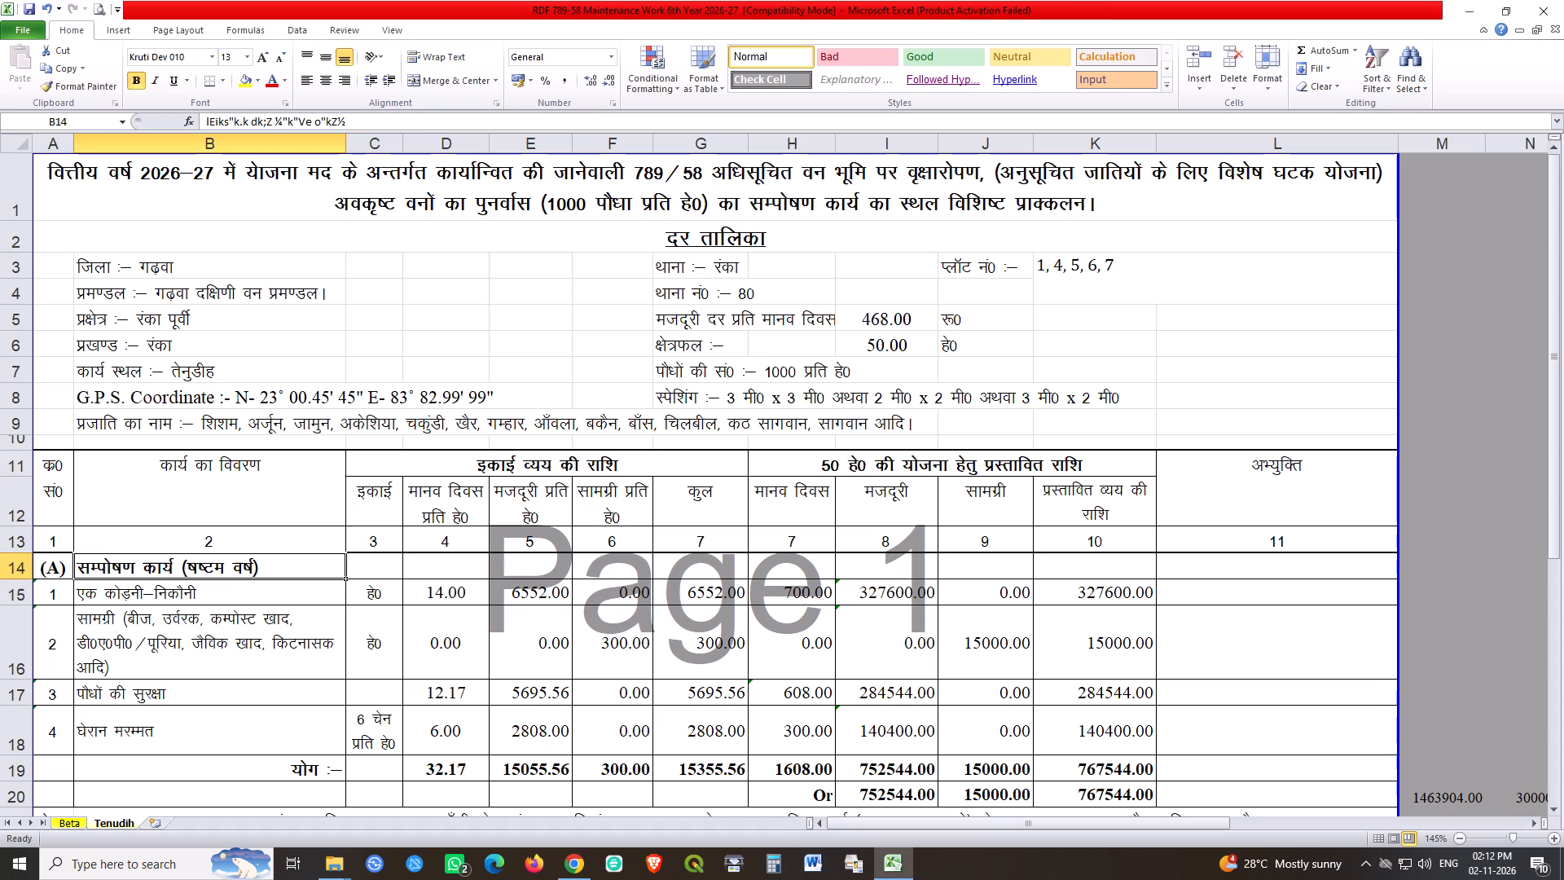
key(ctrl+c)
click(55, 819)
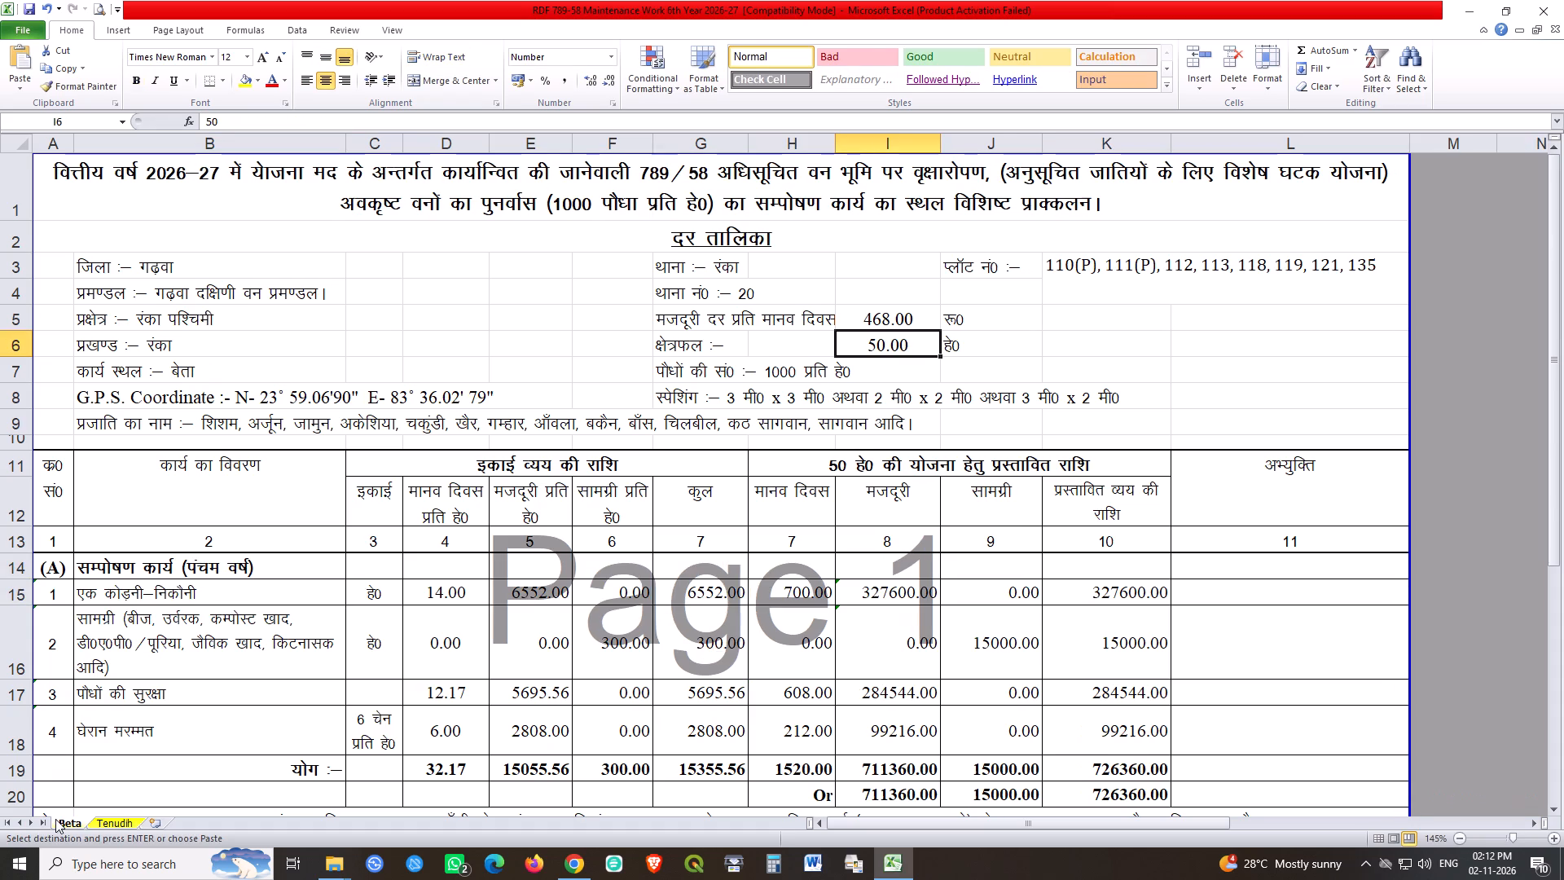
click(198, 571)
key(Return)
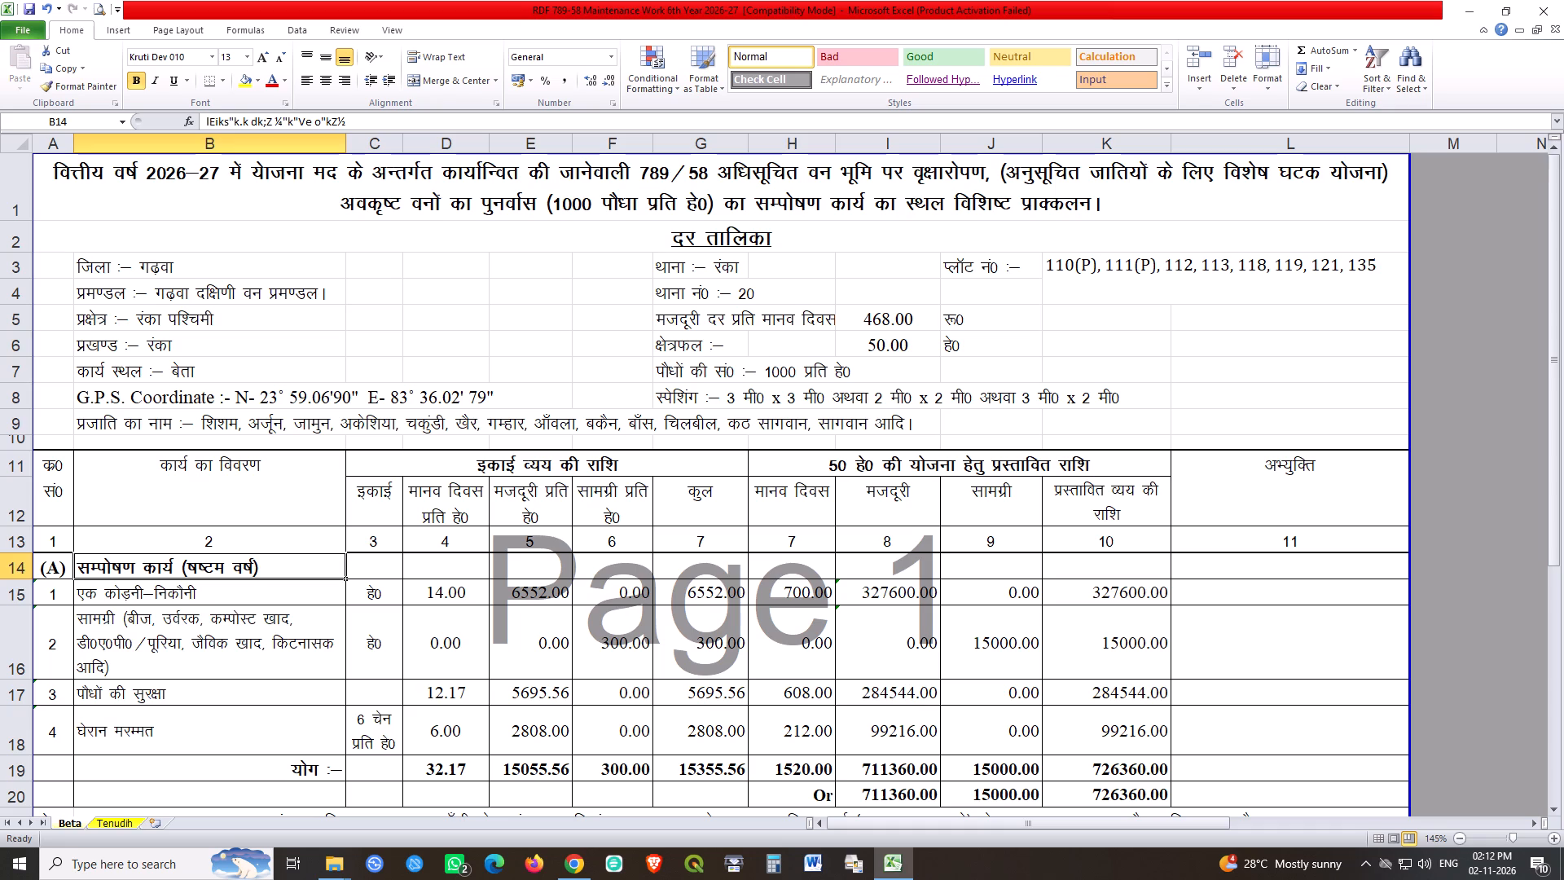
Delete the weeding, material and fence-repair item rows from the Beta sheet, keeping only पौधों की सुरक्षा above the total.
drag(15, 596, 15, 645)
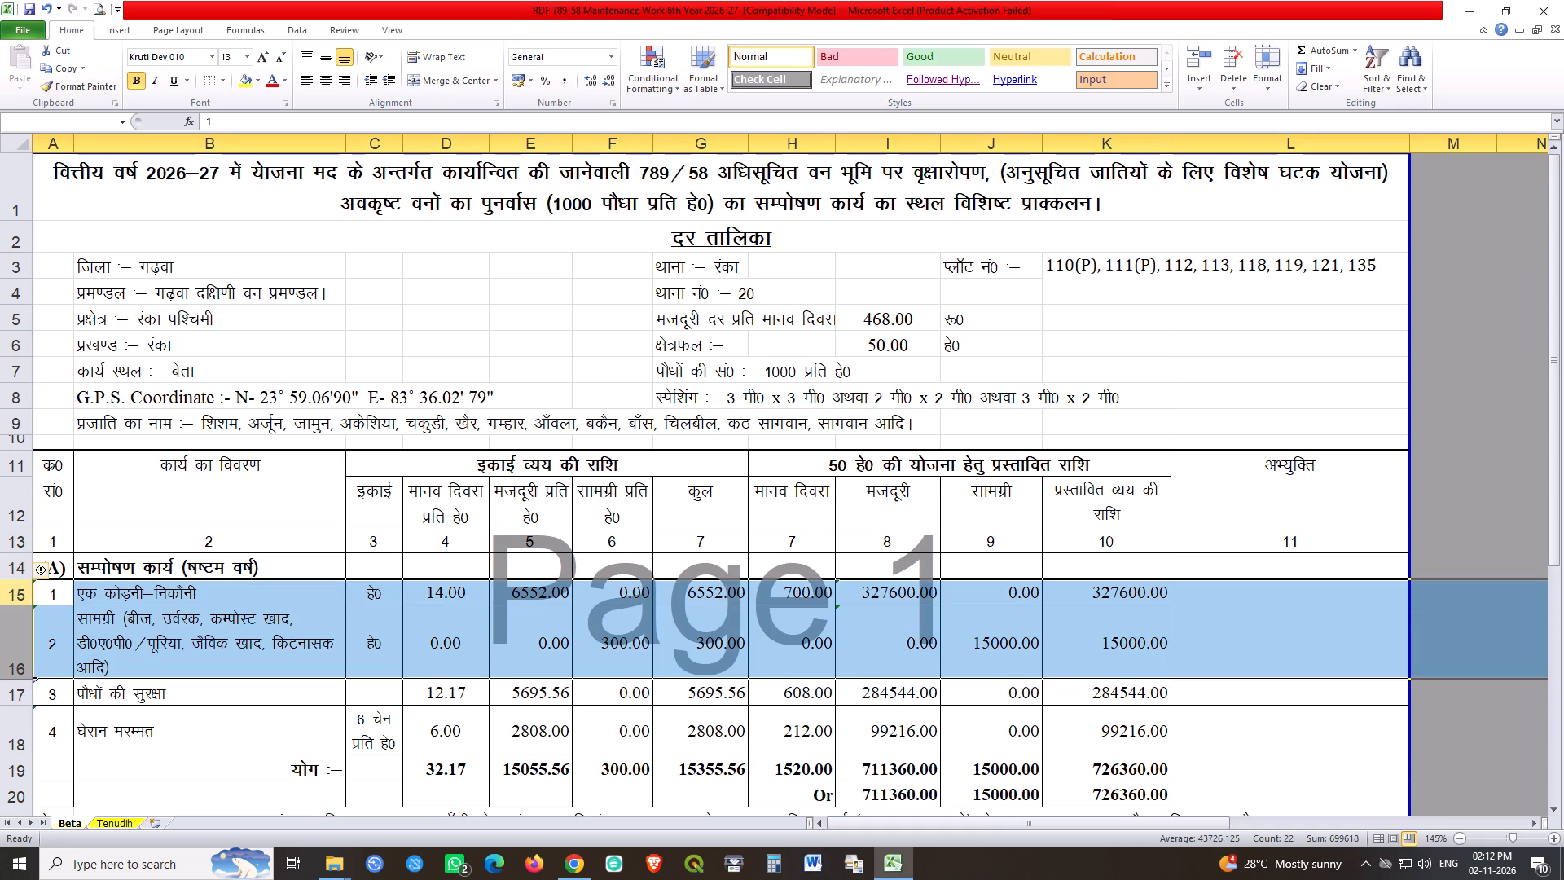
key(ctrl+minus)
click(0, 633)
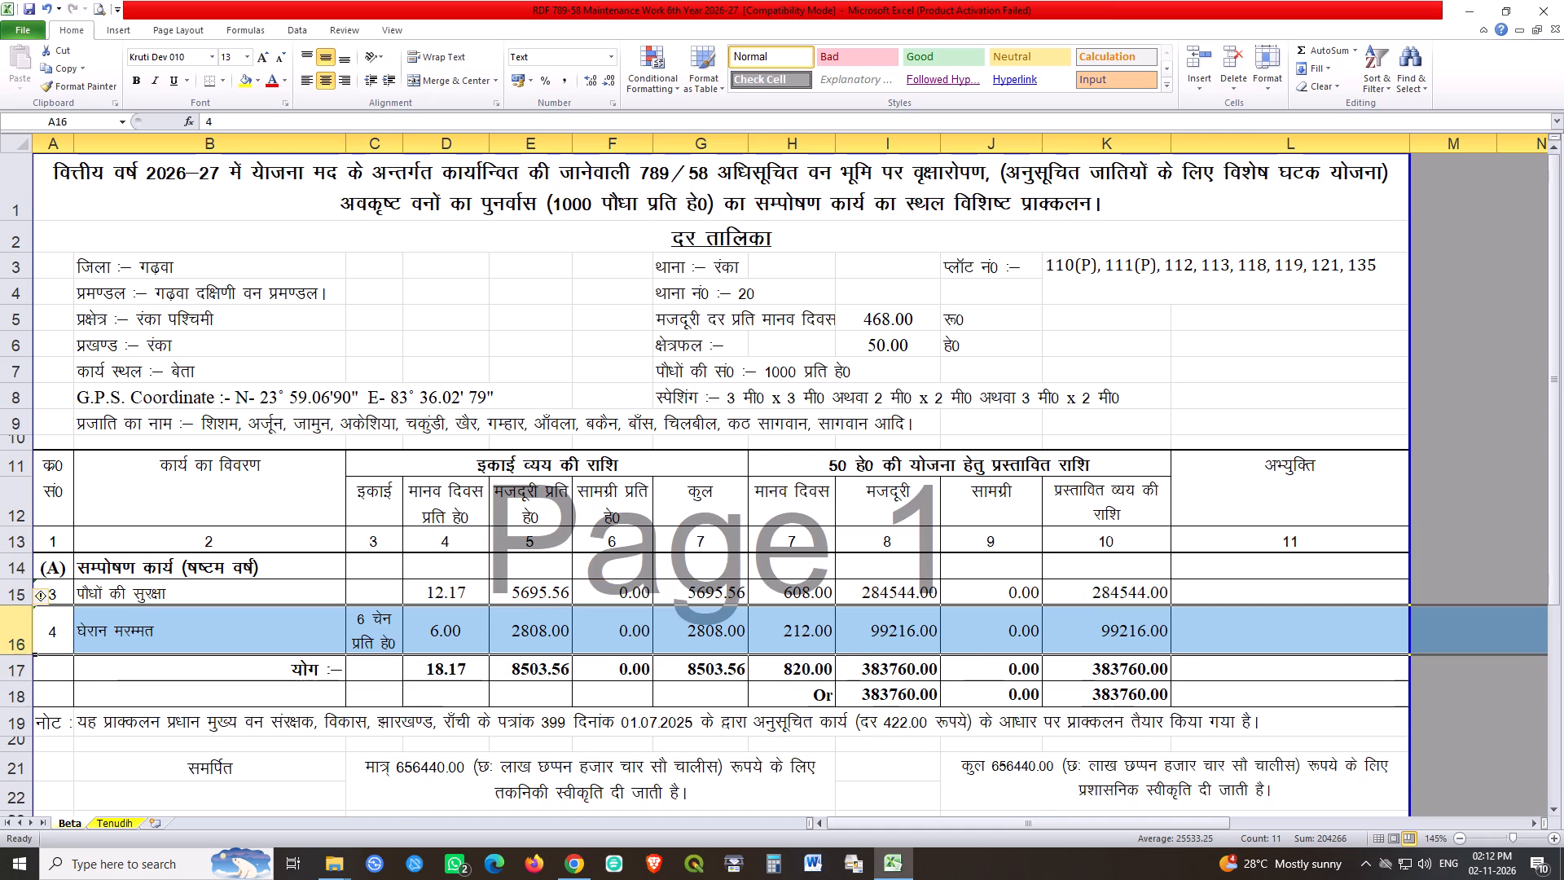
key(ctrl+minus)
click(450, 601)
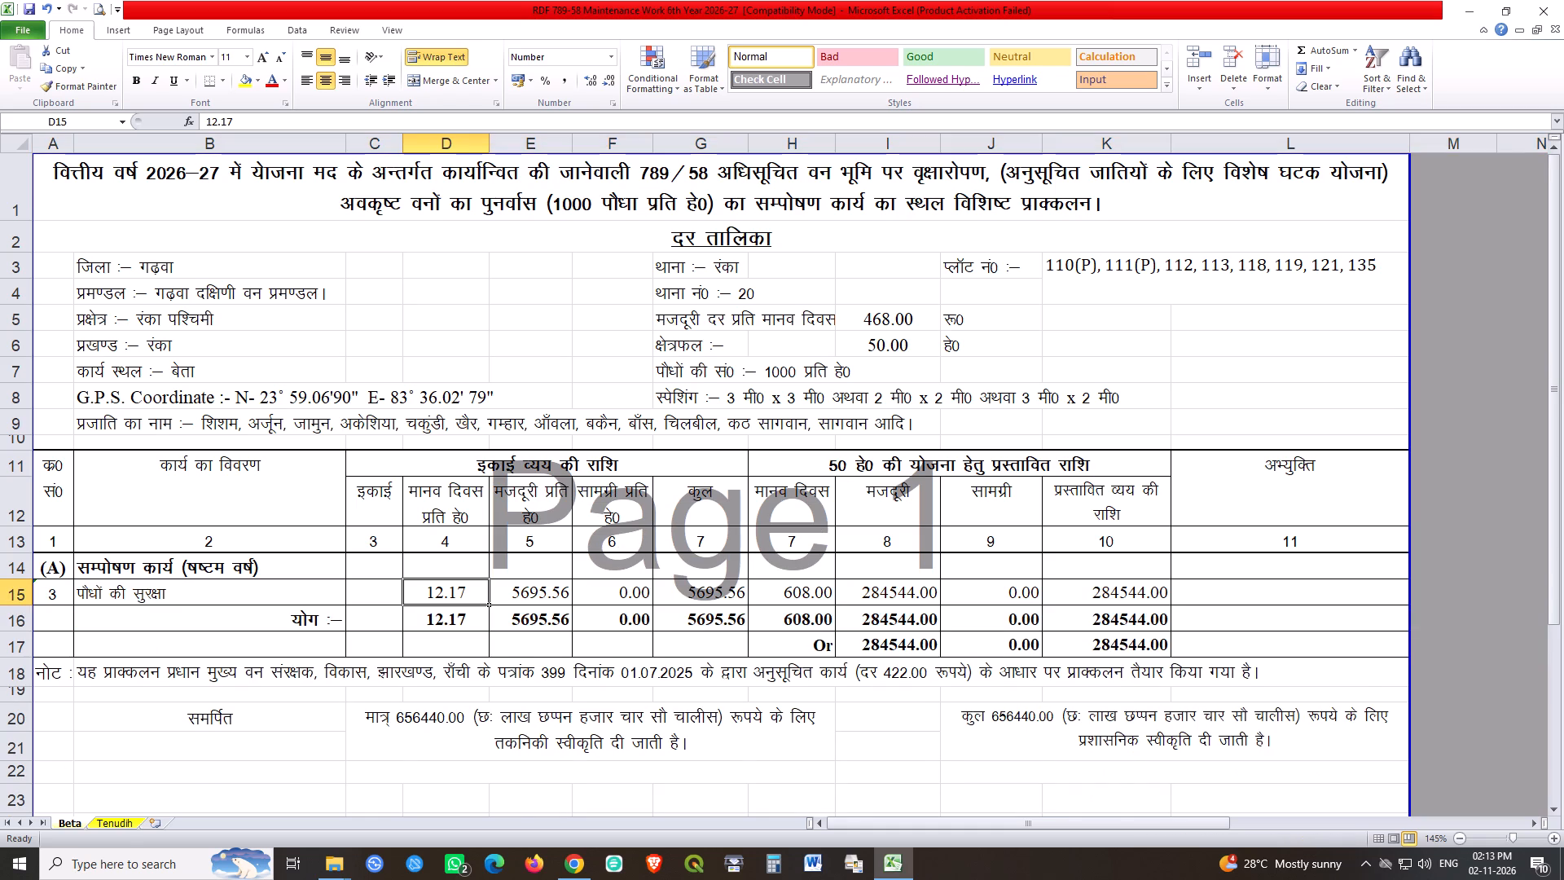
Delete the weeding, material and fence-repair item rows from the Tenudih sheet, keeping only पौधों की सुरक्षा above the total.
click(125, 822)
drag(20, 597, 19, 605)
key(ctrl+minus)
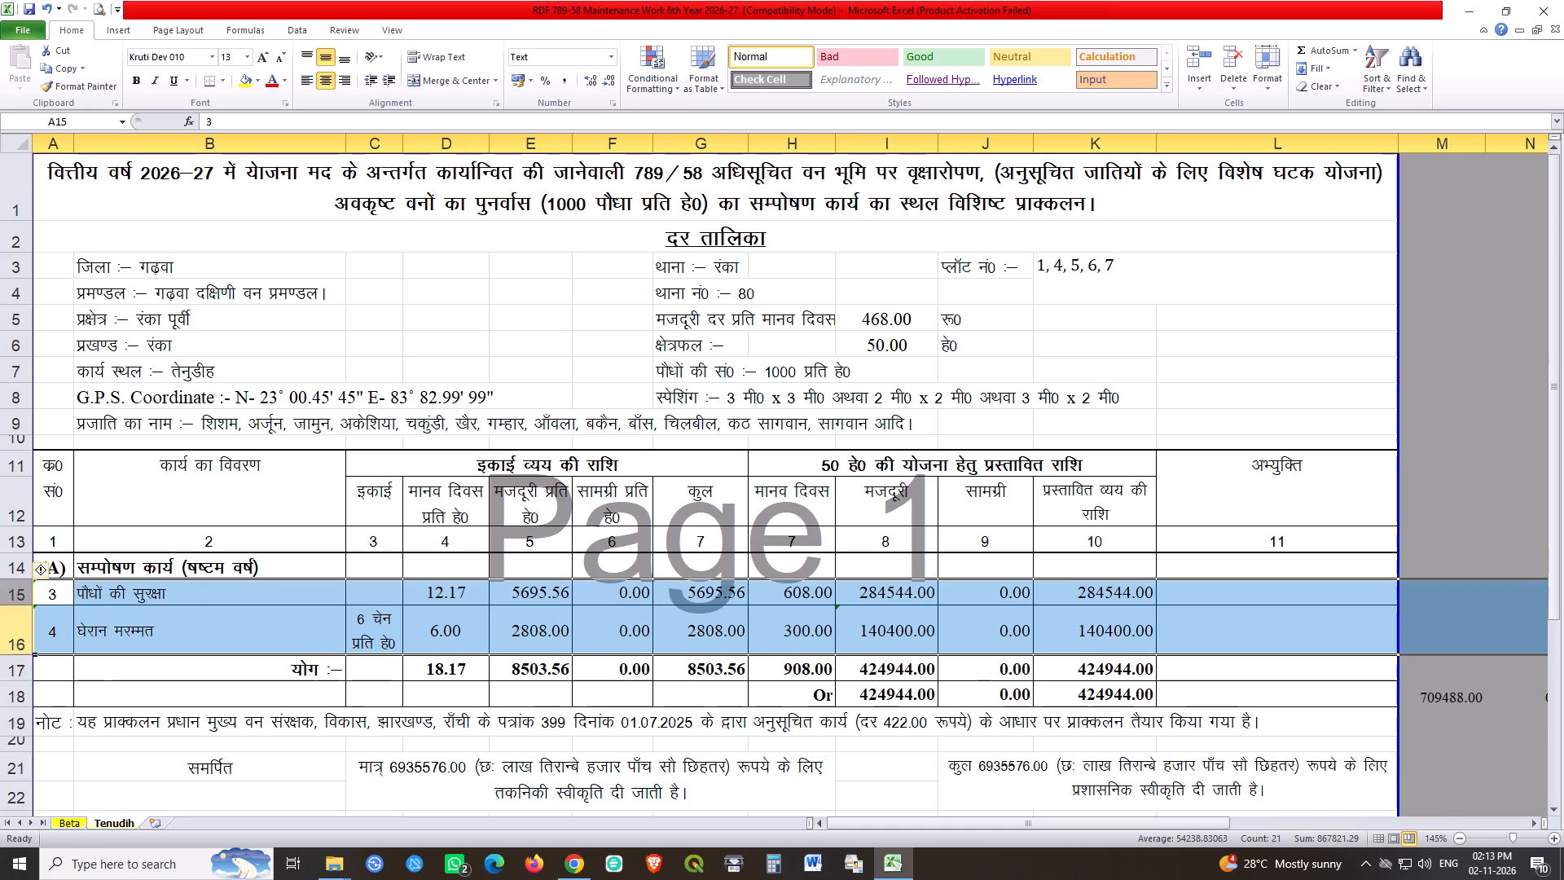
click(7, 627)
key(ctrl+minus)
click(101, 716)
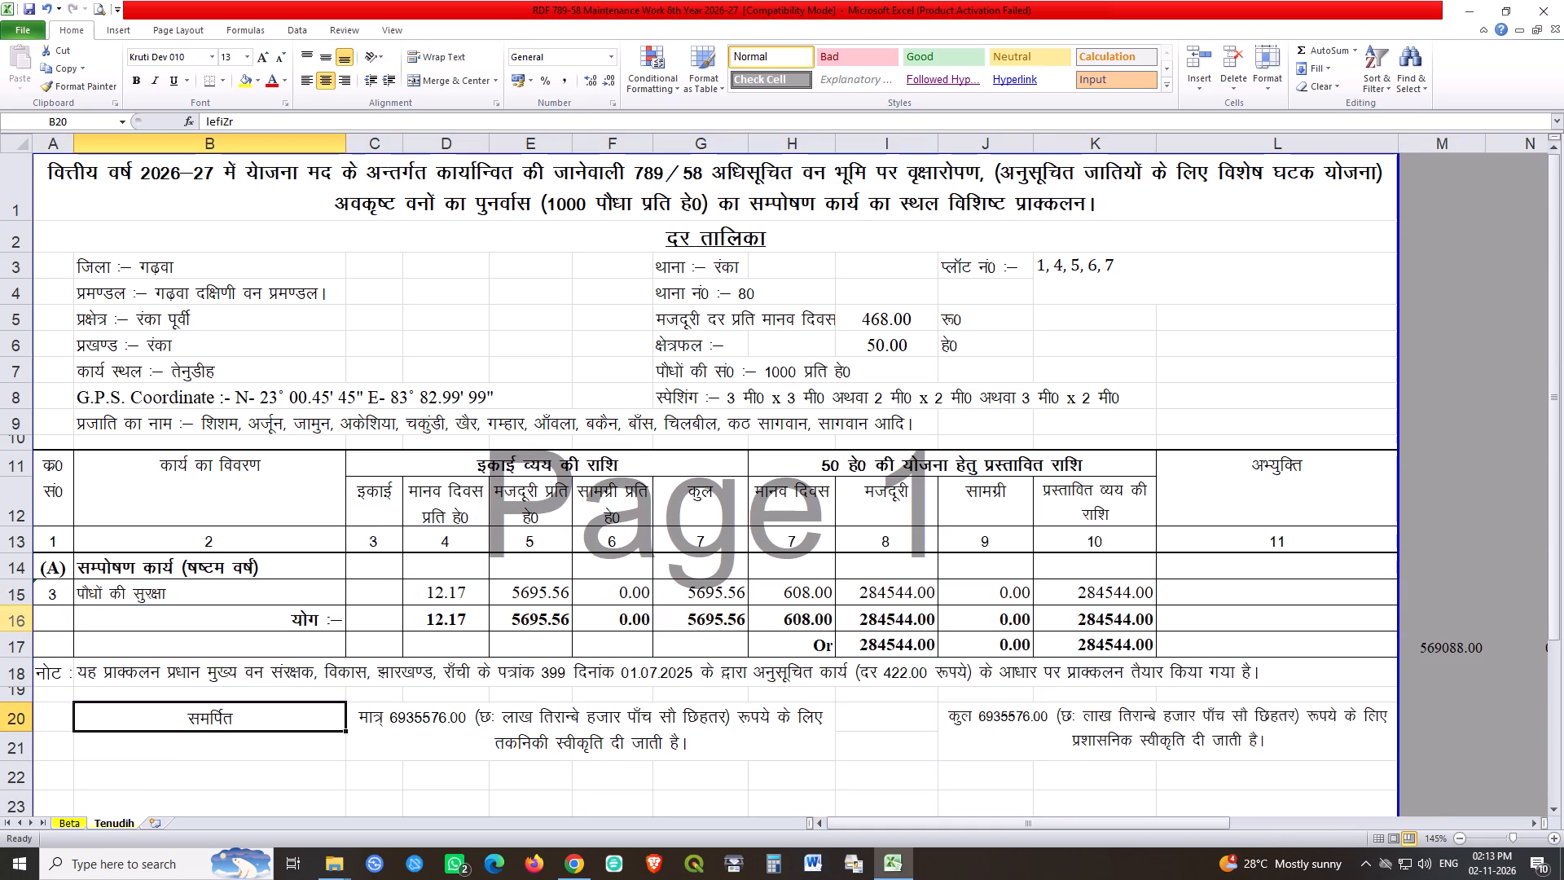
Make row 15 of the Tenudih sheet taller and set the plant-protection item's serial number in A15 to 1.
drag(19, 607, 23, 628)
click(49, 618)
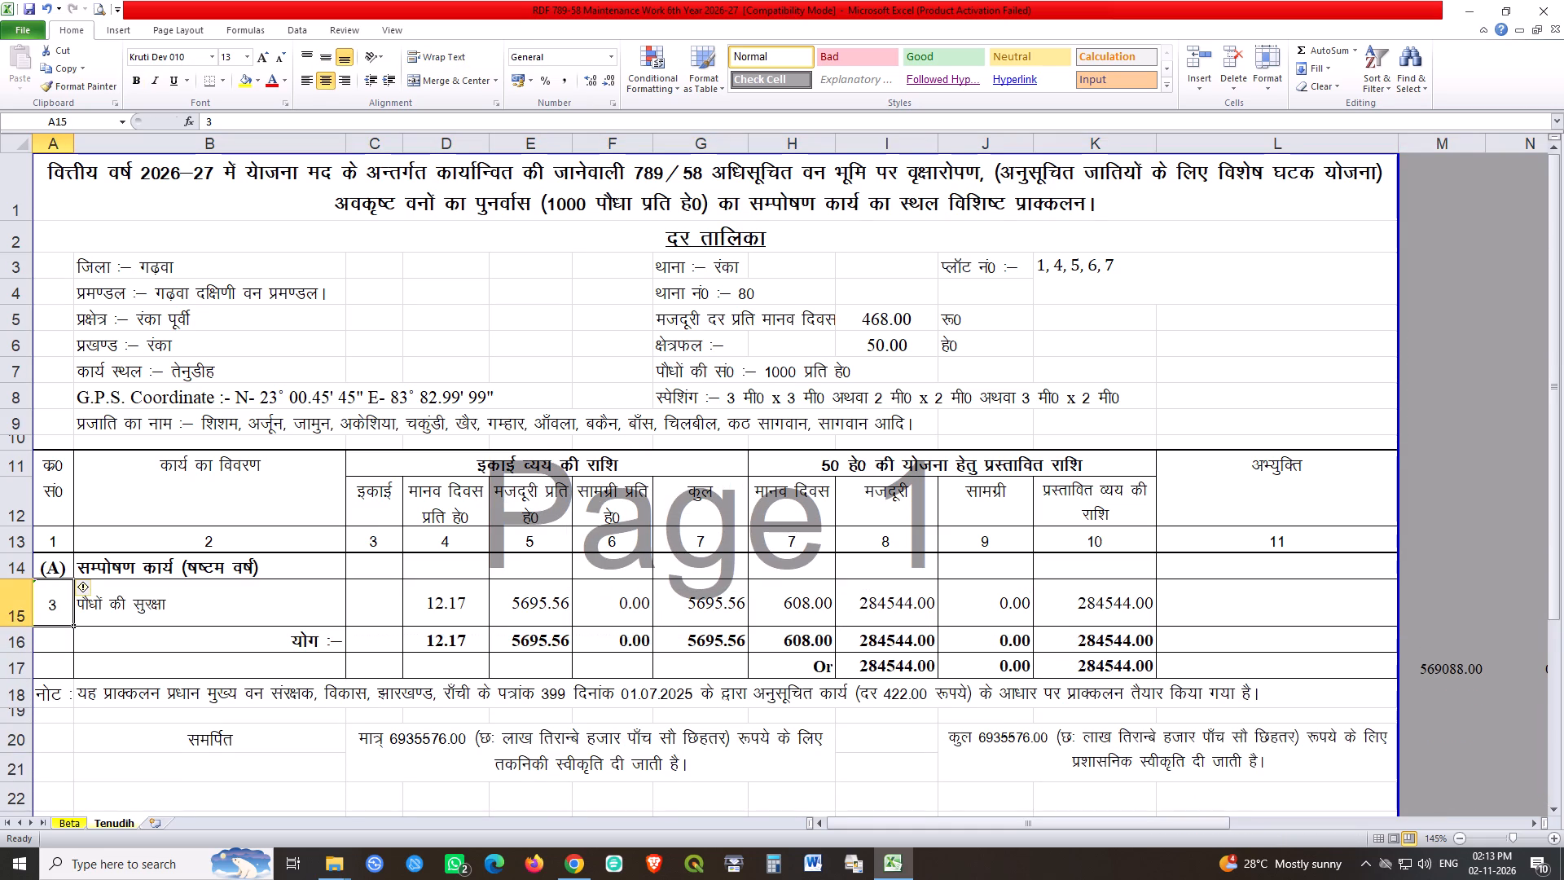
key(1)
key(Return)
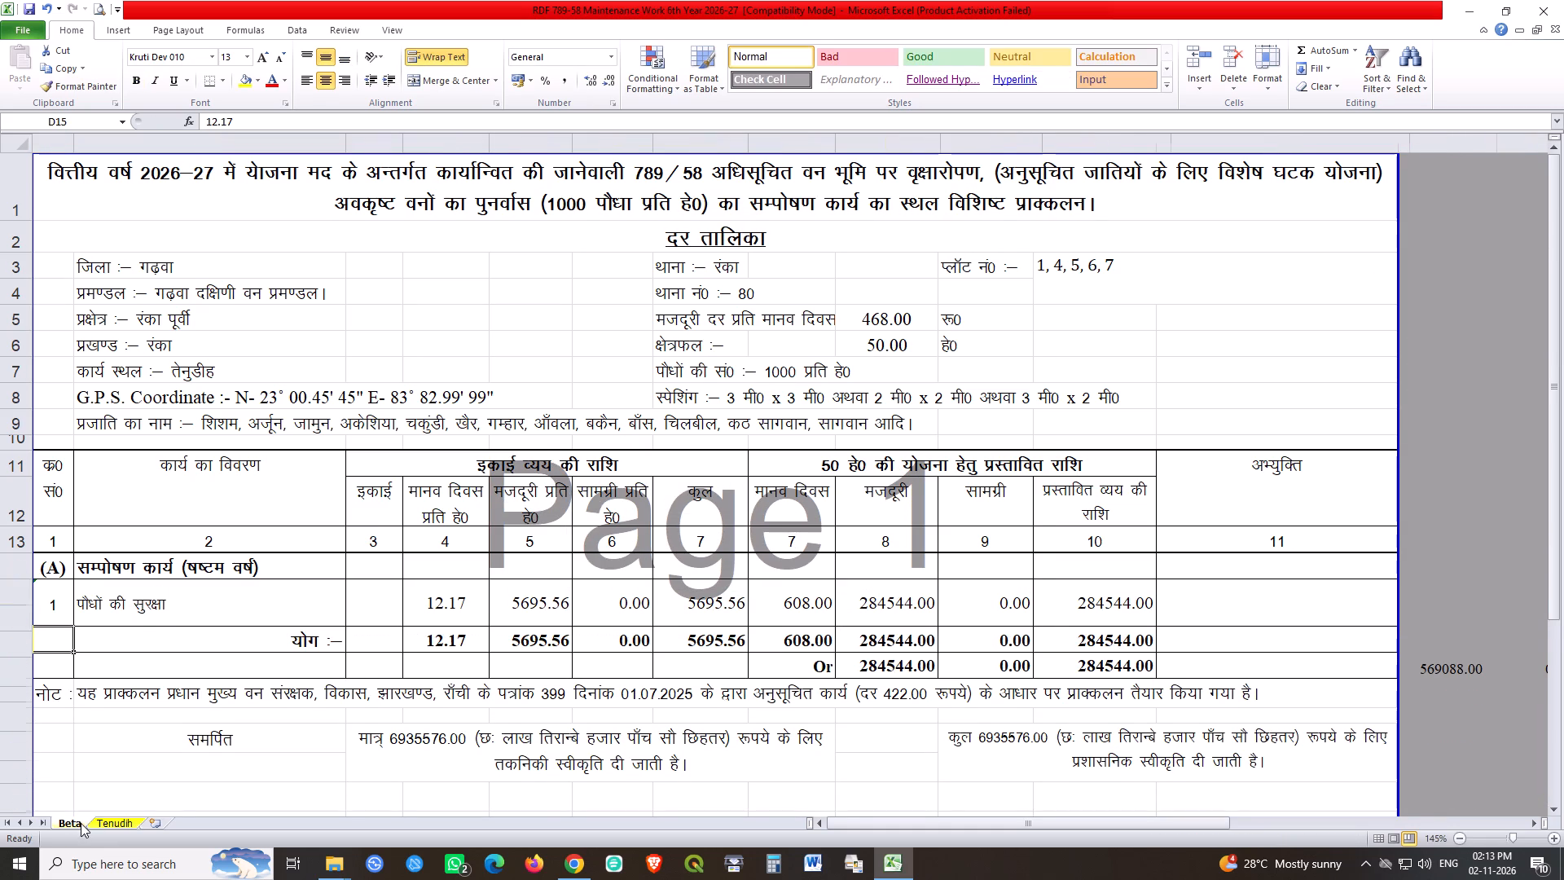
On the Beta sheet, set the plant-protection item's serial number in A15 to 1 and make row 15 taller.
click(81, 823)
click(56, 608)
click(57, 596)
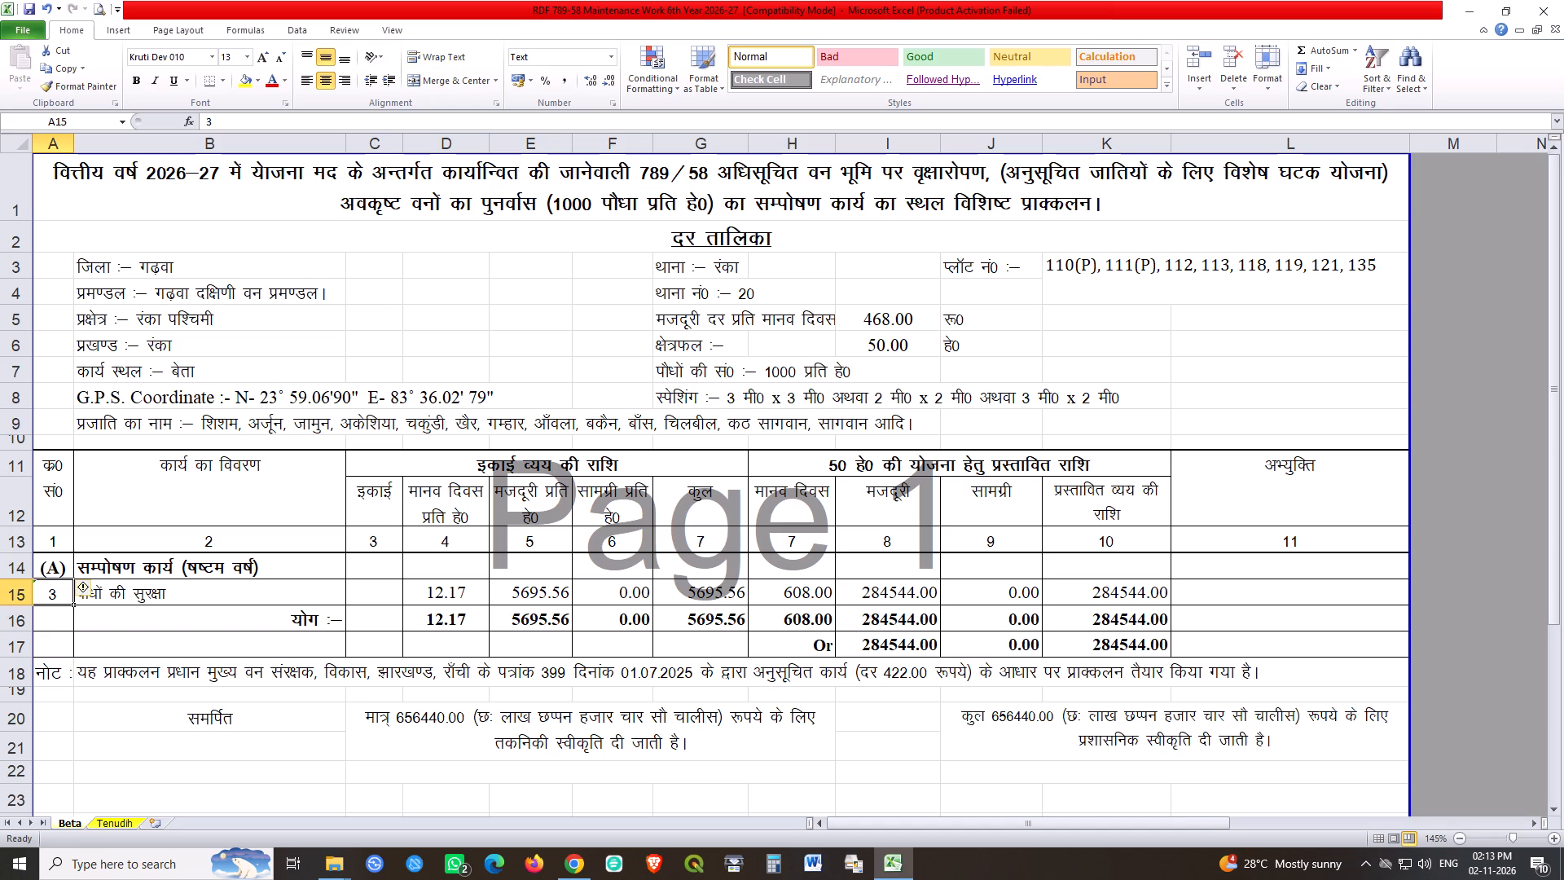
key(1)
key(Return)
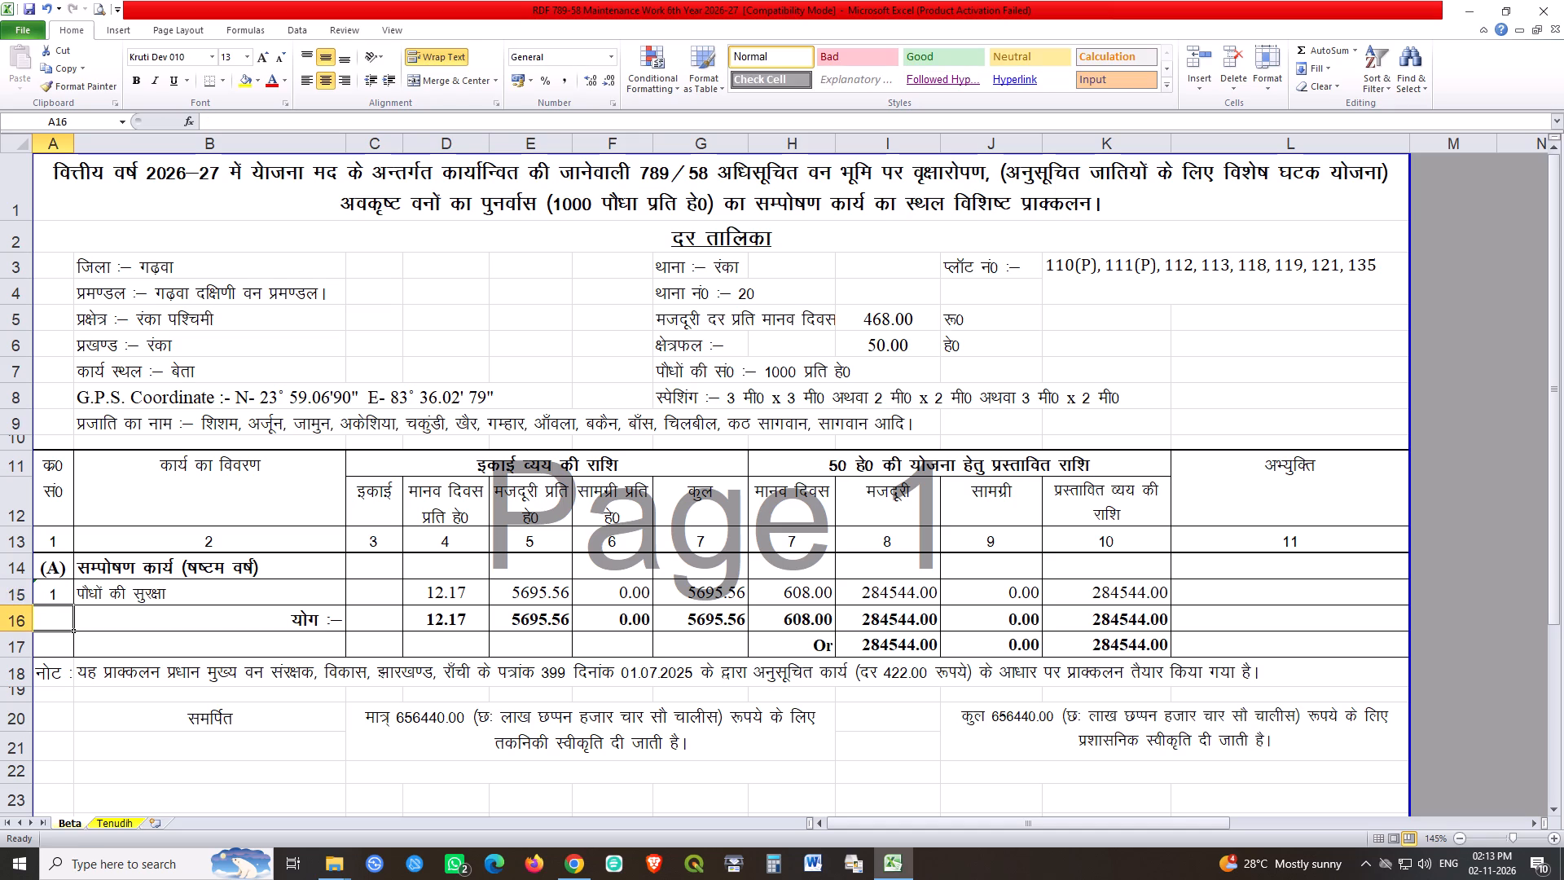
drag(10, 609, 14, 629)
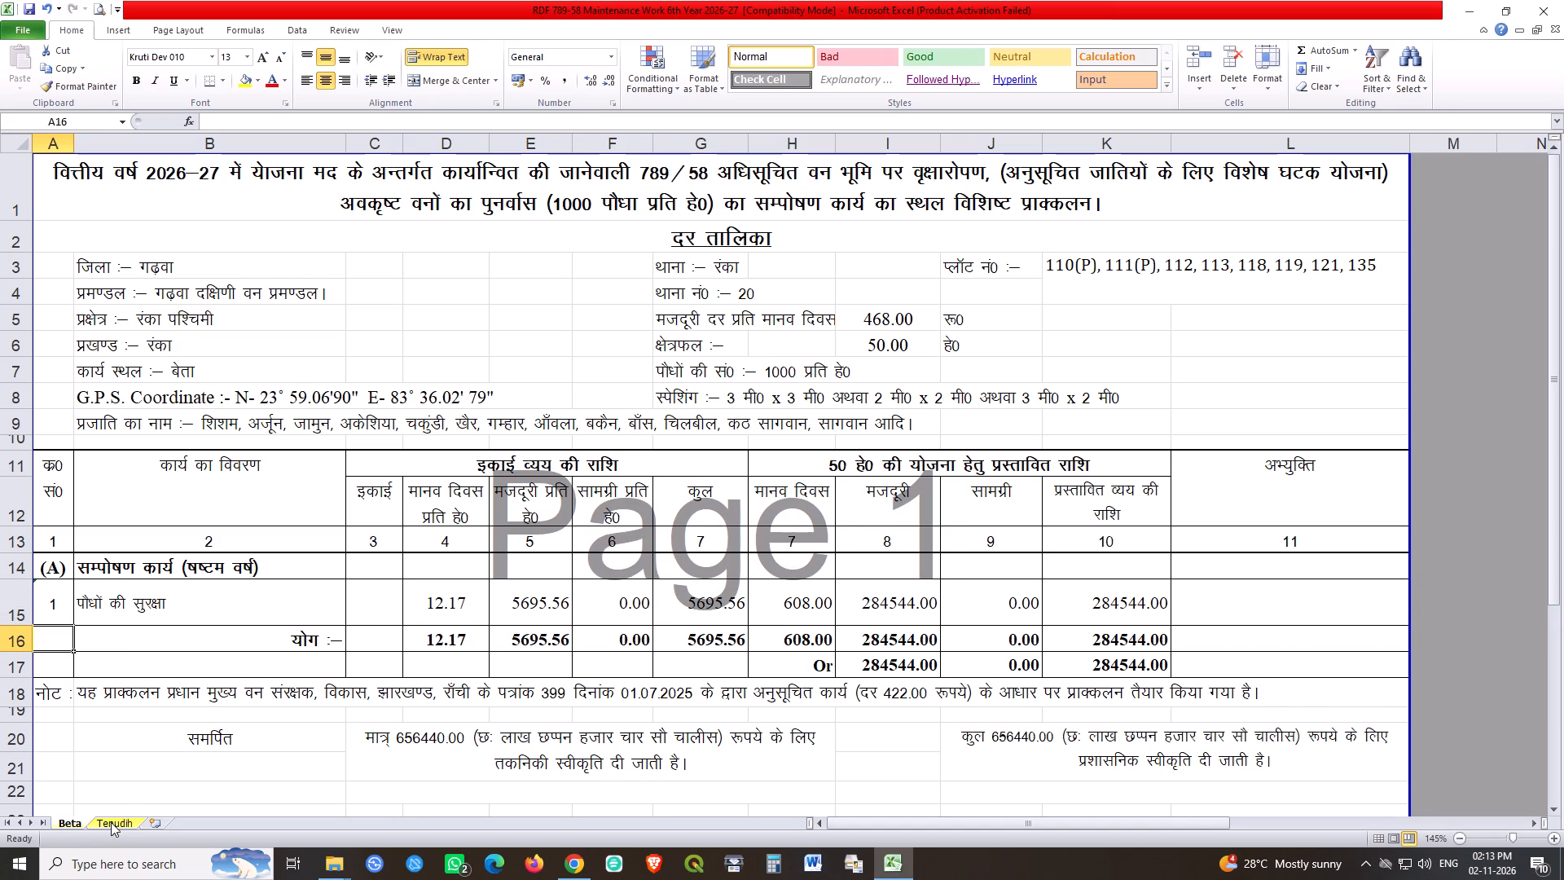
Check the plant-protection row's formulas: E15, H15 and I15 on the Tenudih sheet and H15 on the Beta sheet.
click(113, 823)
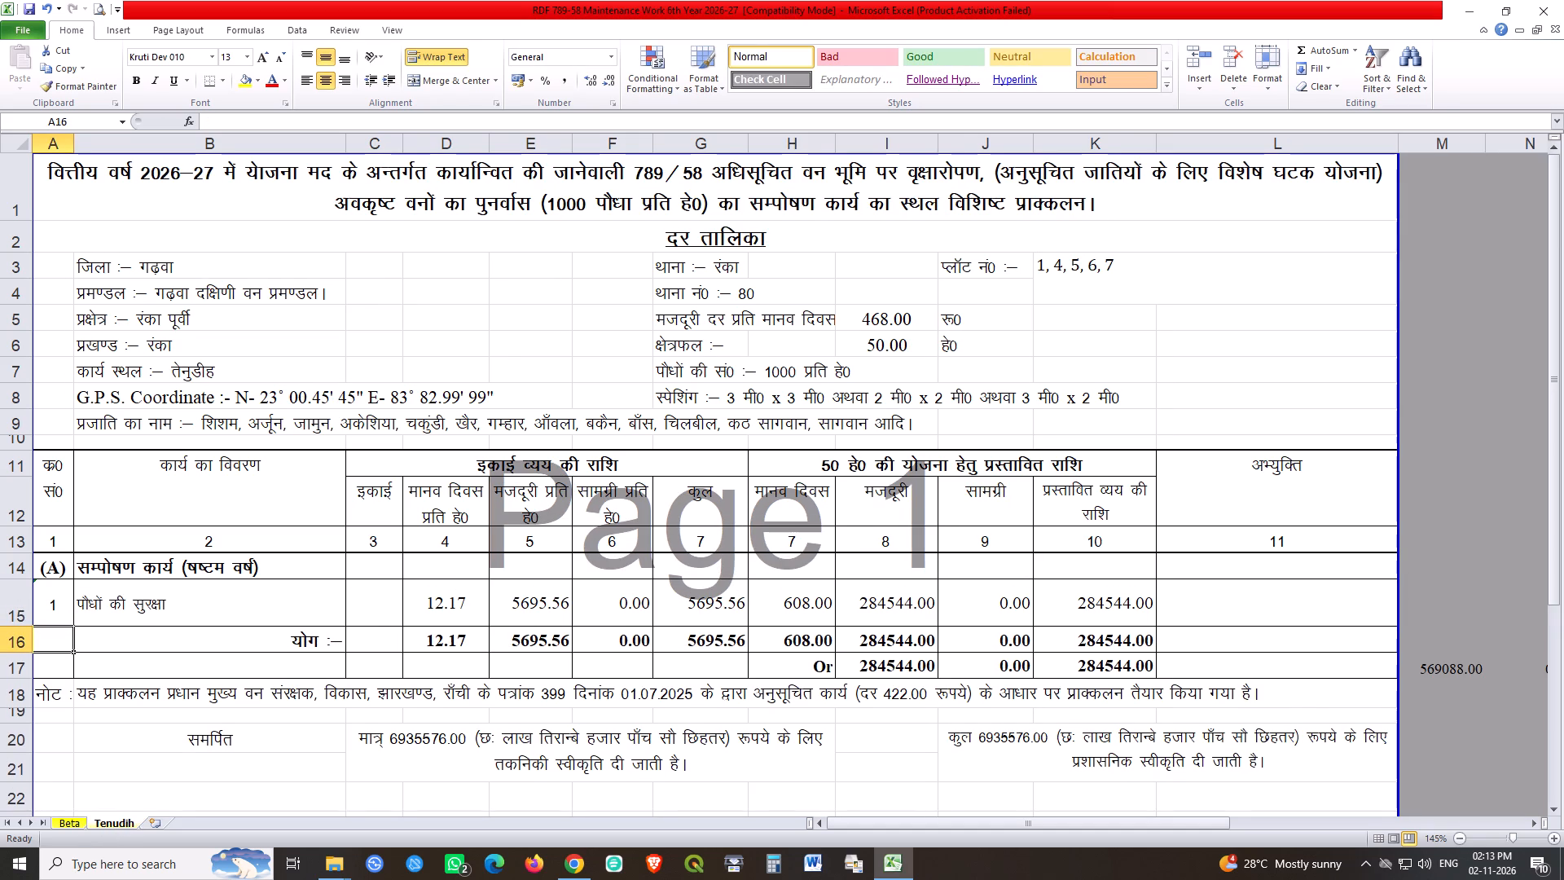
click(704, 607)
double_click(567, 612)
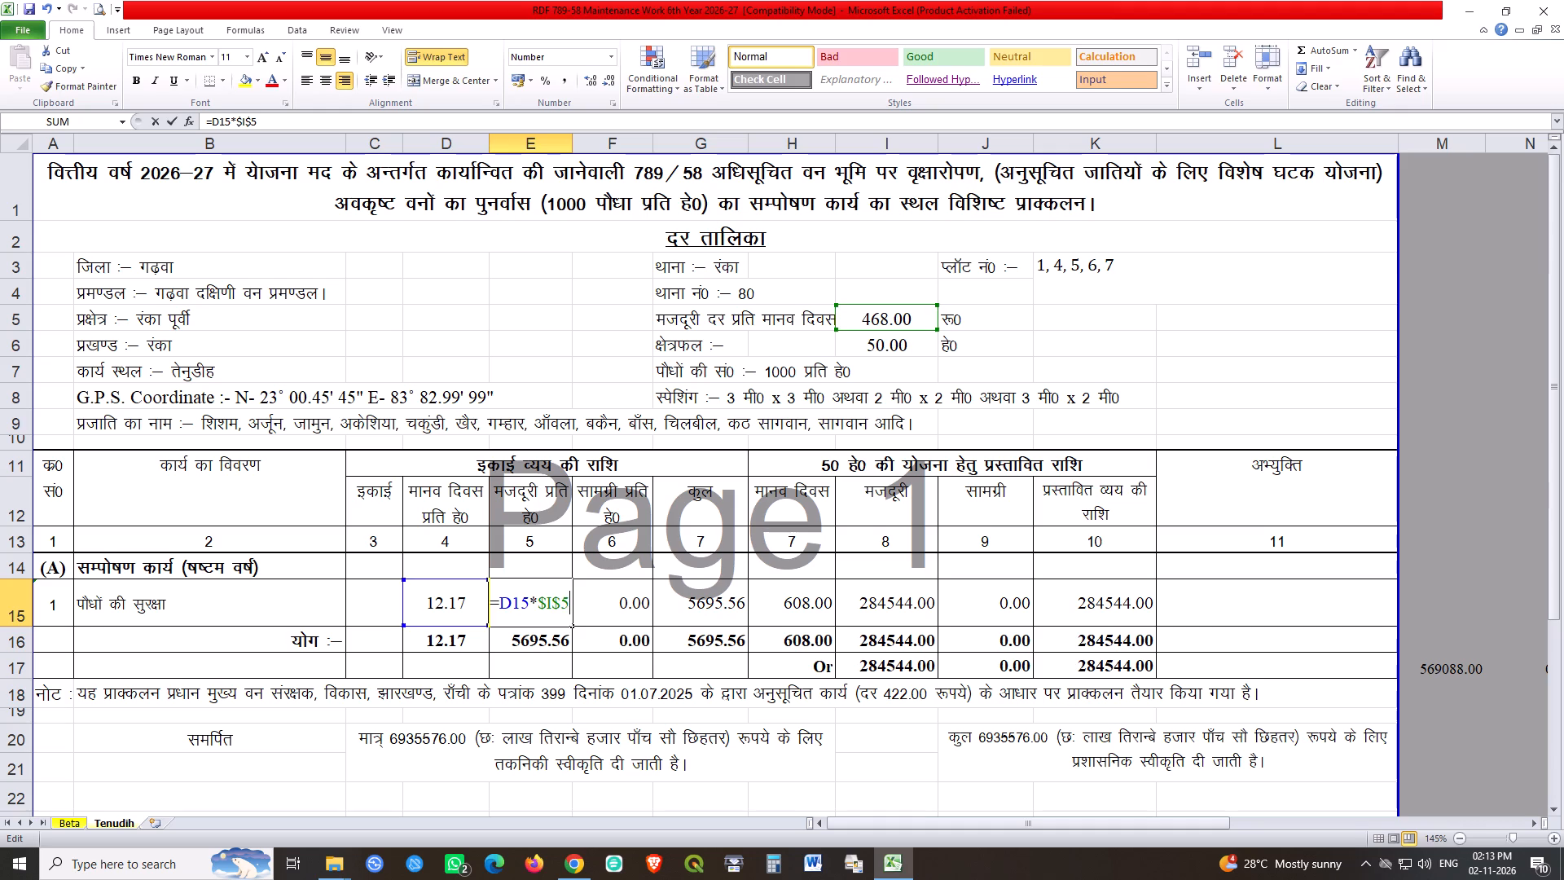
key(Return)
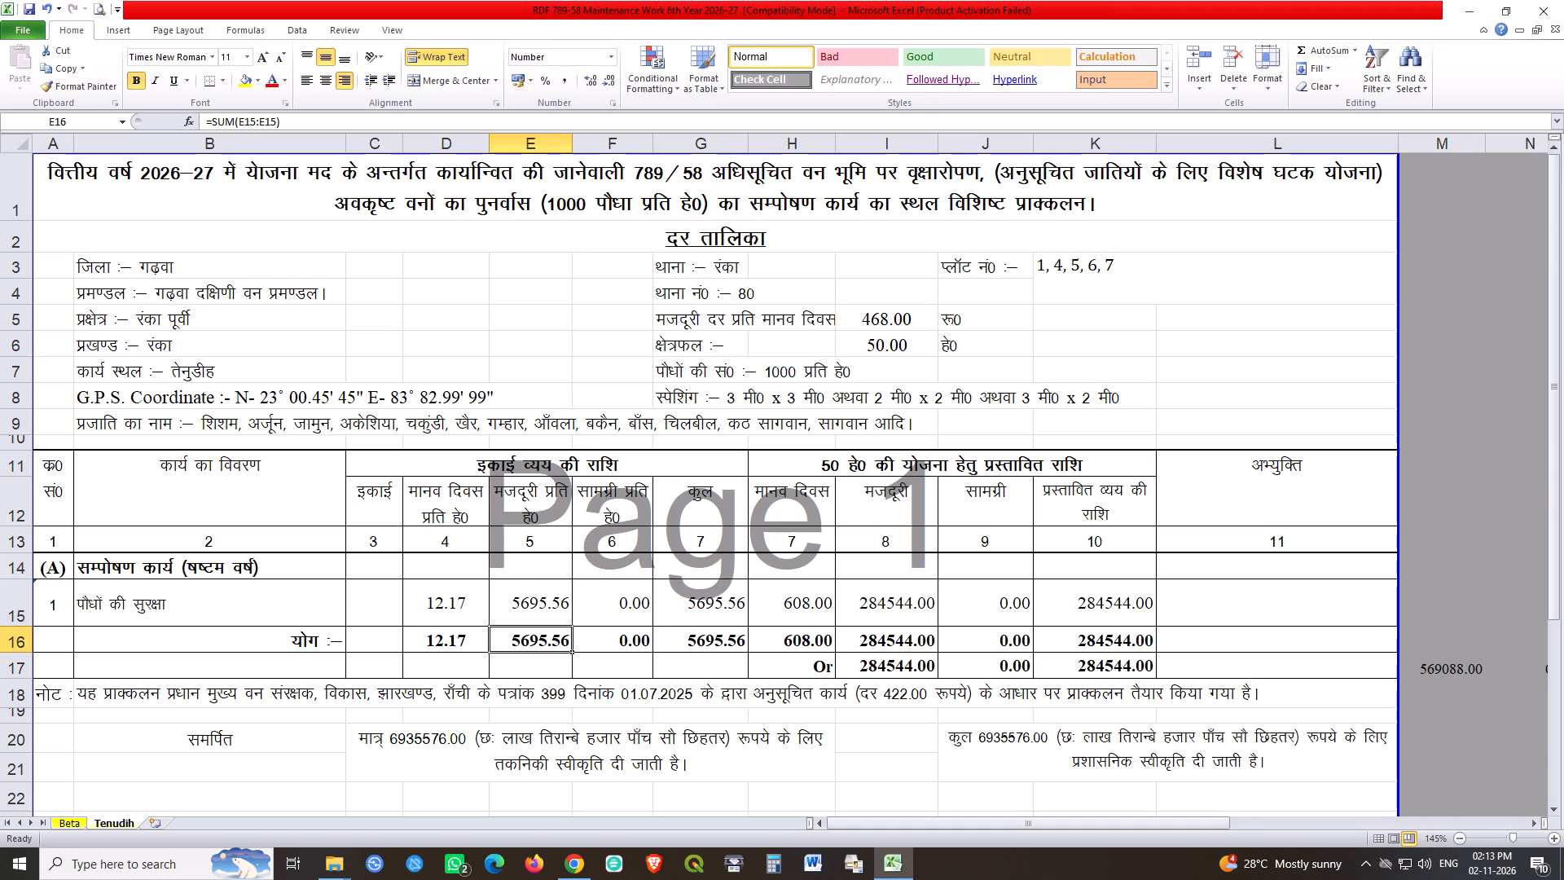
double_click(820, 605)
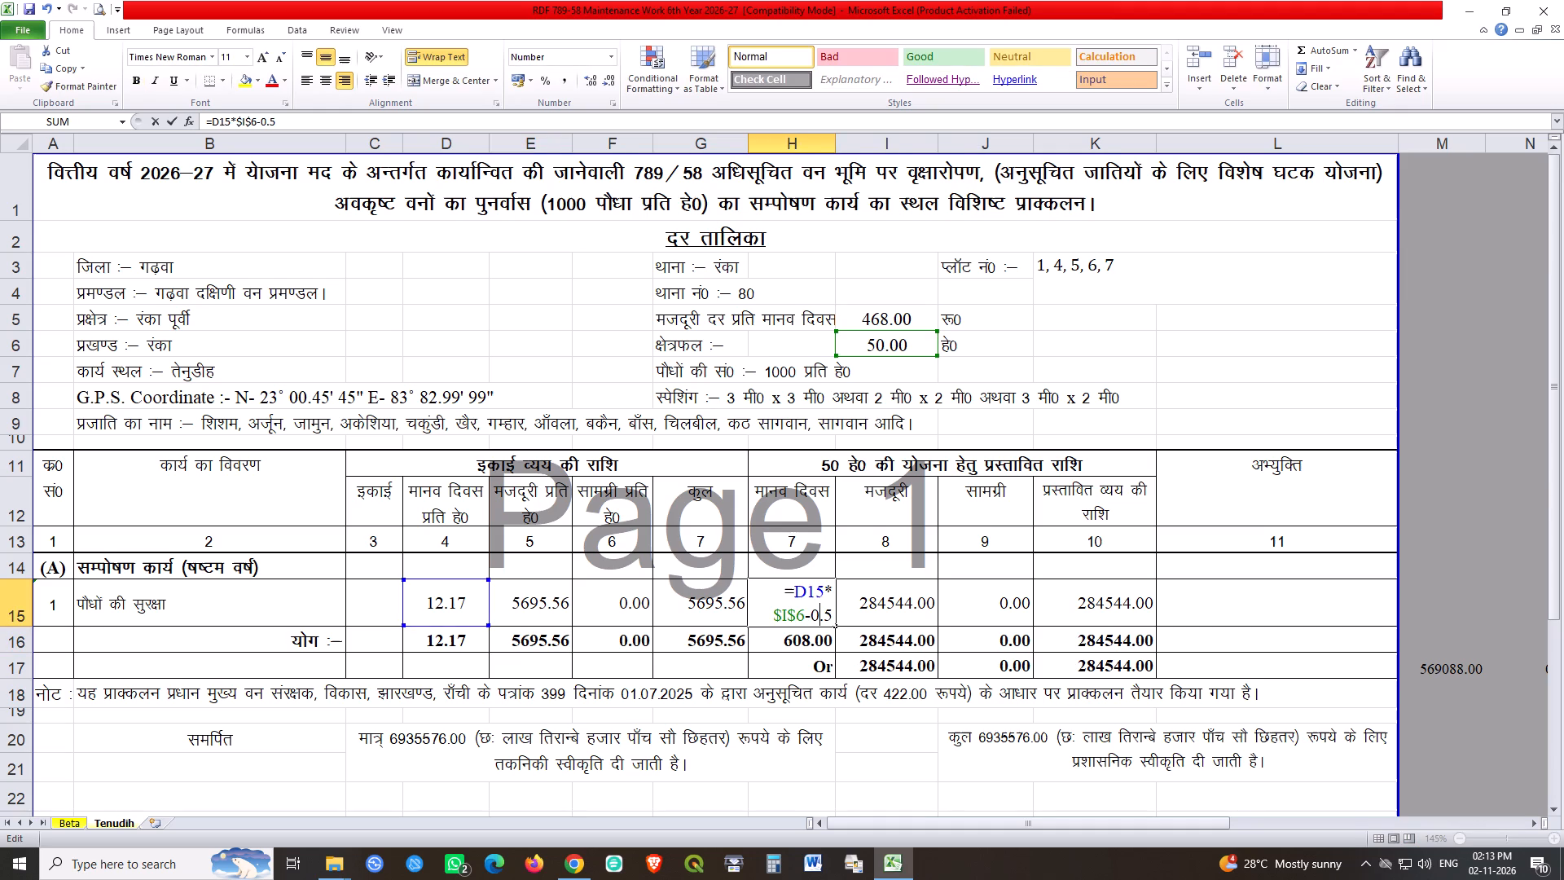
key(Return)
double_click(872, 599)
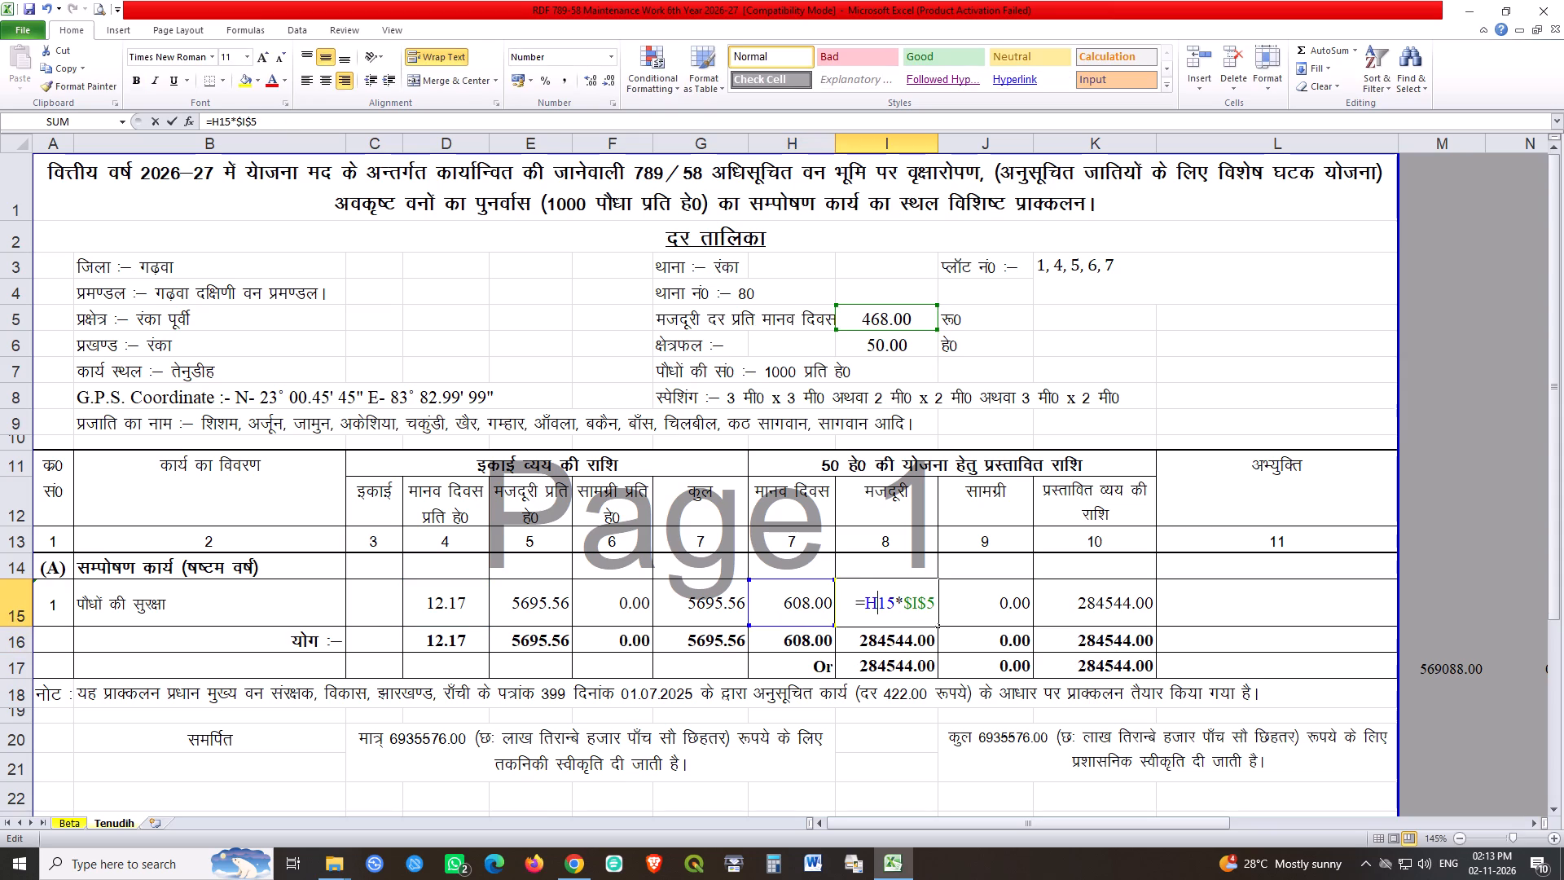
key(Return)
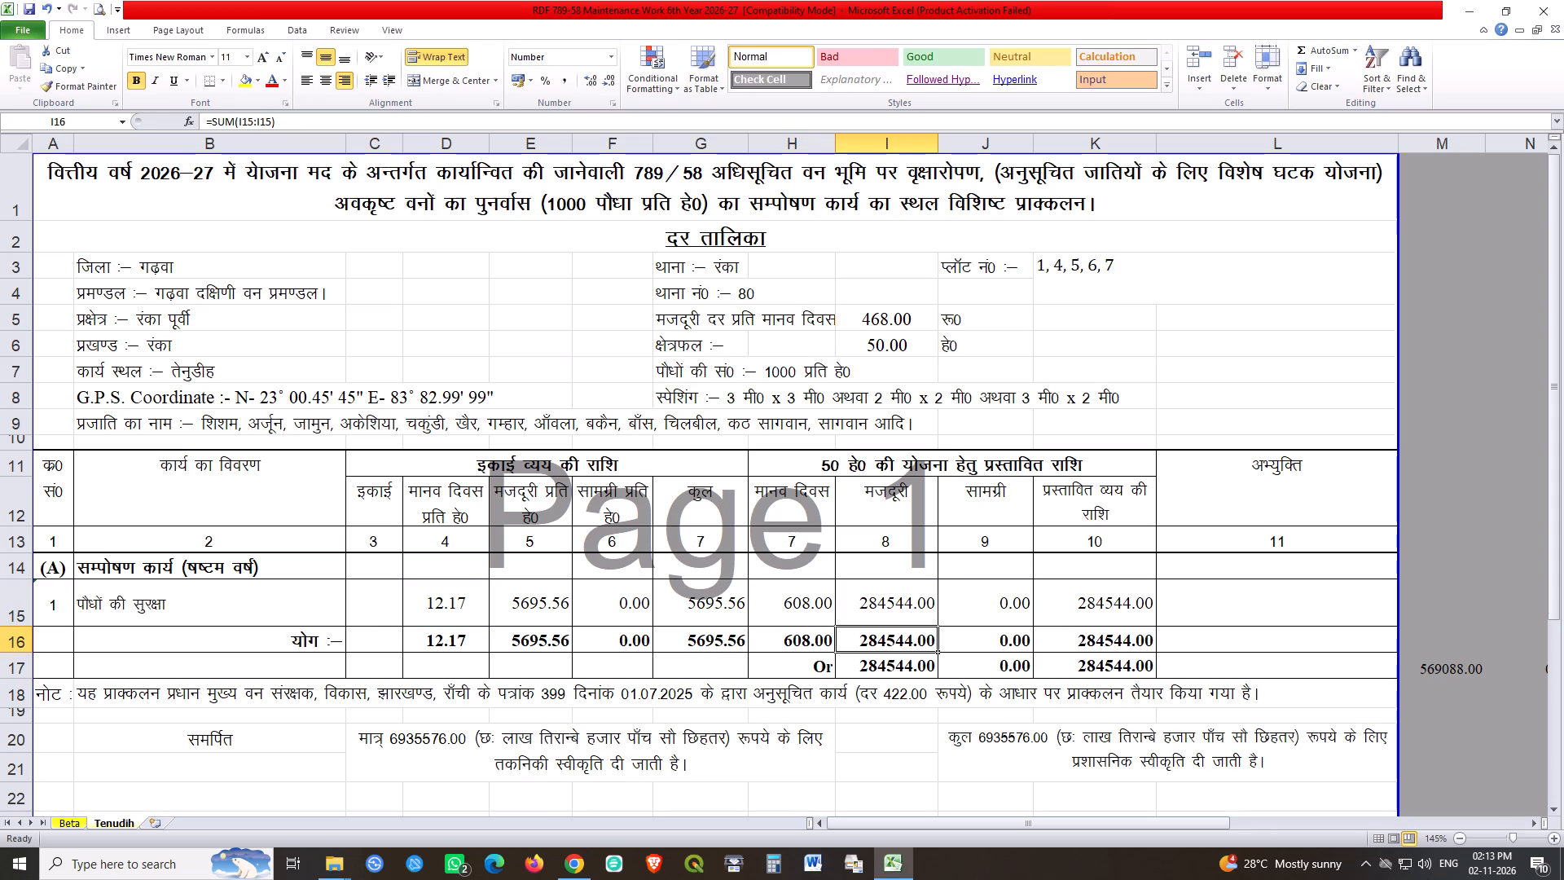
click(87, 819)
click(81, 820)
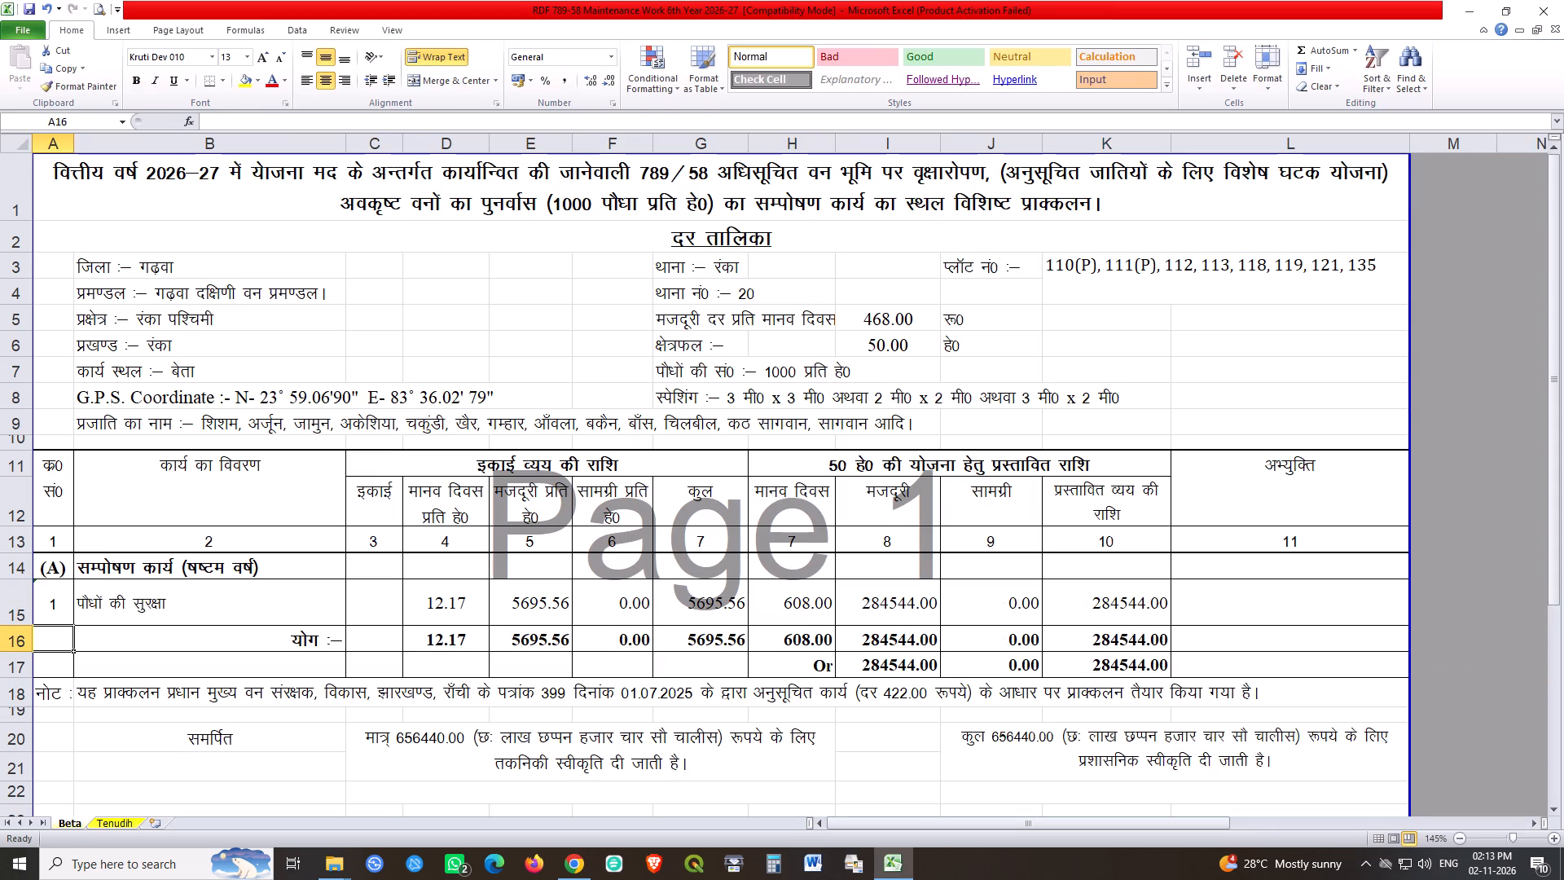
double_click(818, 607)
key(Return)
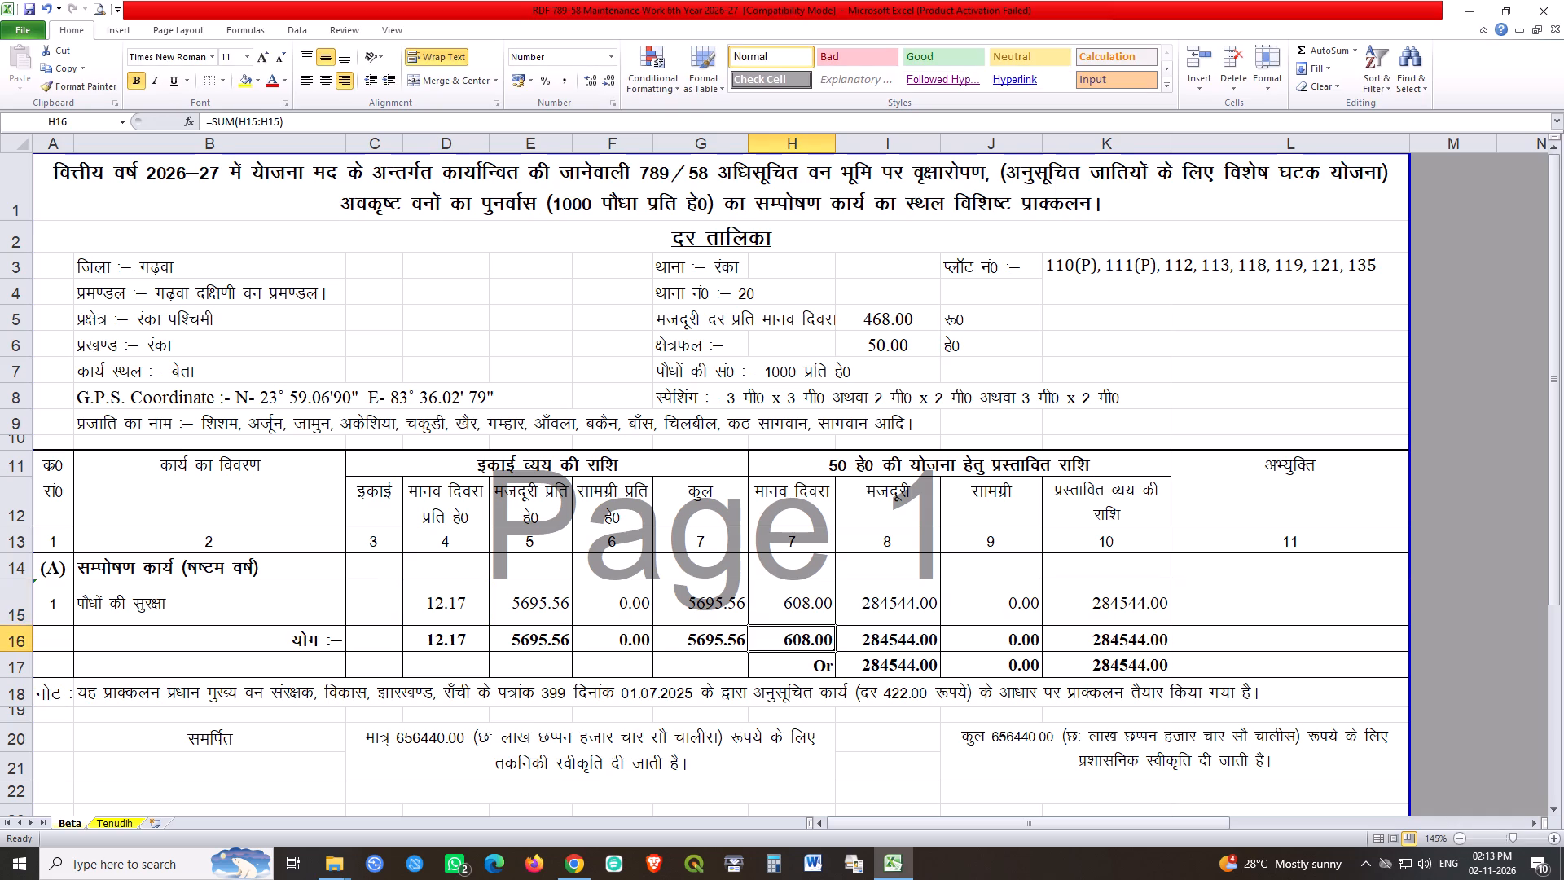
On the Beta sheet, round down the wage total in I17 by making its formula =ROUND(I16,0)-44.
double_click(938, 659)
double_click(932, 662)
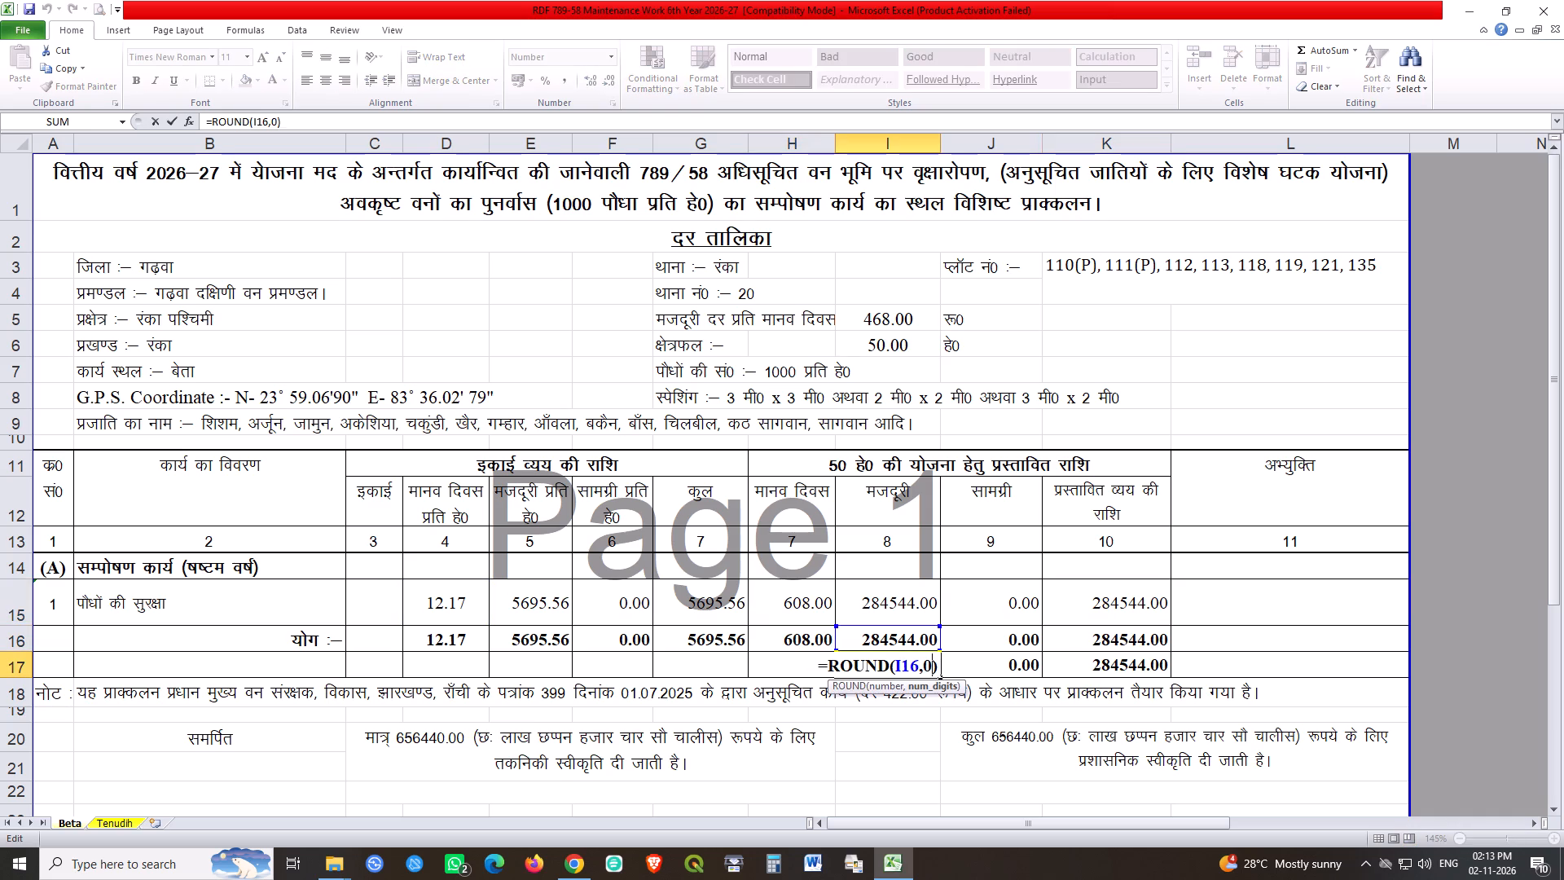
key(Right)
key(minus)
text(544)
key(Return)
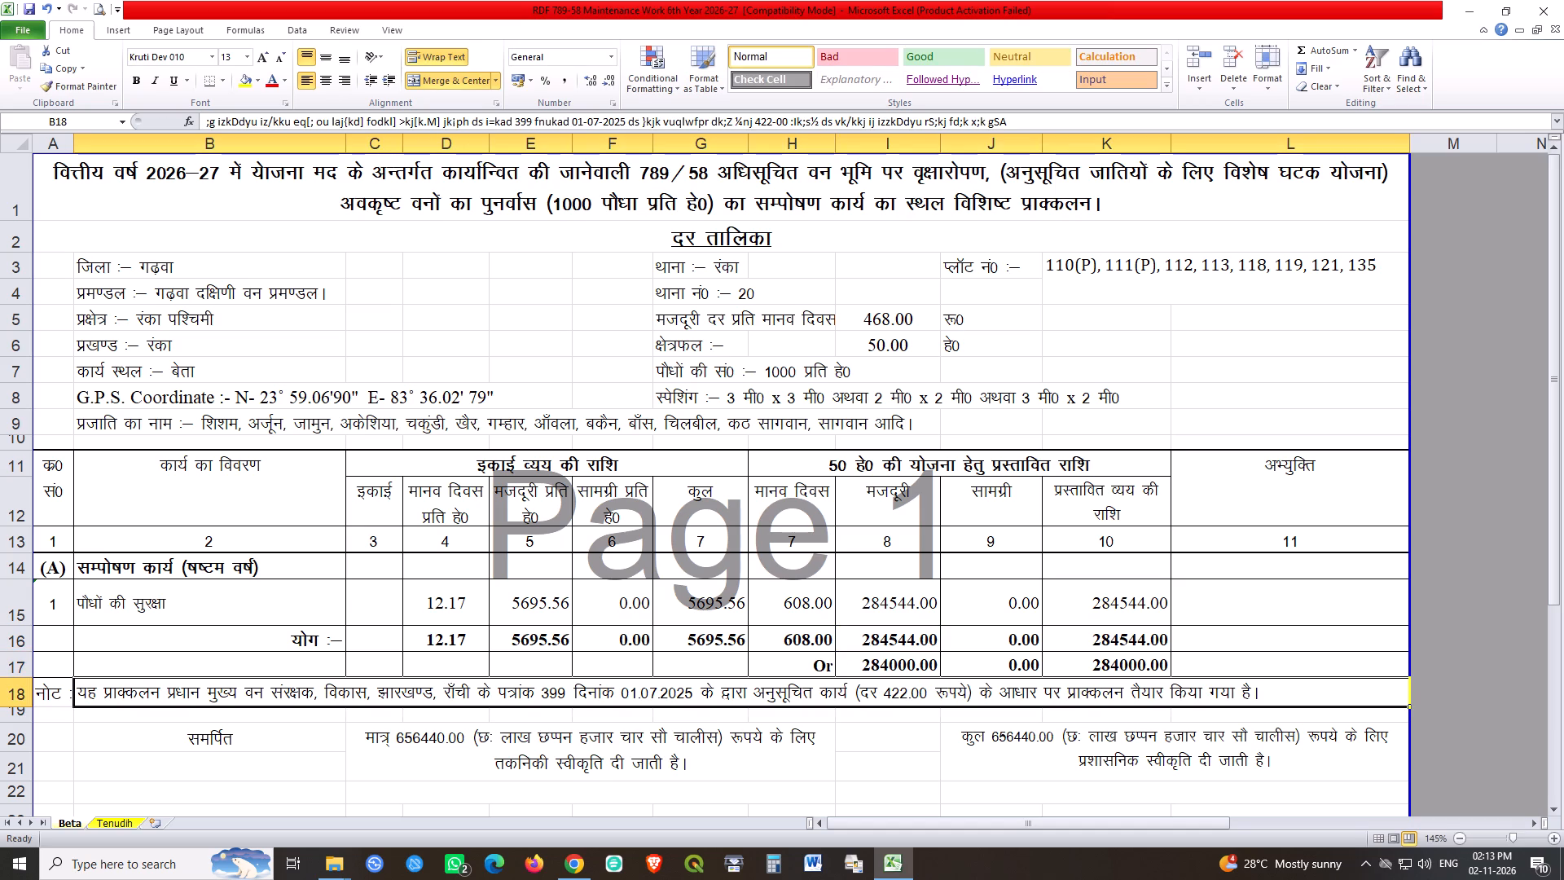
double_click(918, 662)
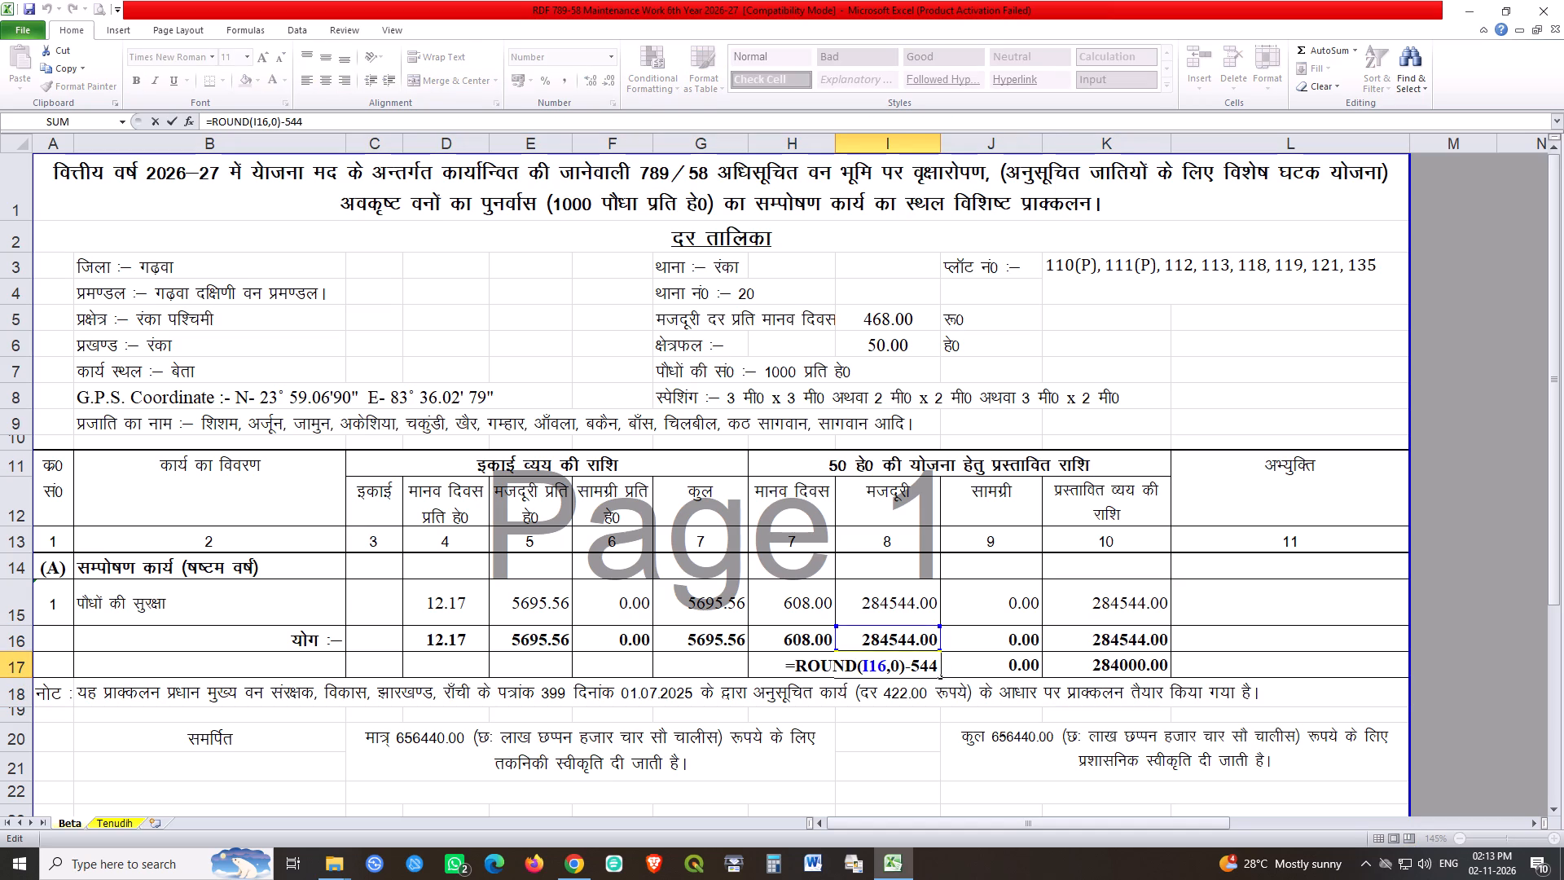
key(BackSpace)
key(Return)
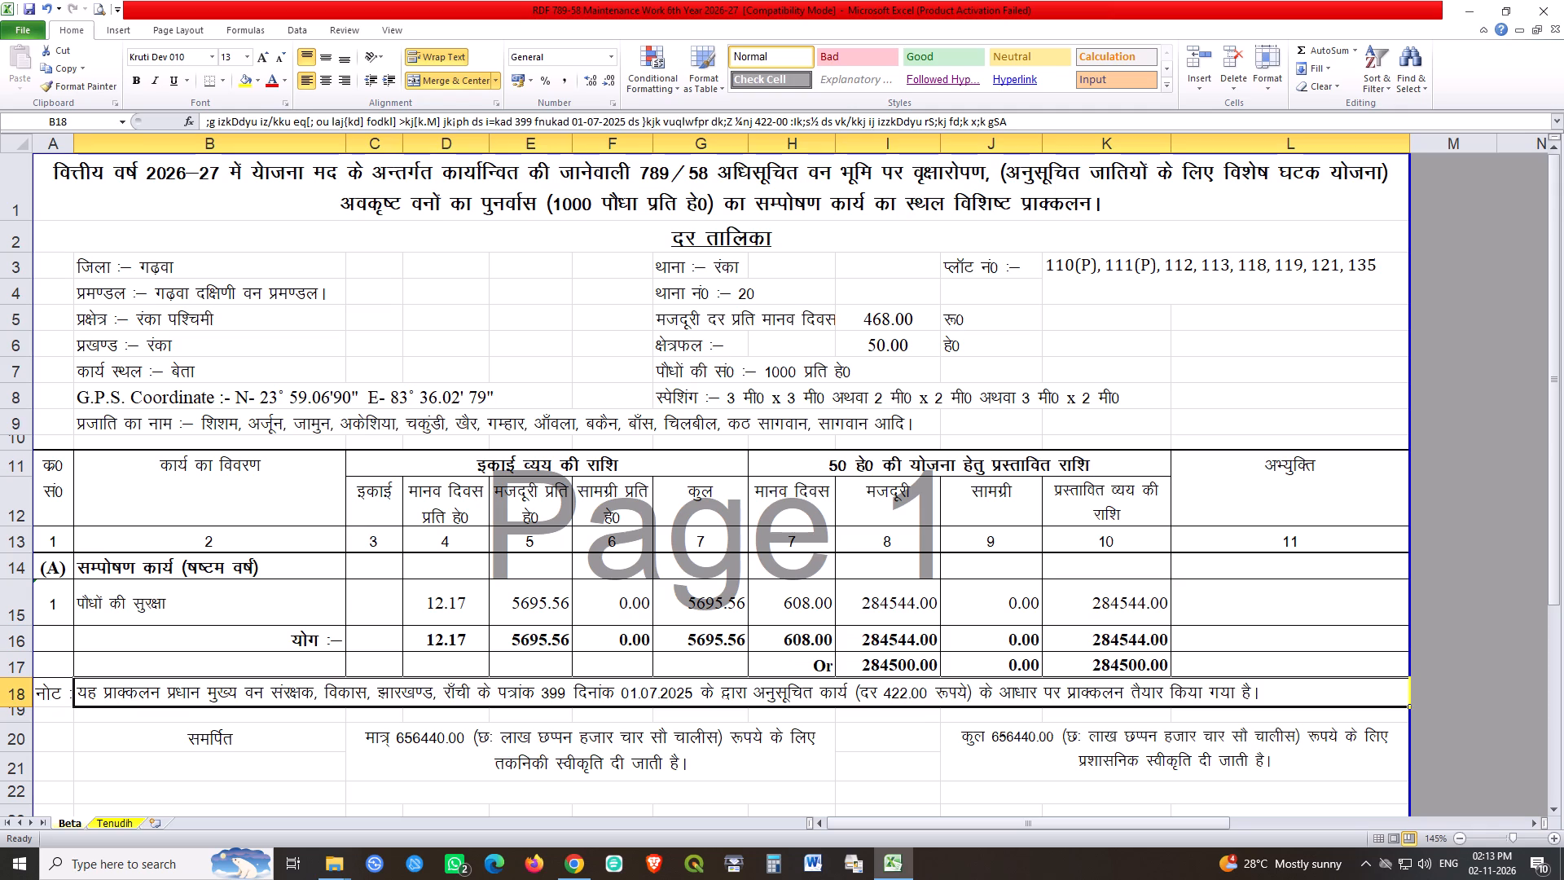
On the Tenudih sheet, round down the wage total in I17 by making its formula =ROUND(I16,0)-44.
click(125, 825)
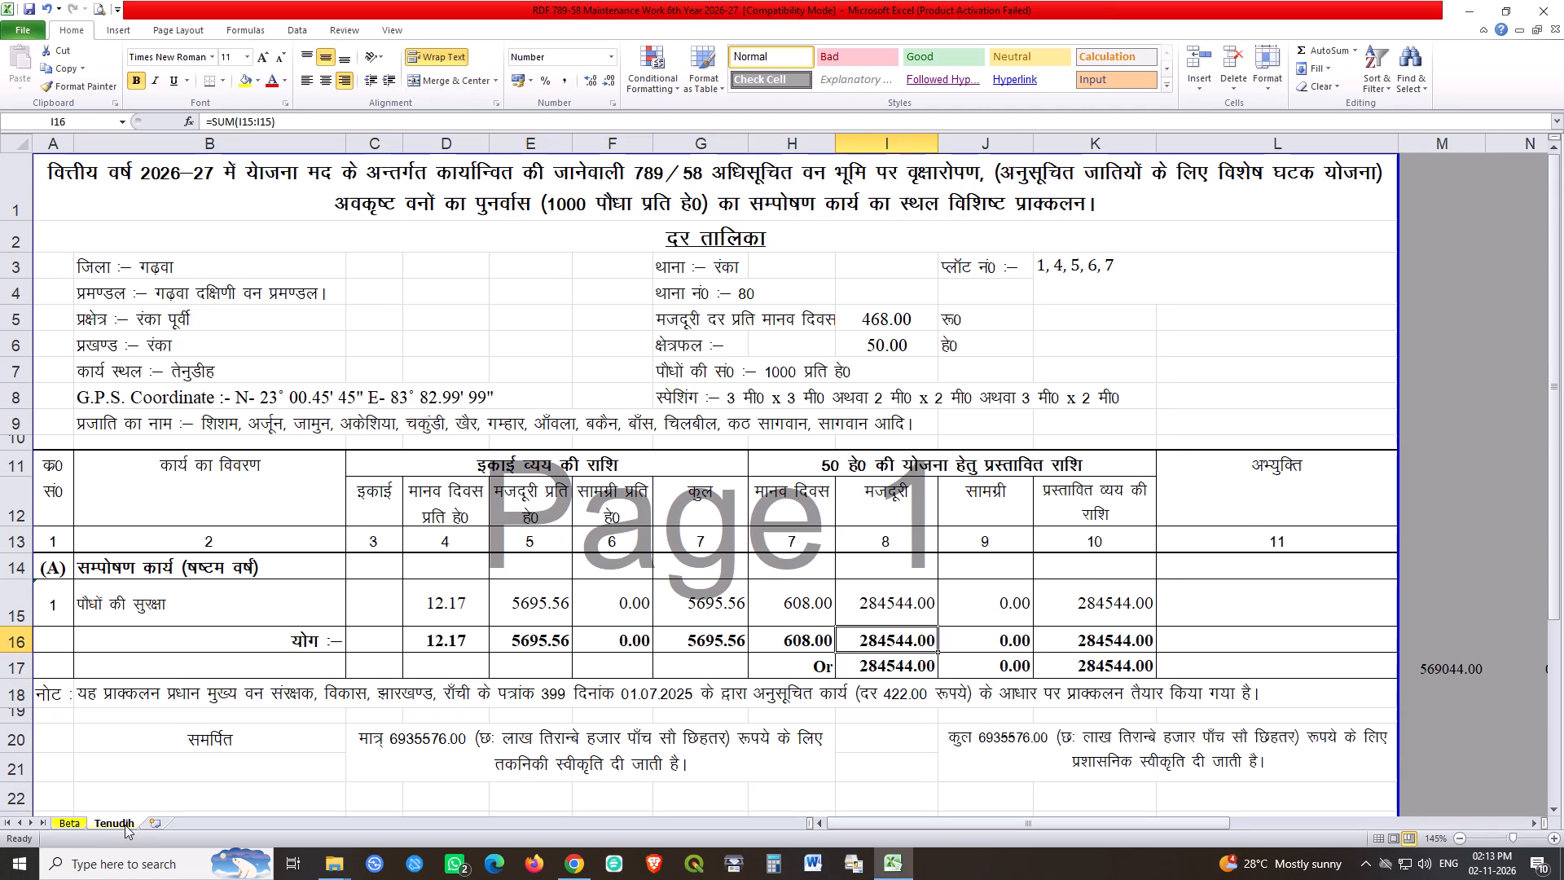
double_click(915, 662)
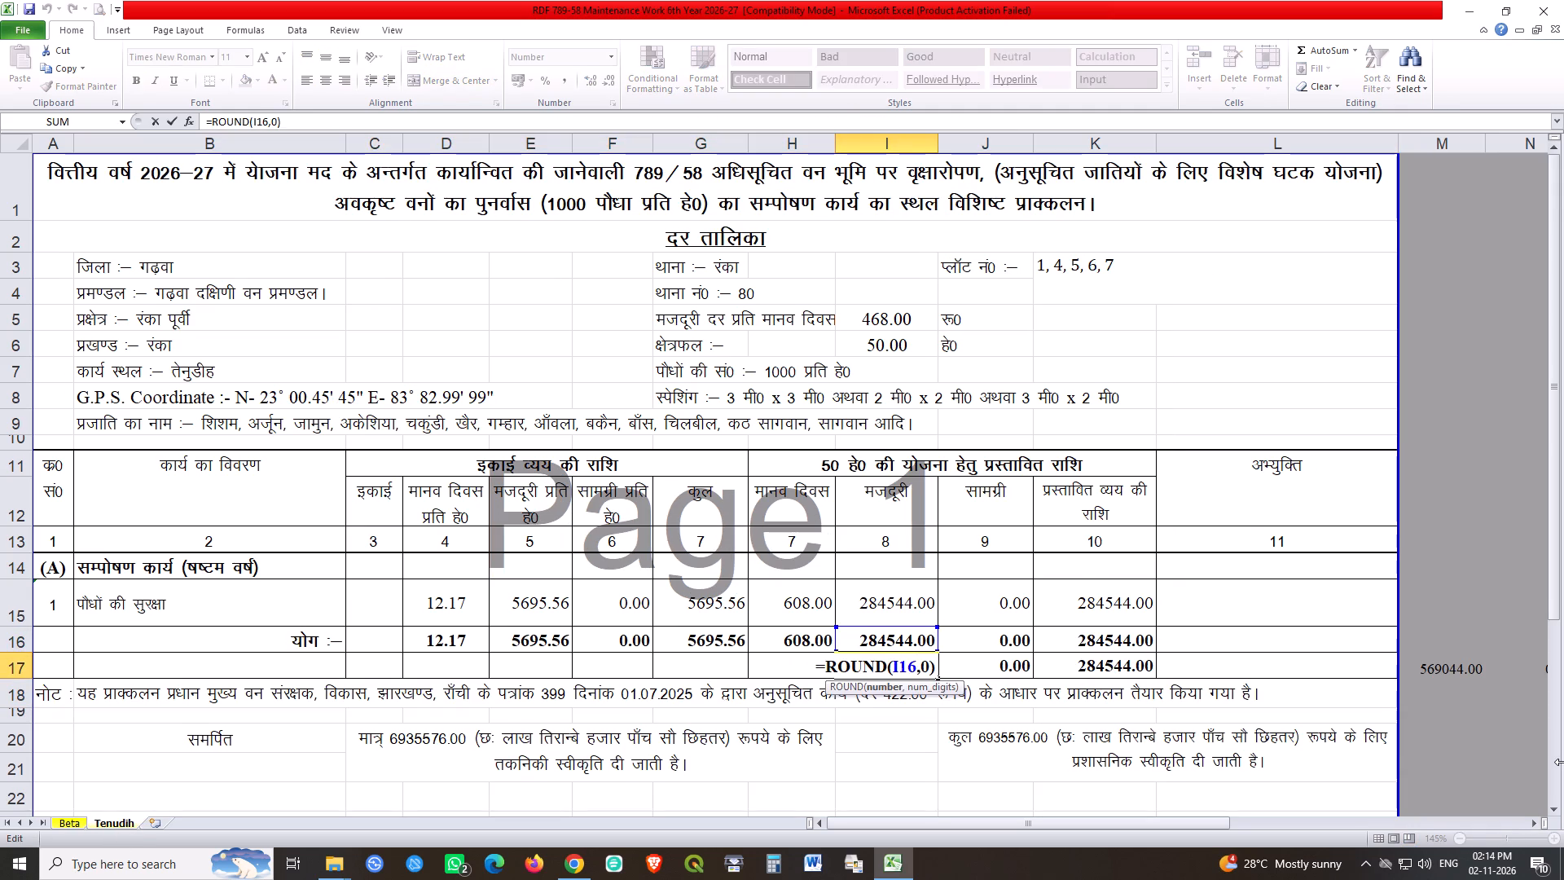
key(Right)
key(Right)
key(Right)
text(-44)
key(Return)
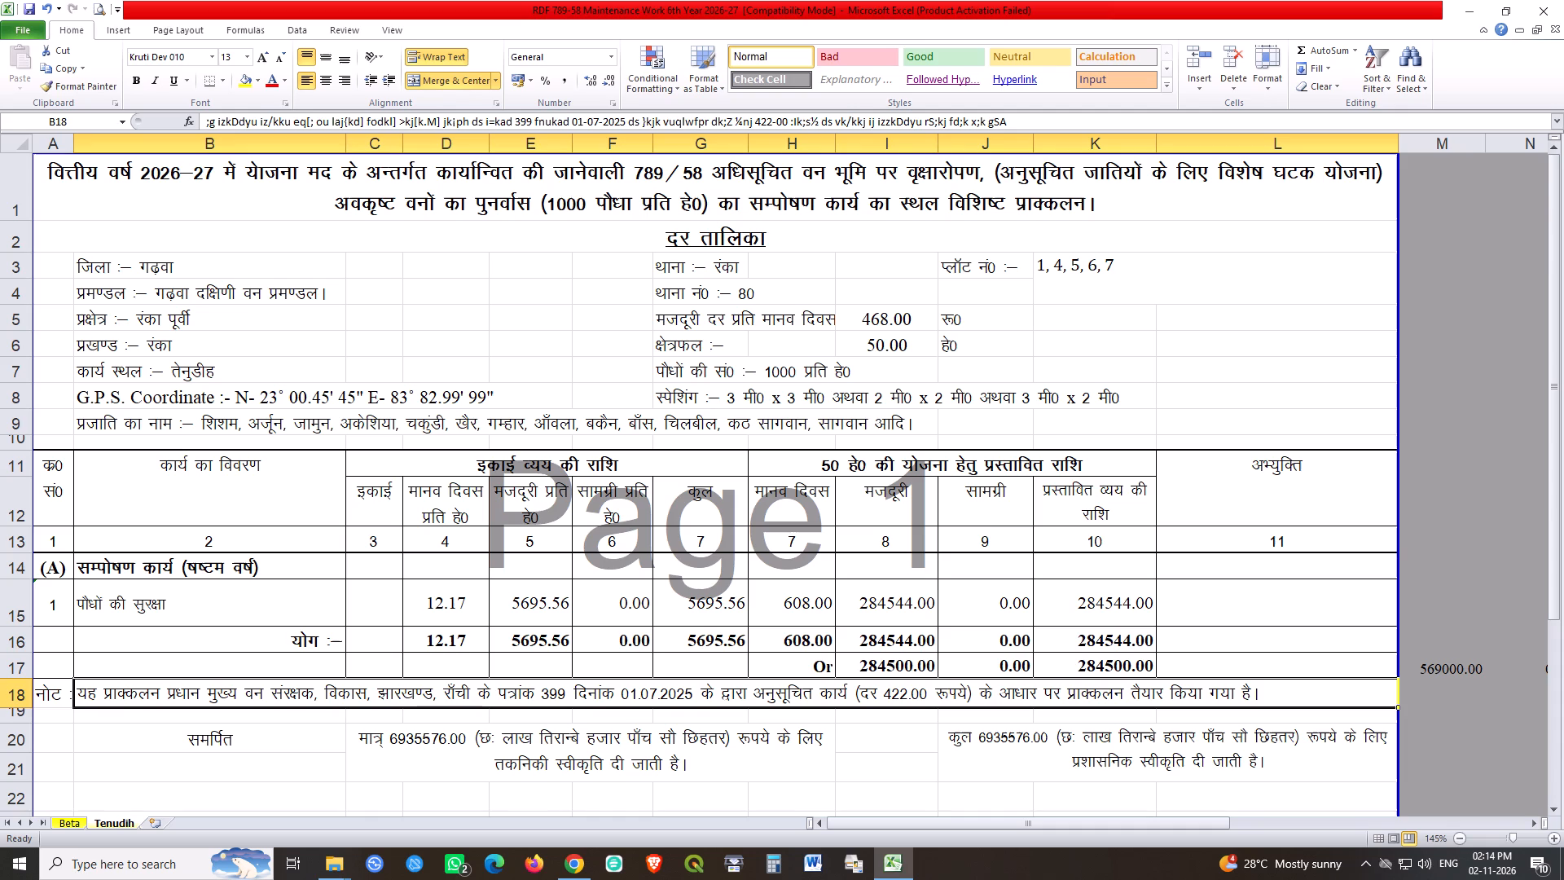
In the Tenudih note in B18, set the letter number (पत्रांक) to 489 and its date to 06.08.2026.
click(912, 645)
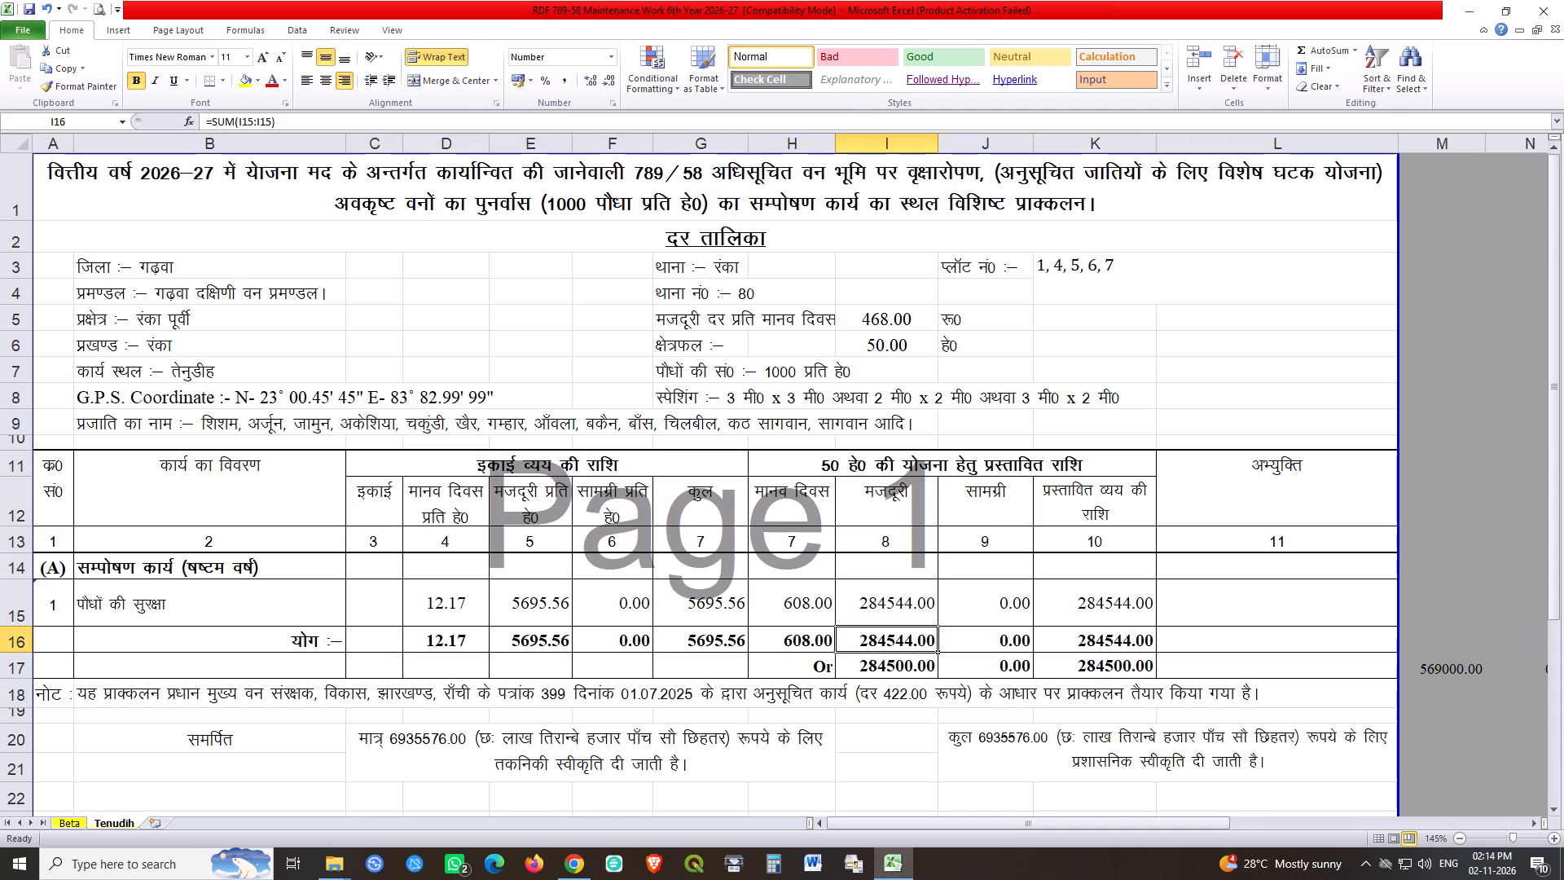
double_click(534, 694)
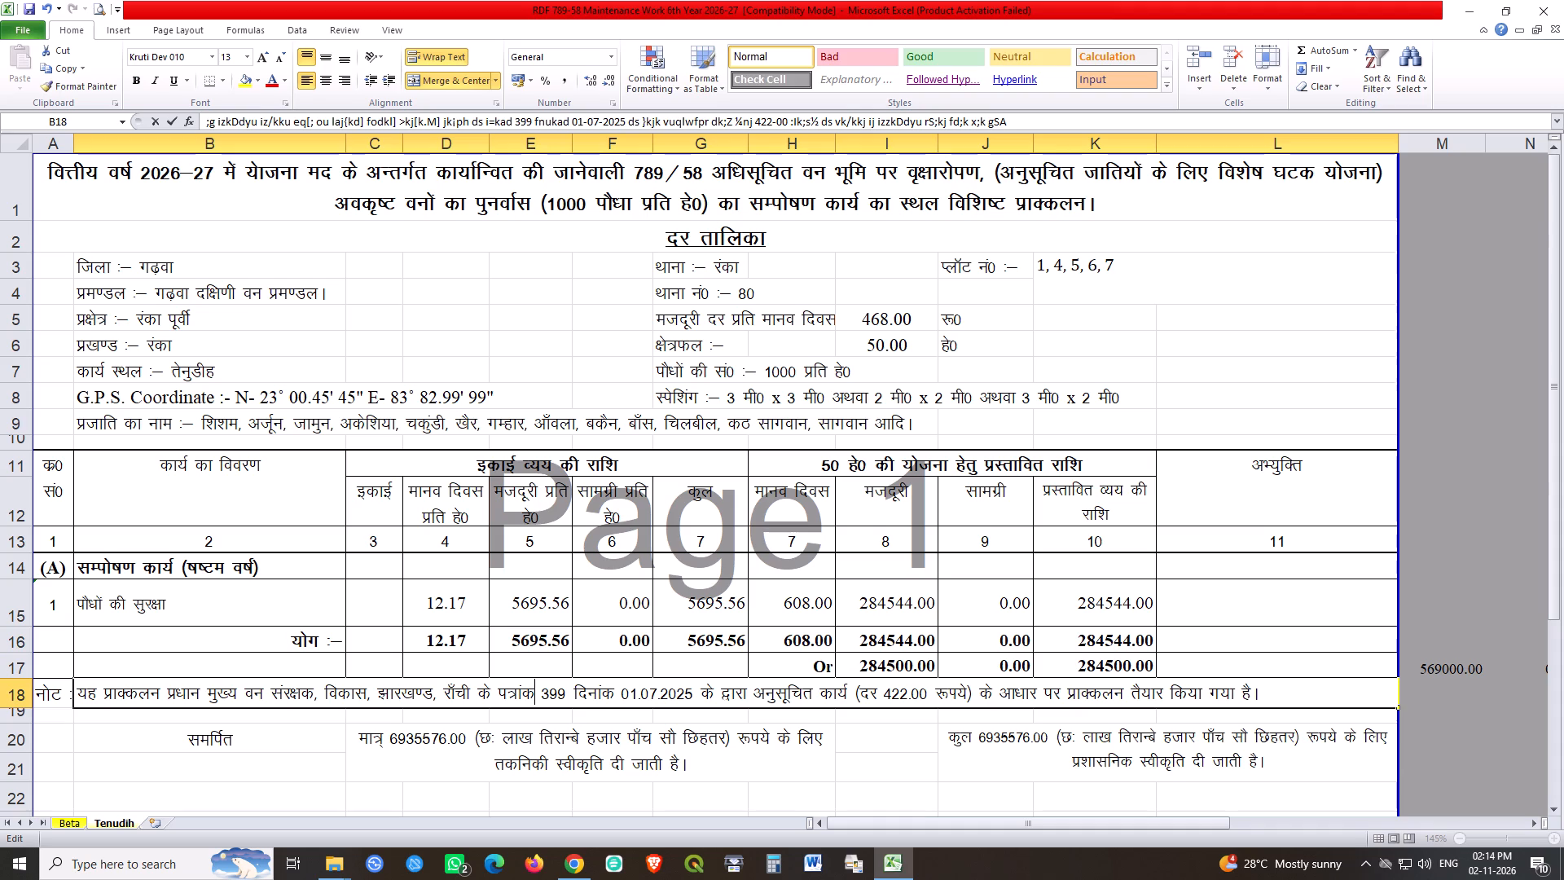
click(538, 693)
drag(542, 695, 564, 697)
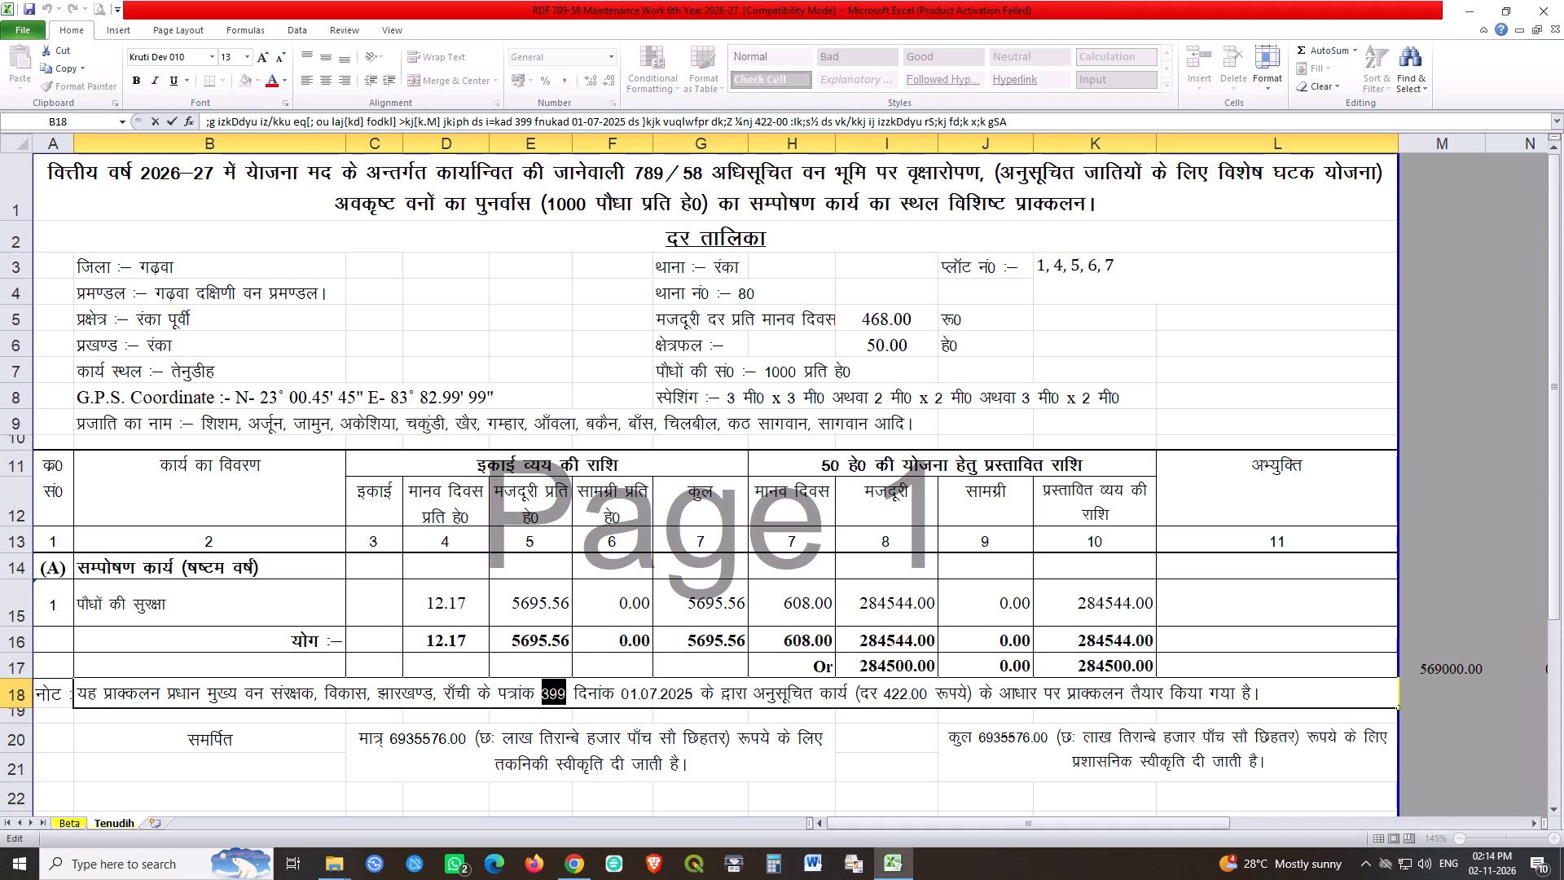
drag(564, 697, 565, 697)
text(489)
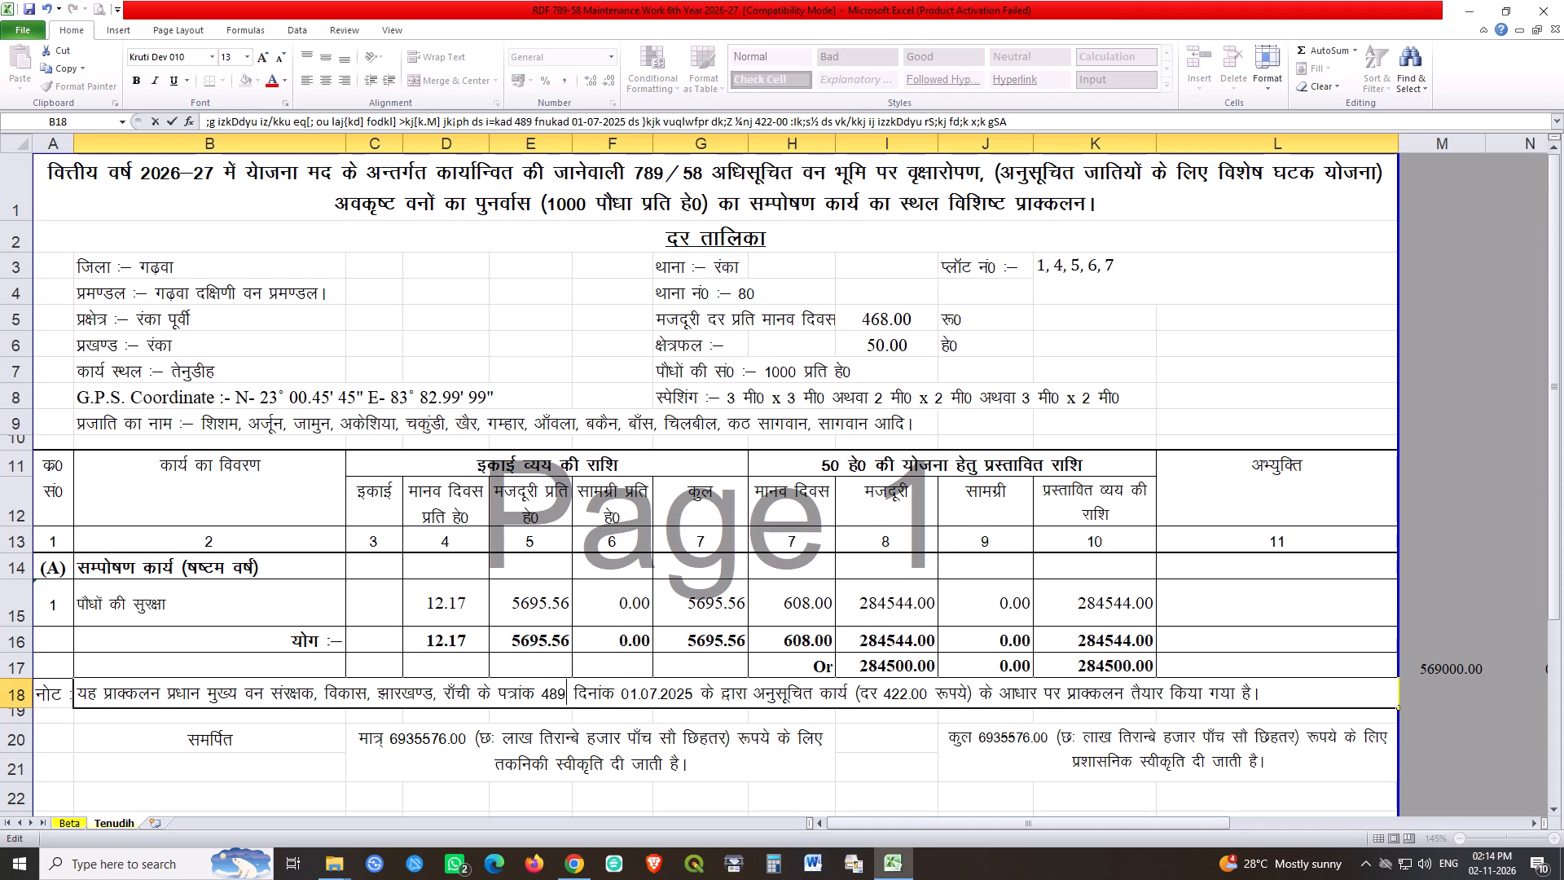
key(Right)
key(Right)
key(Right)
key(Right)
key(Right)
key(Right)
key(Right)
key(Right)
key(ctrl+shift+Right)
key(ctrl+shift+Right)
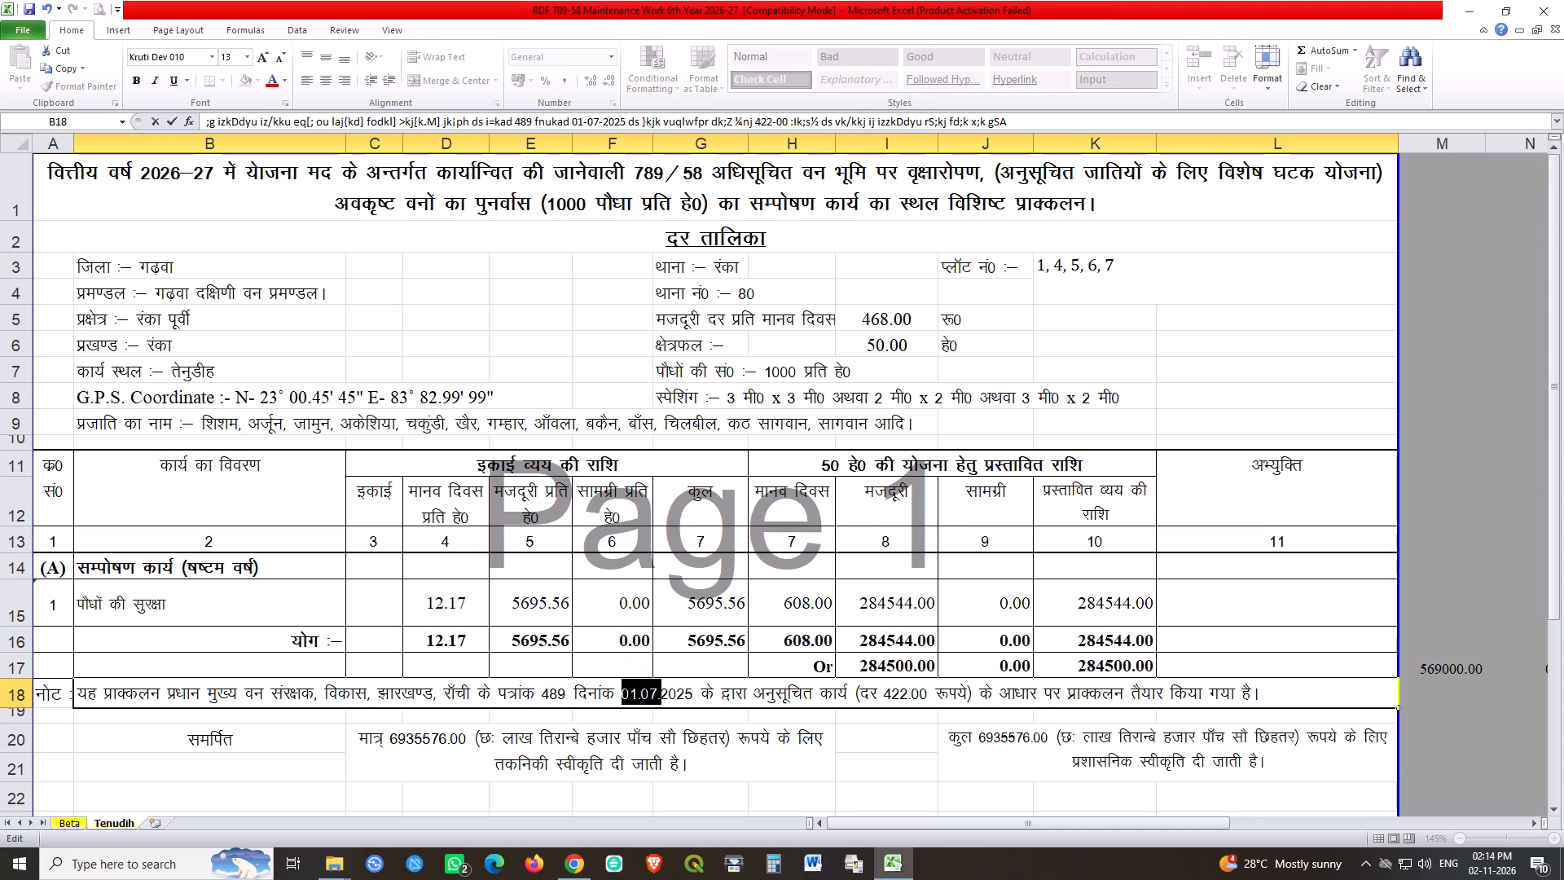
key(ctrl+shift+Right)
key(shift+Left)
text(06-08-2026)
key(Right)
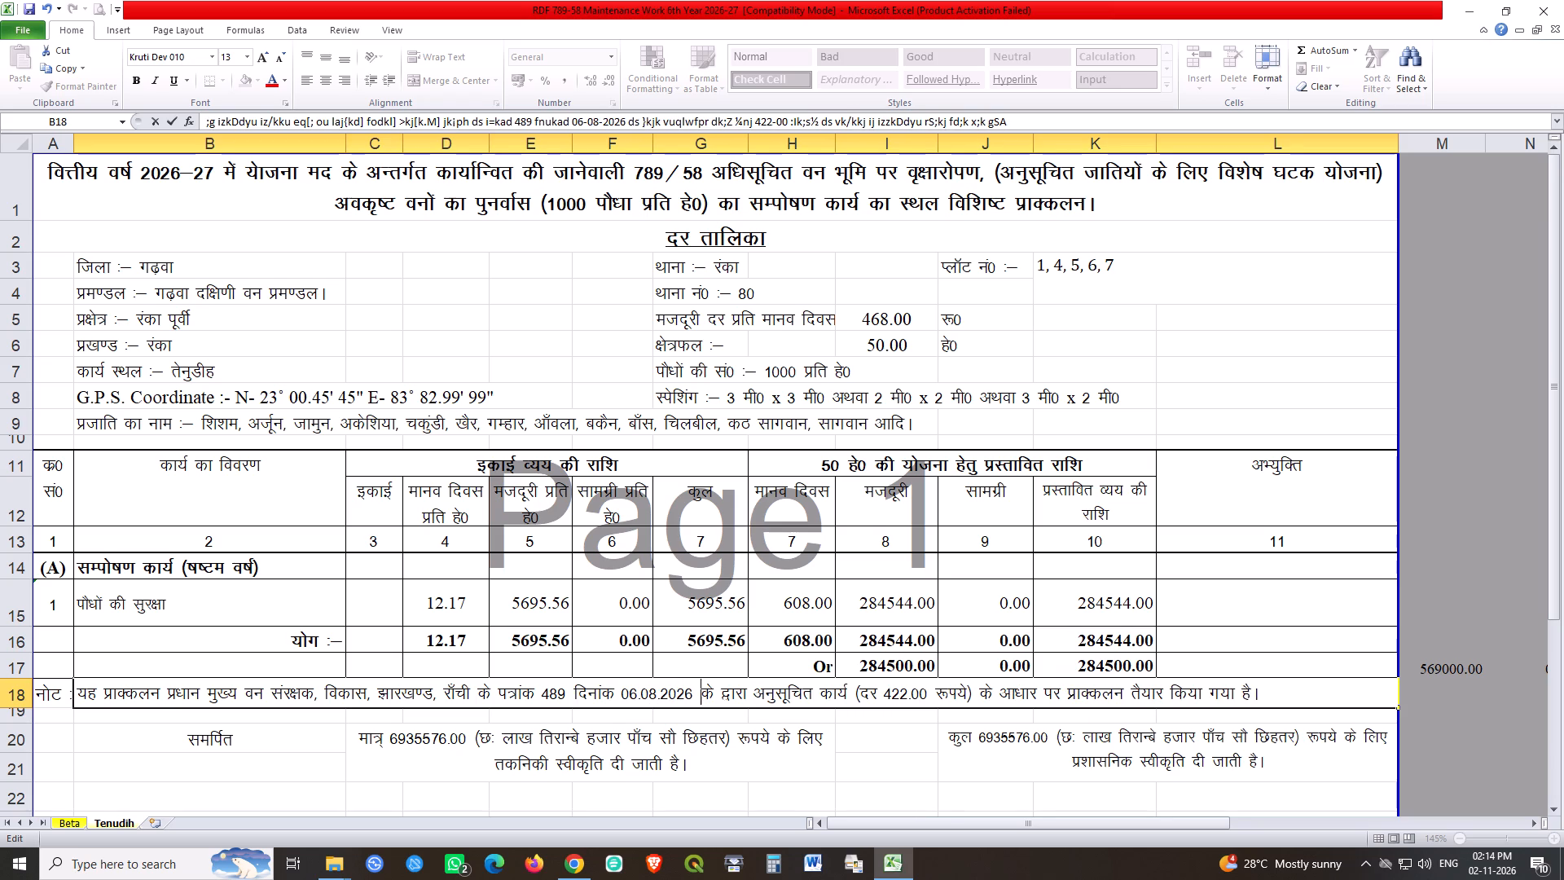
In the same Tenudih note in B18, set the wage rate in brackets to 468.00 रूपये.
key(Right)
key(Right)
key(Right)
key(Right)
key(Right)
key(Right)
key(Right)
key(Right)
key(Right)
key(Right)
key(Right)
key(Right)
key(Right)
key(Right)
key(Right)
key(Right)
key(Right)
key(Right)
key(Right)
key(Right)
key(Right)
key(Right)
key(Right)
key(Right)
key(Right)
key(Right)
key(Right)
key(shift+Right)
key(shift+Right)
text(68)
key(Right)
key(Right)
key(Right)
key(Right)
key(Right)
key(Right)
key(Right)
key(Right)
key(Right)
key(Right)
key(Right)
key(Right)
key(Right)
key(Right)
key(Right)
key(Right)
key(Right)
key(Right)
key(Right)
key(Right)
key(Return)
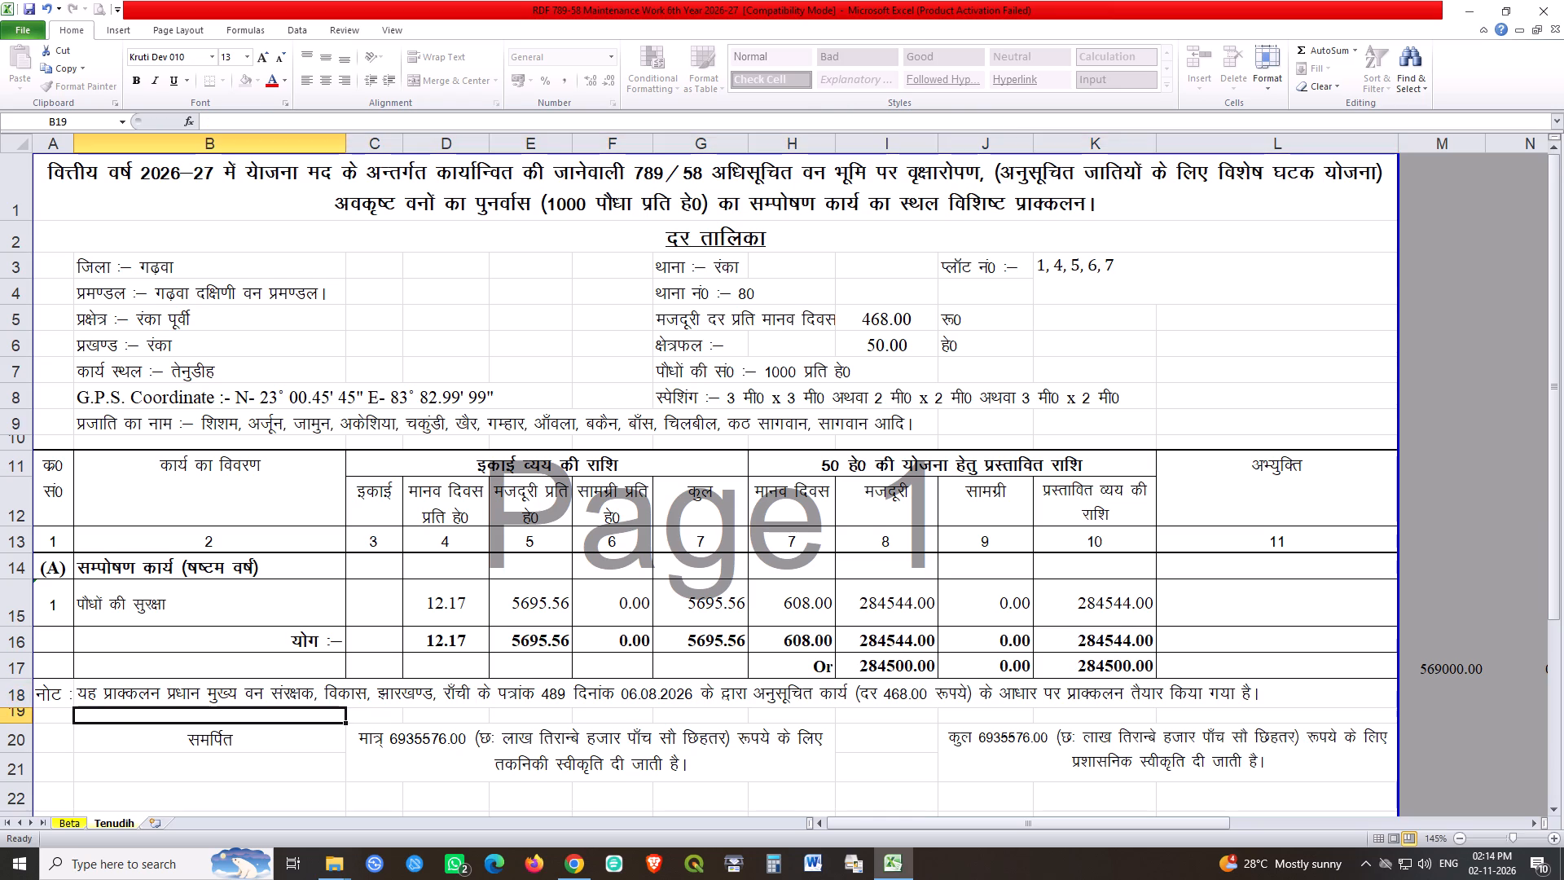
Copy the updated note from B18 of the Tenudih sheet over the note in B18 of the Beta sheet.
key(Up)
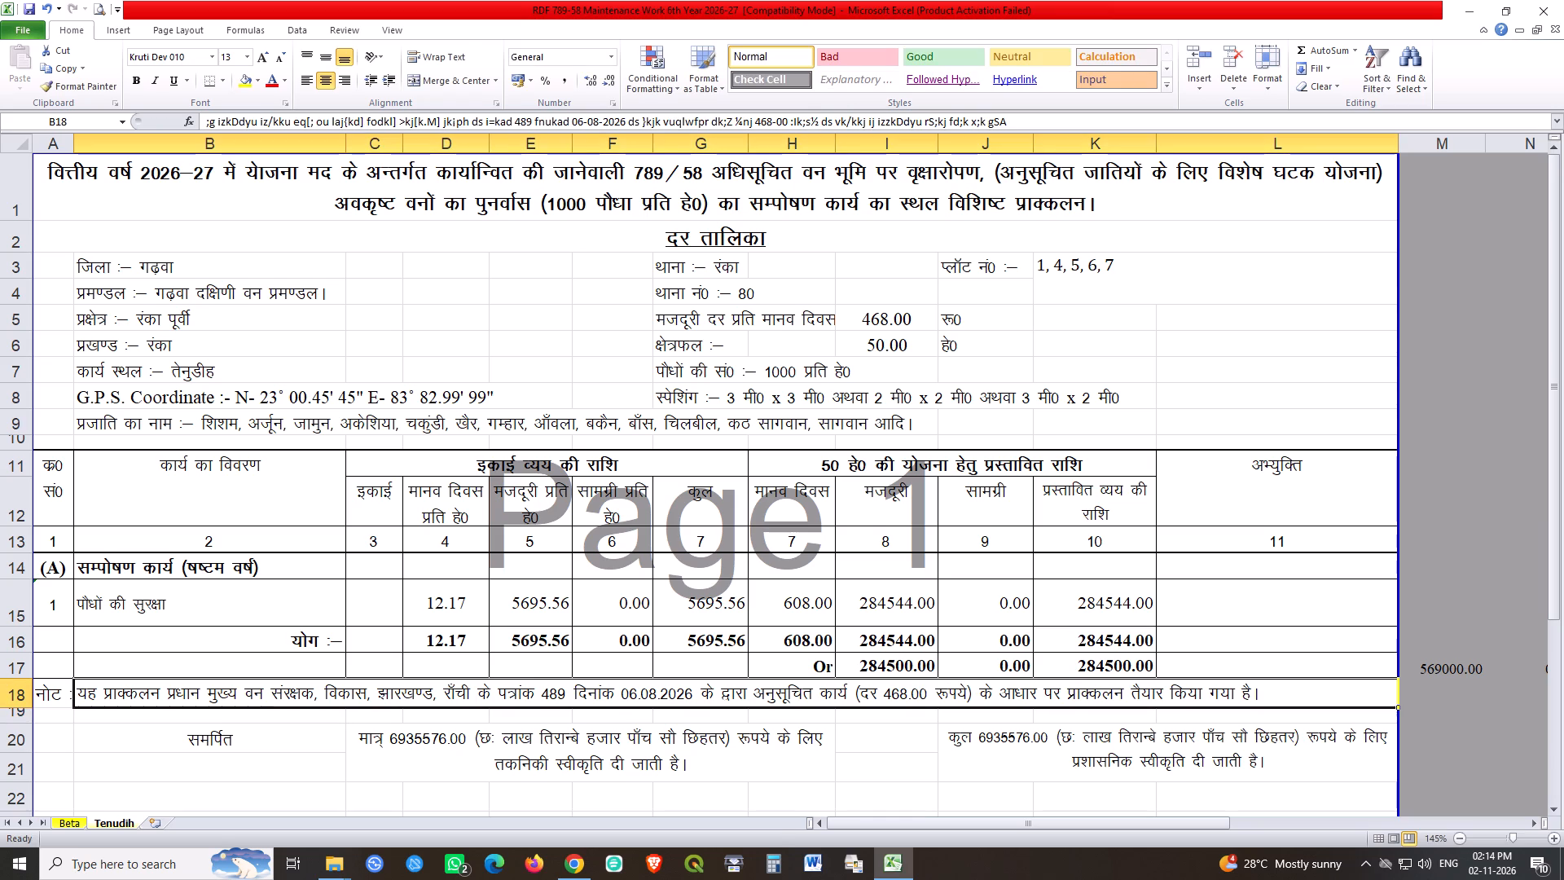
key(ctrl+c)
click(68, 825)
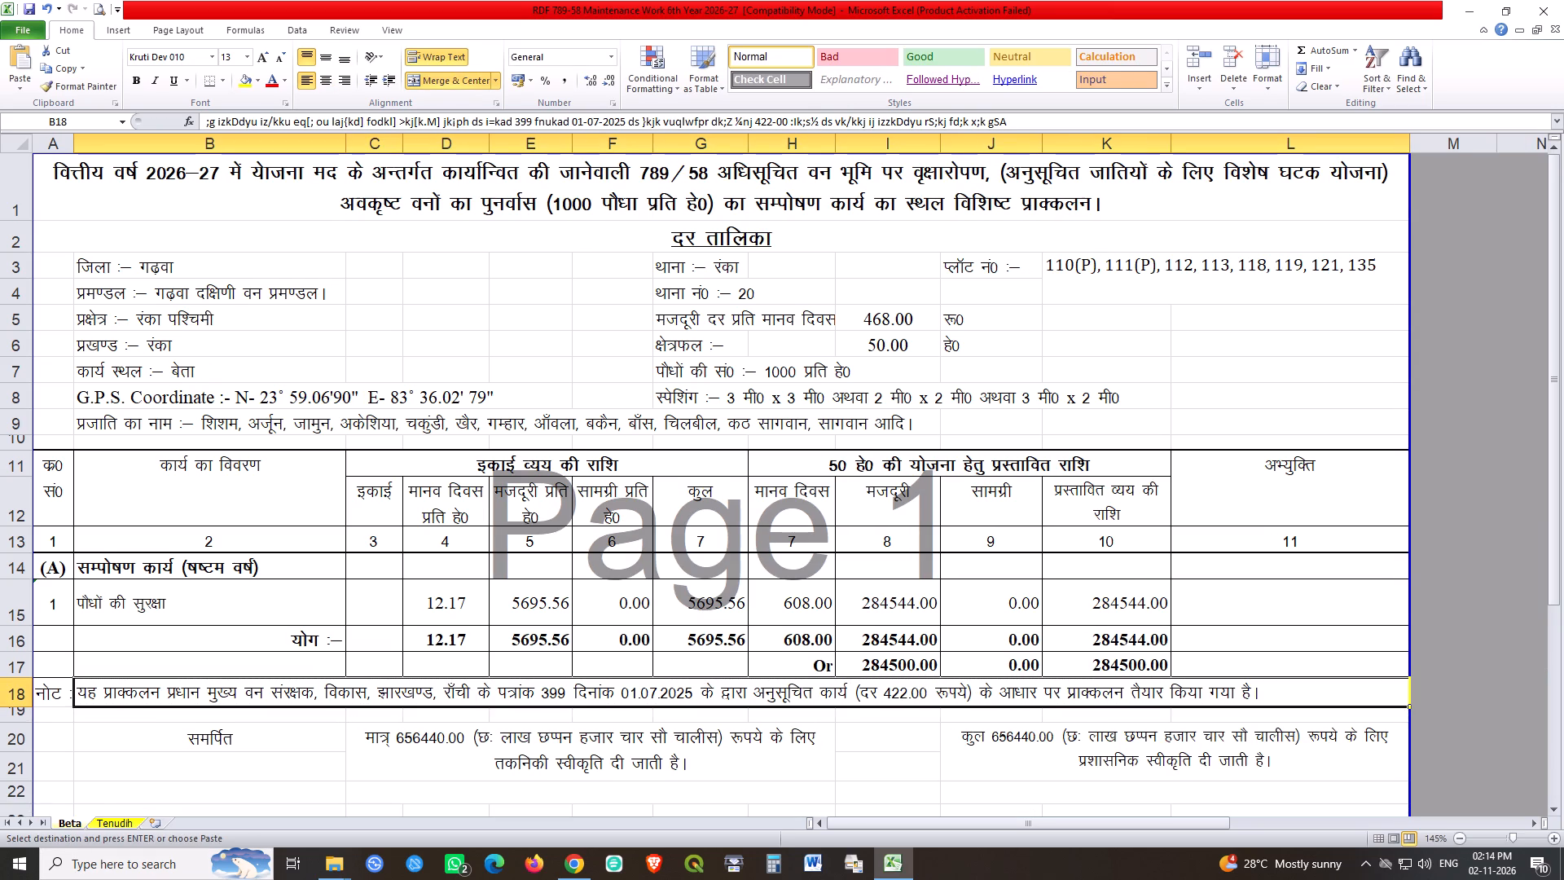
click(142, 707)
click(147, 689)
key(Return)
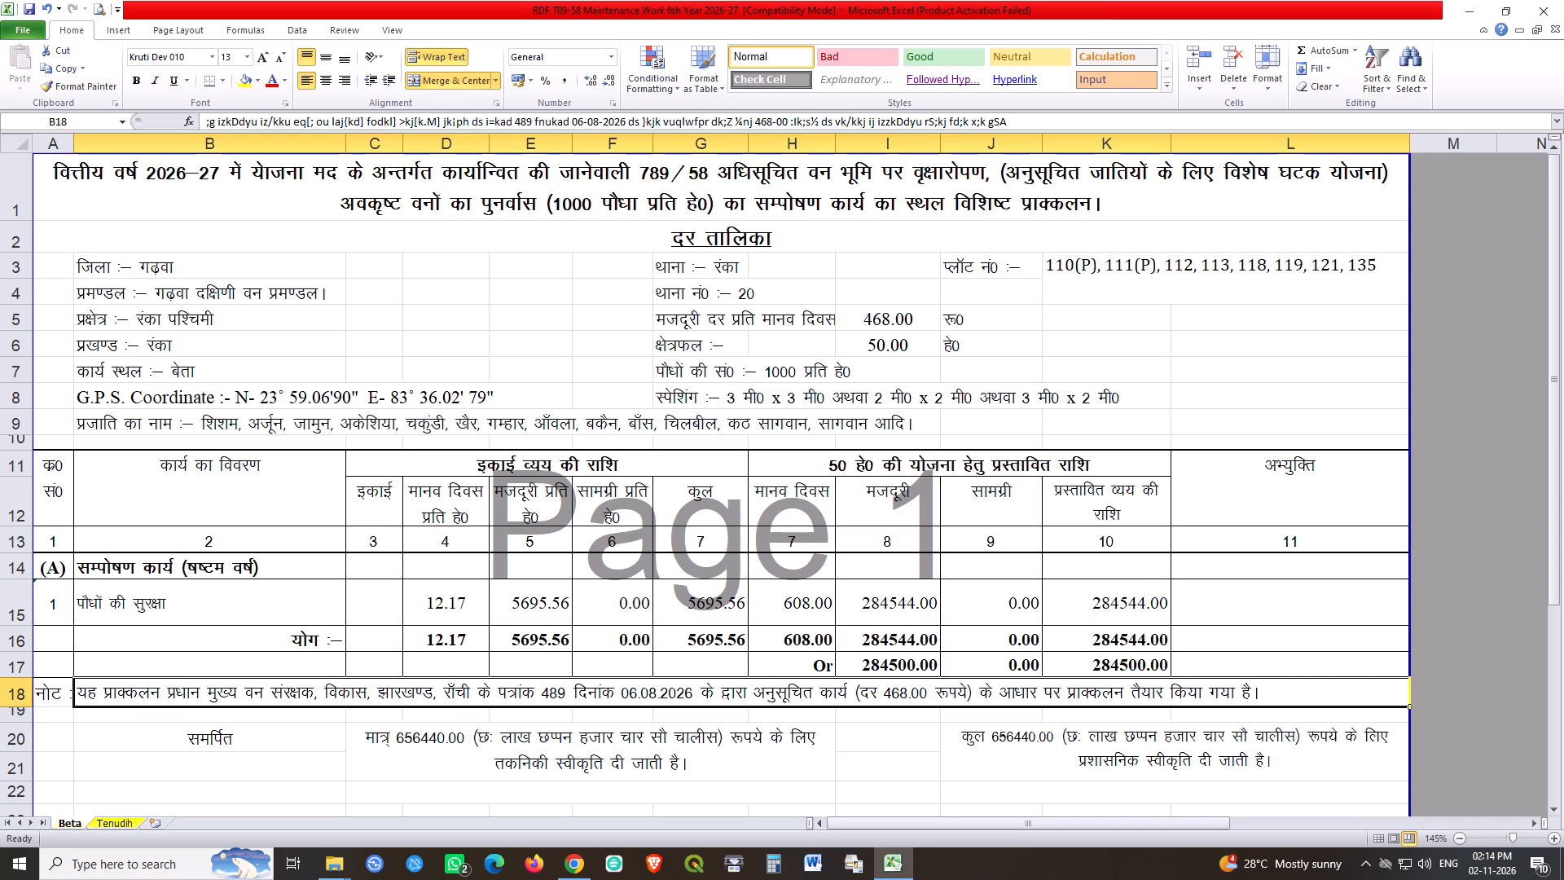
In the Tenudih technical approval text in C20, set the amount in figures to 2,84,500.00.
click(110, 820)
scroll(737, 574, down, 1)
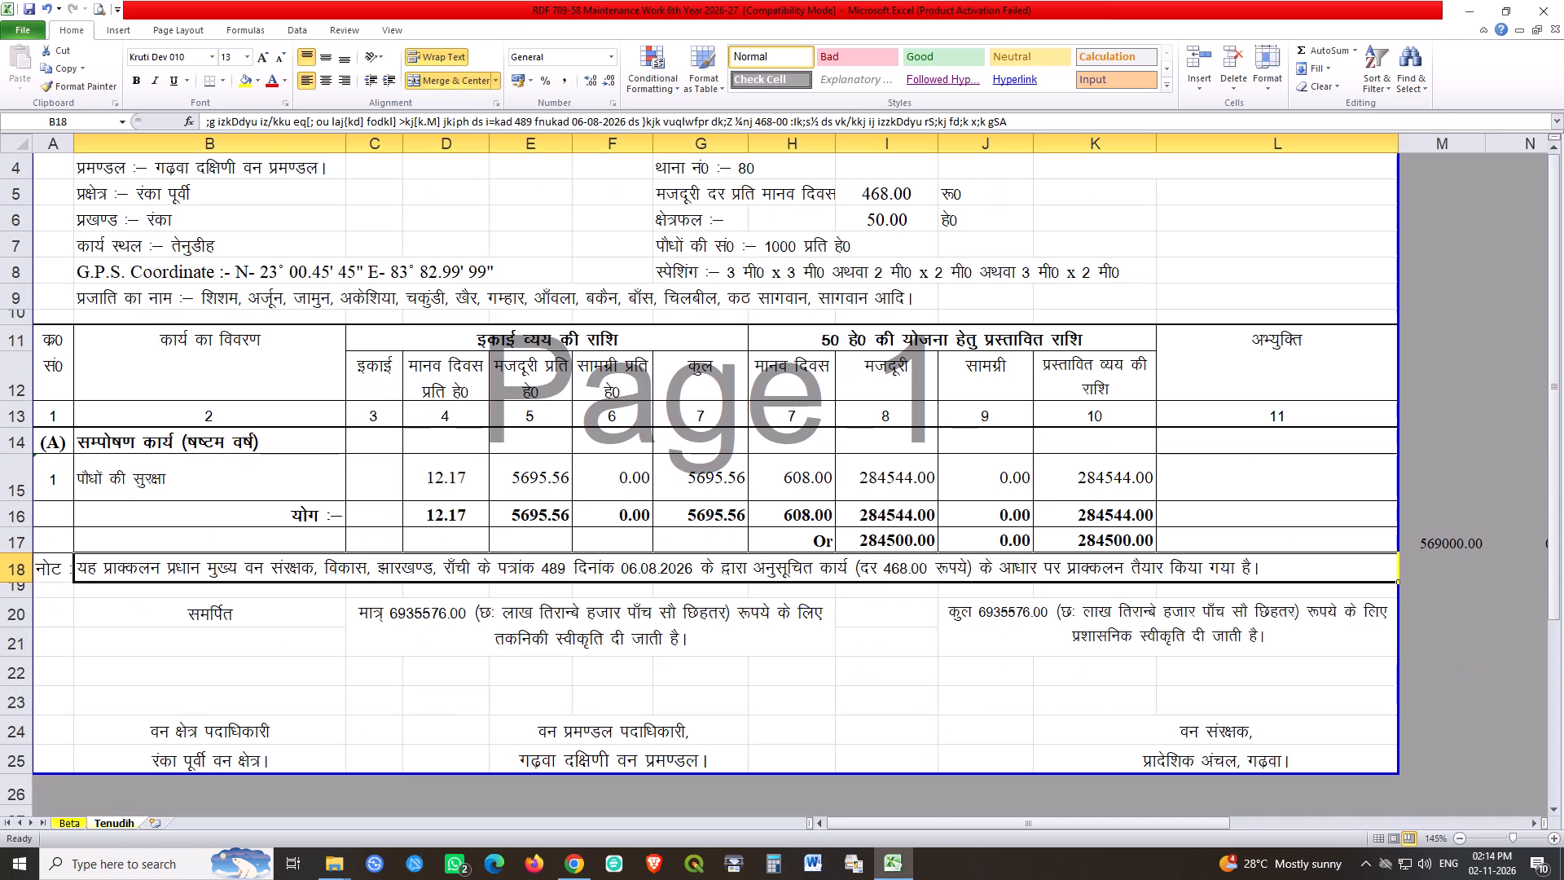
double_click(384, 614)
key(Right)
key(shift+Right)
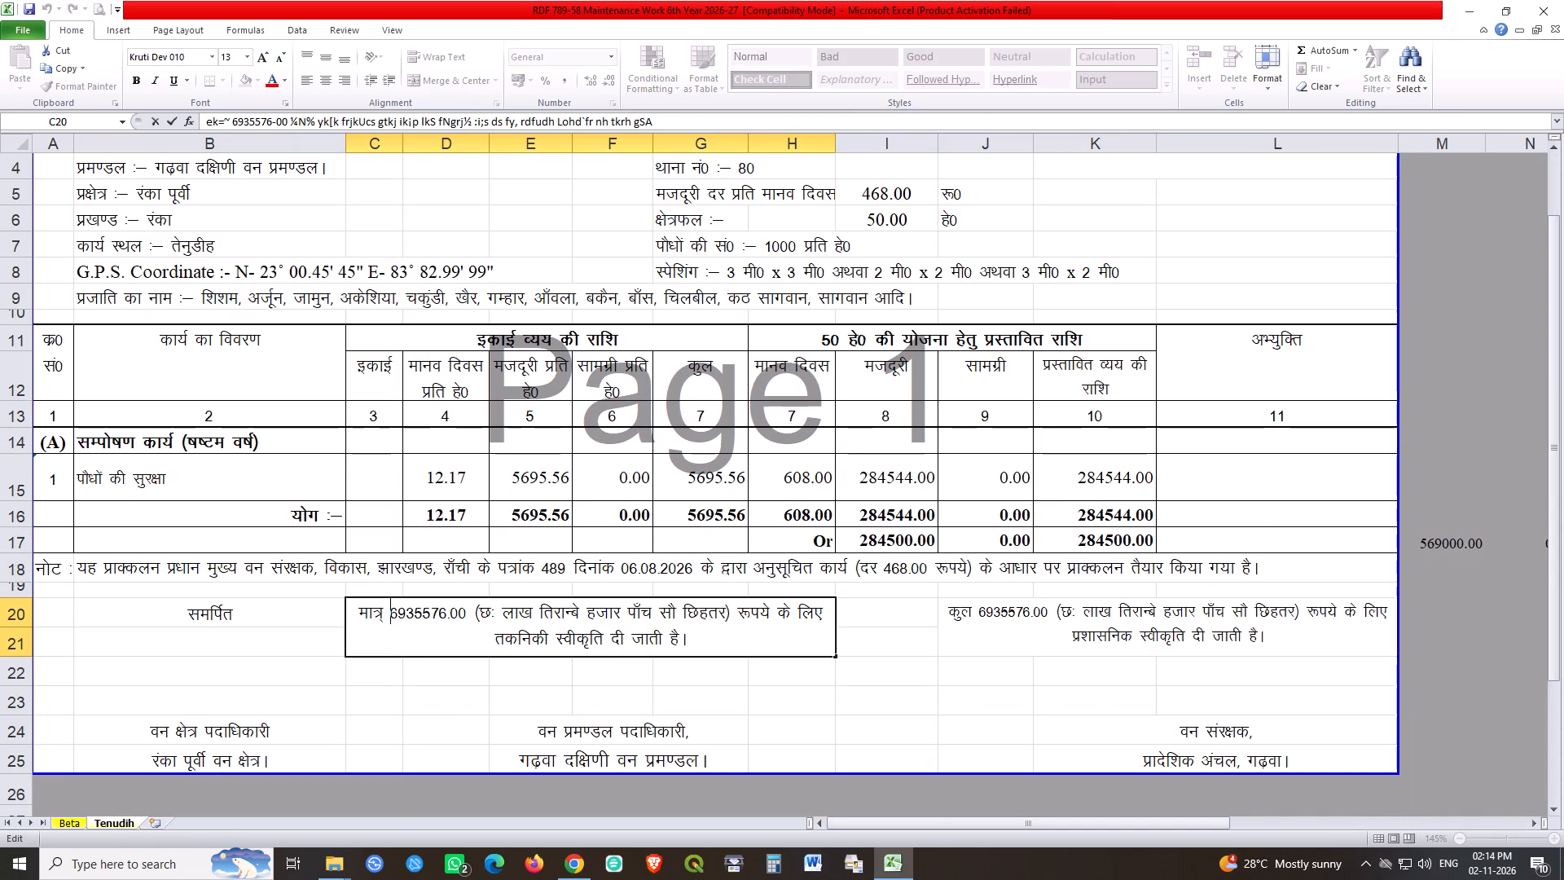
key(2)
key(bracketright)
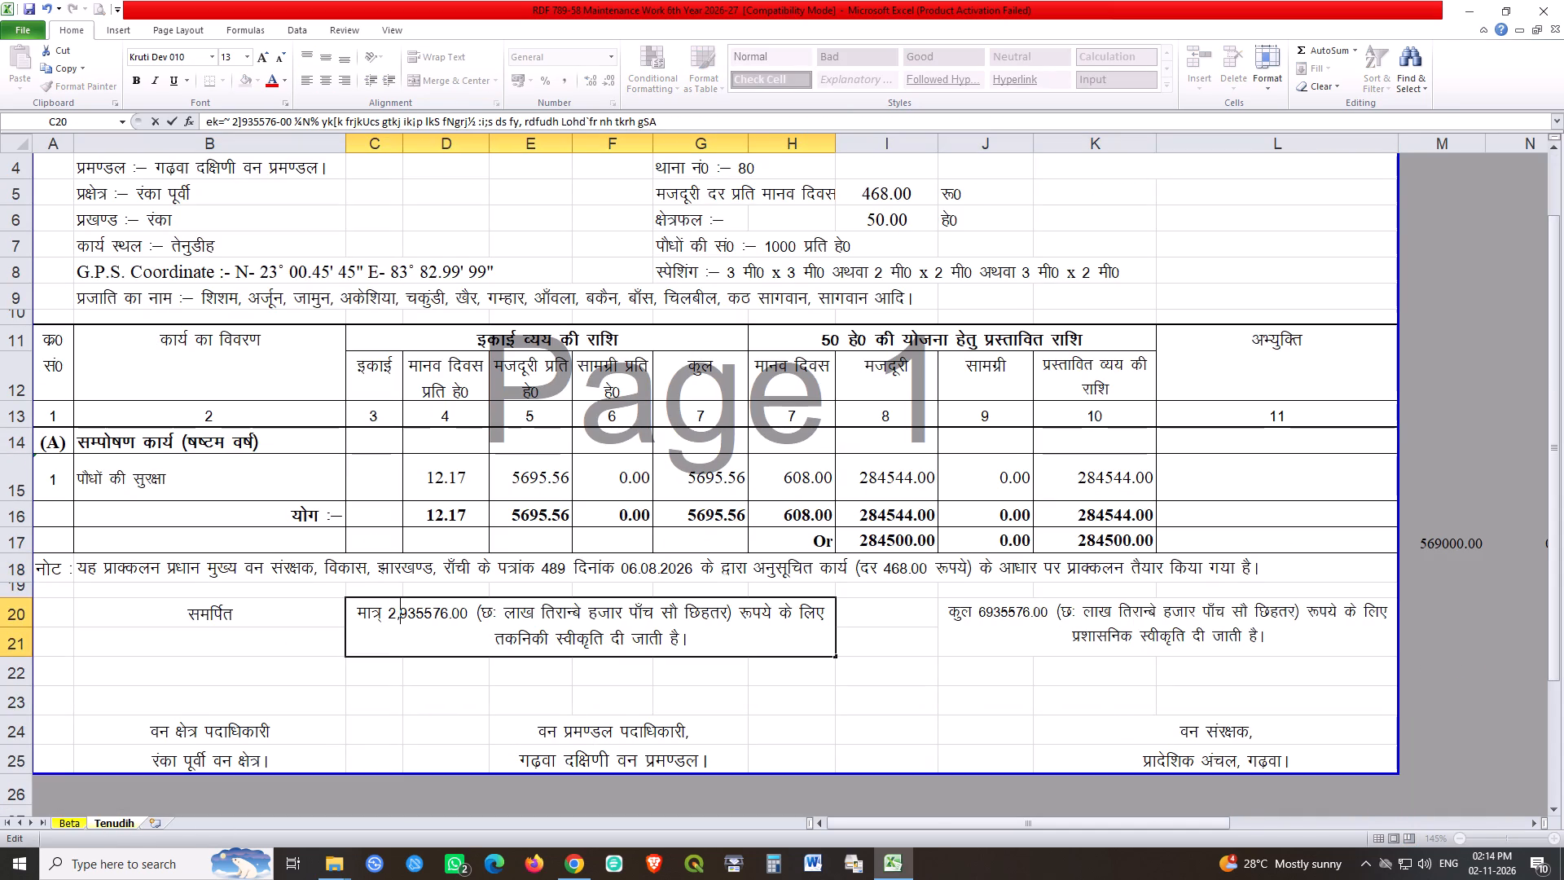
key(shift+Right)
key(shift+Right)
text(84)
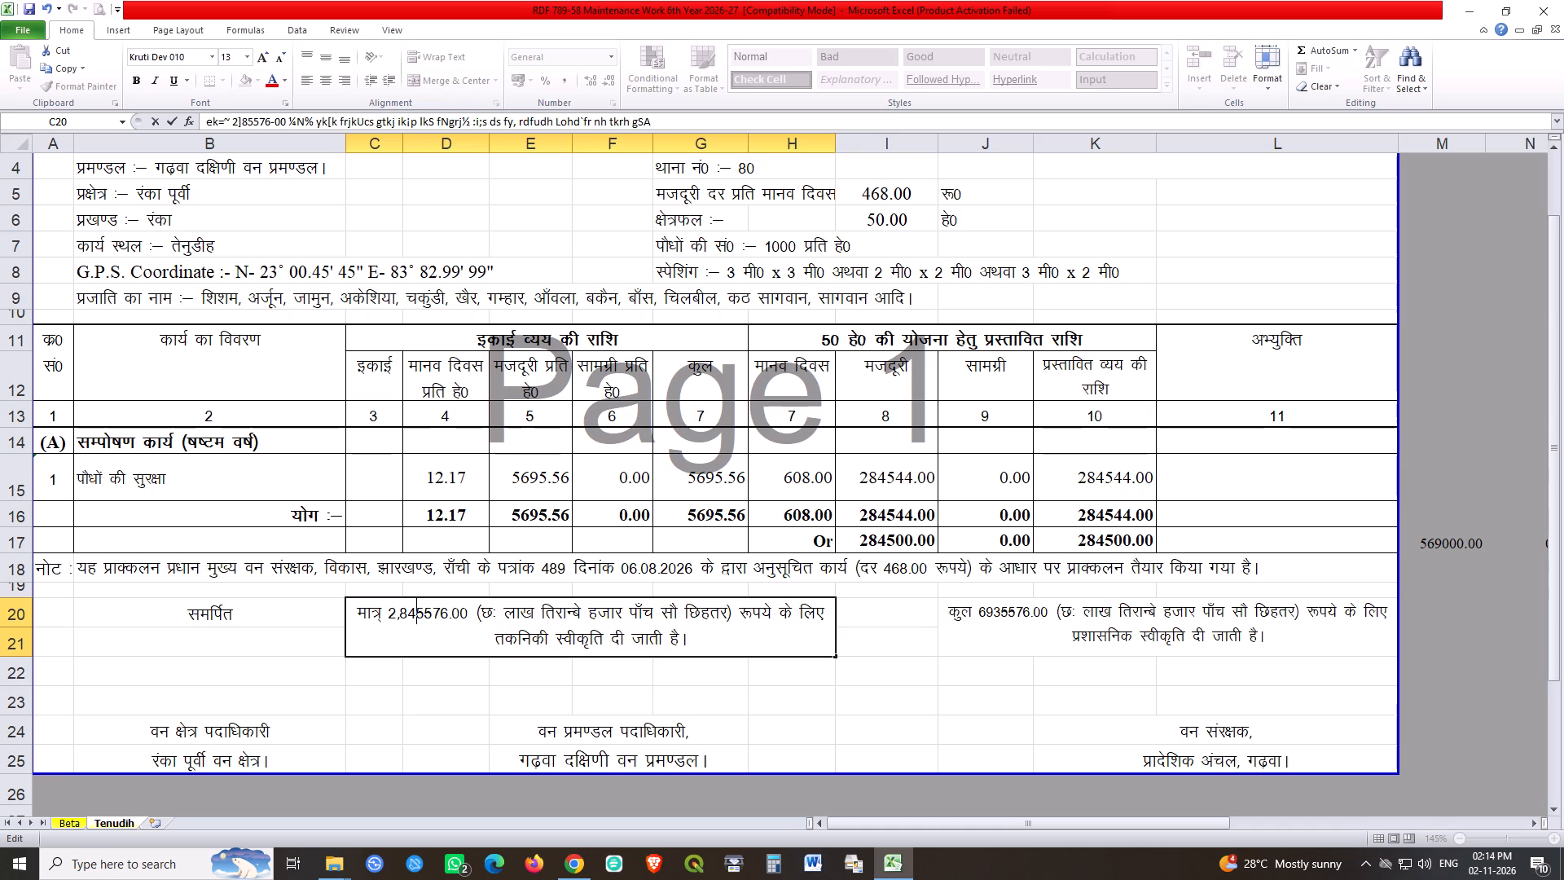
key(bracketright)
key(shift+Right)
key(shift+Right)
key(shift+Right)
key(shift+Right)
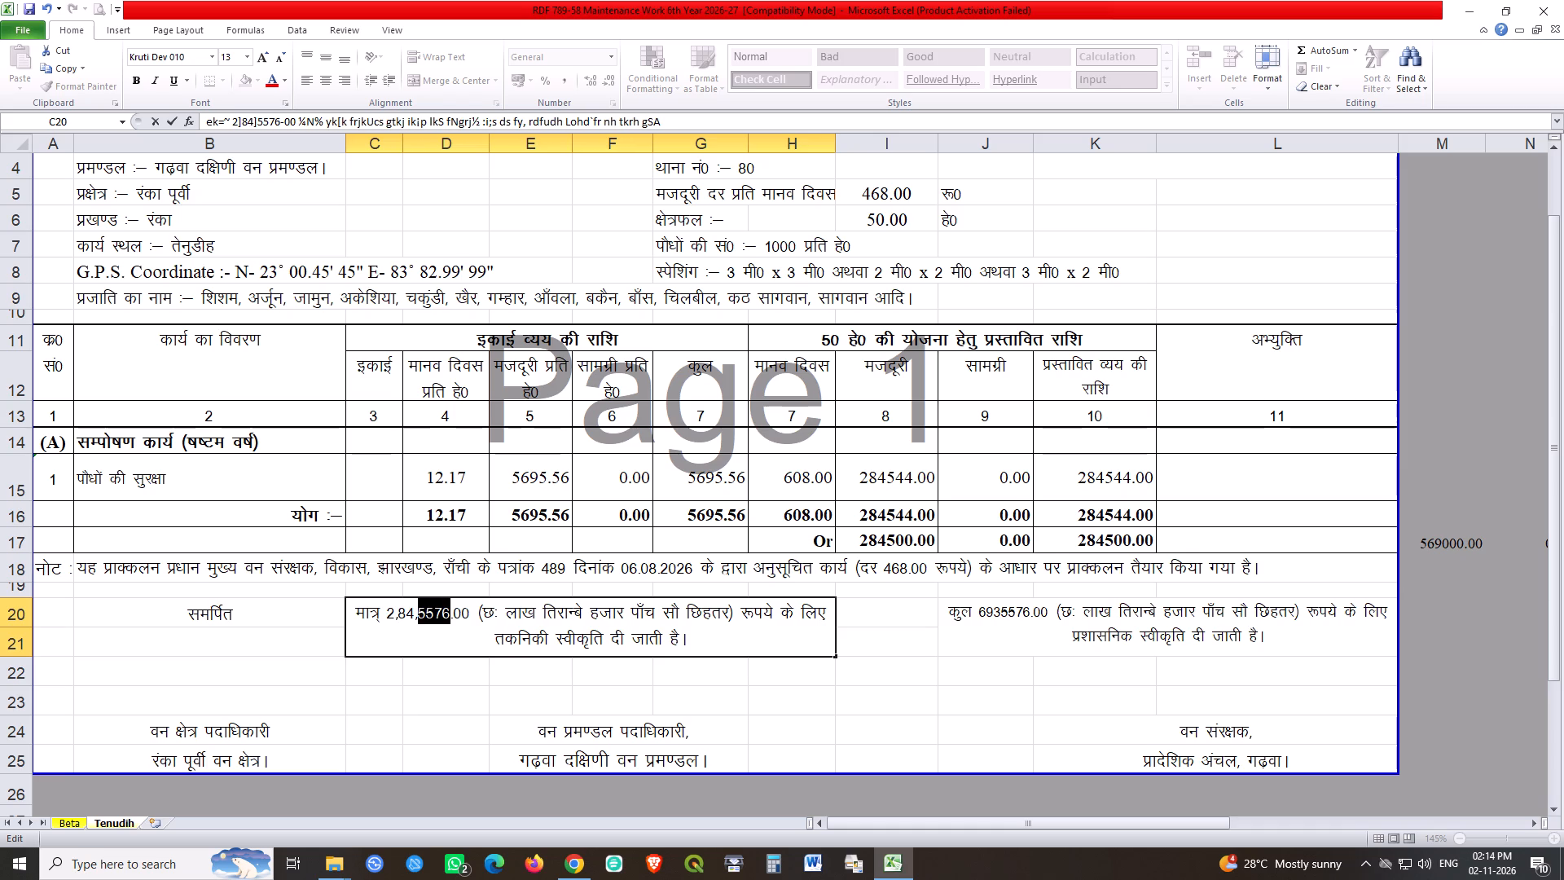
text(500)
In the Tenudih technical approval text in C20, change the lakh word of the amount in words to दो.
key(Right)
key(Right)
key(Right)
key(Right)
key(Right)
key(Right)
key(Right)
key(Right)
key(Right)
key(Right)
key(Left)
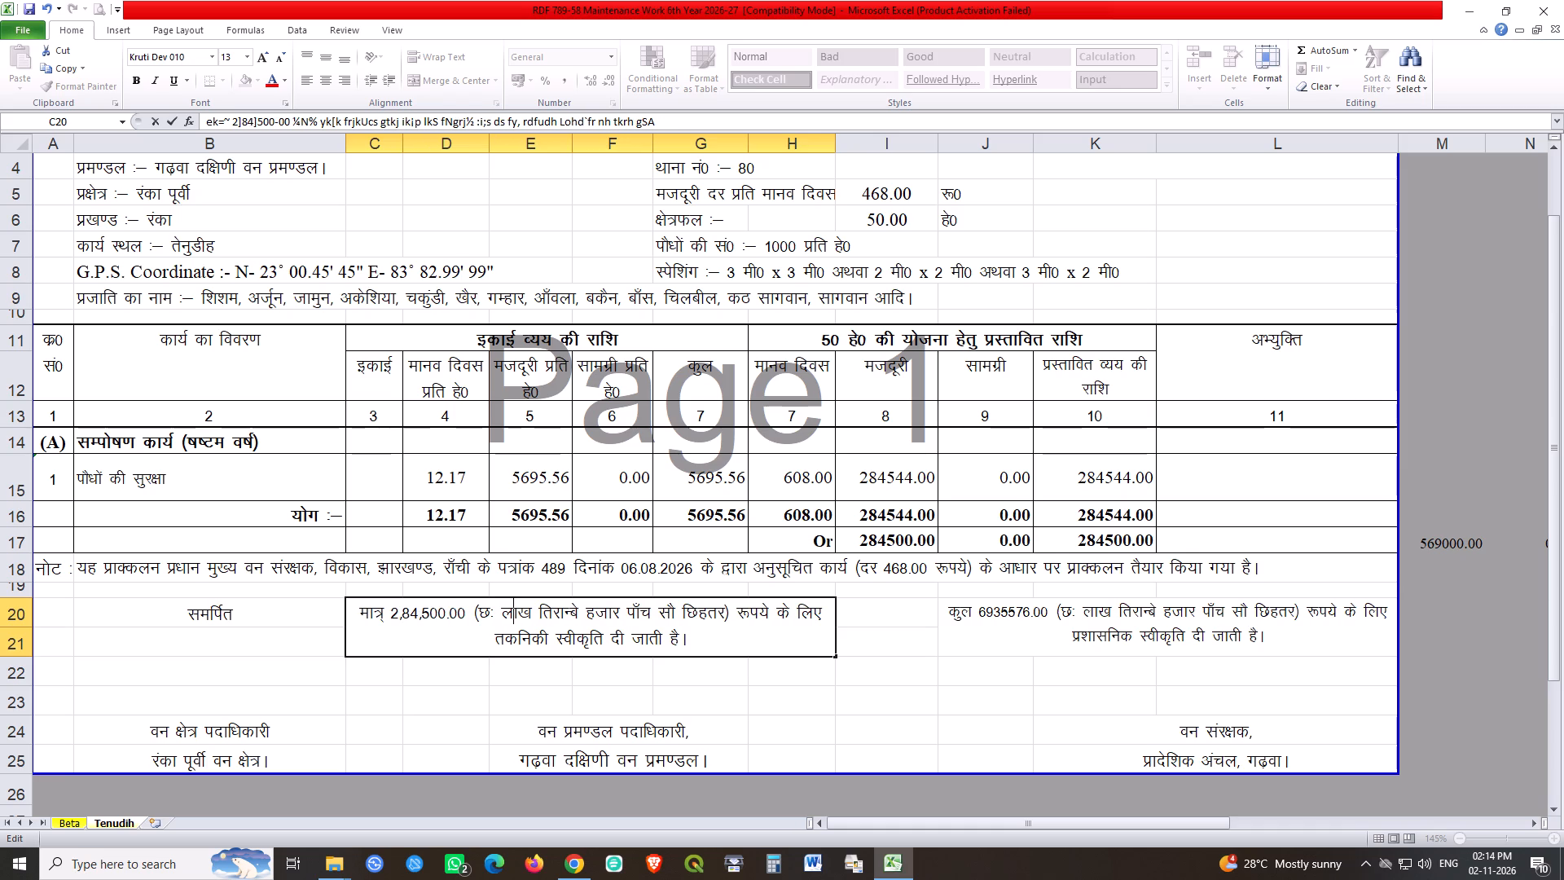
key(Left)
key(Left)
key(shift+Left)
key(shift+Left)
text(nks)
In the same C20 amount in words, replace the thousands word तिरान्बे with चौरासी, keeping a space before हजार.
key(Right)
key(Right)
key(Right)
key(Right)
key(Right)
key(Right)
key(ctrl+shift+Right)
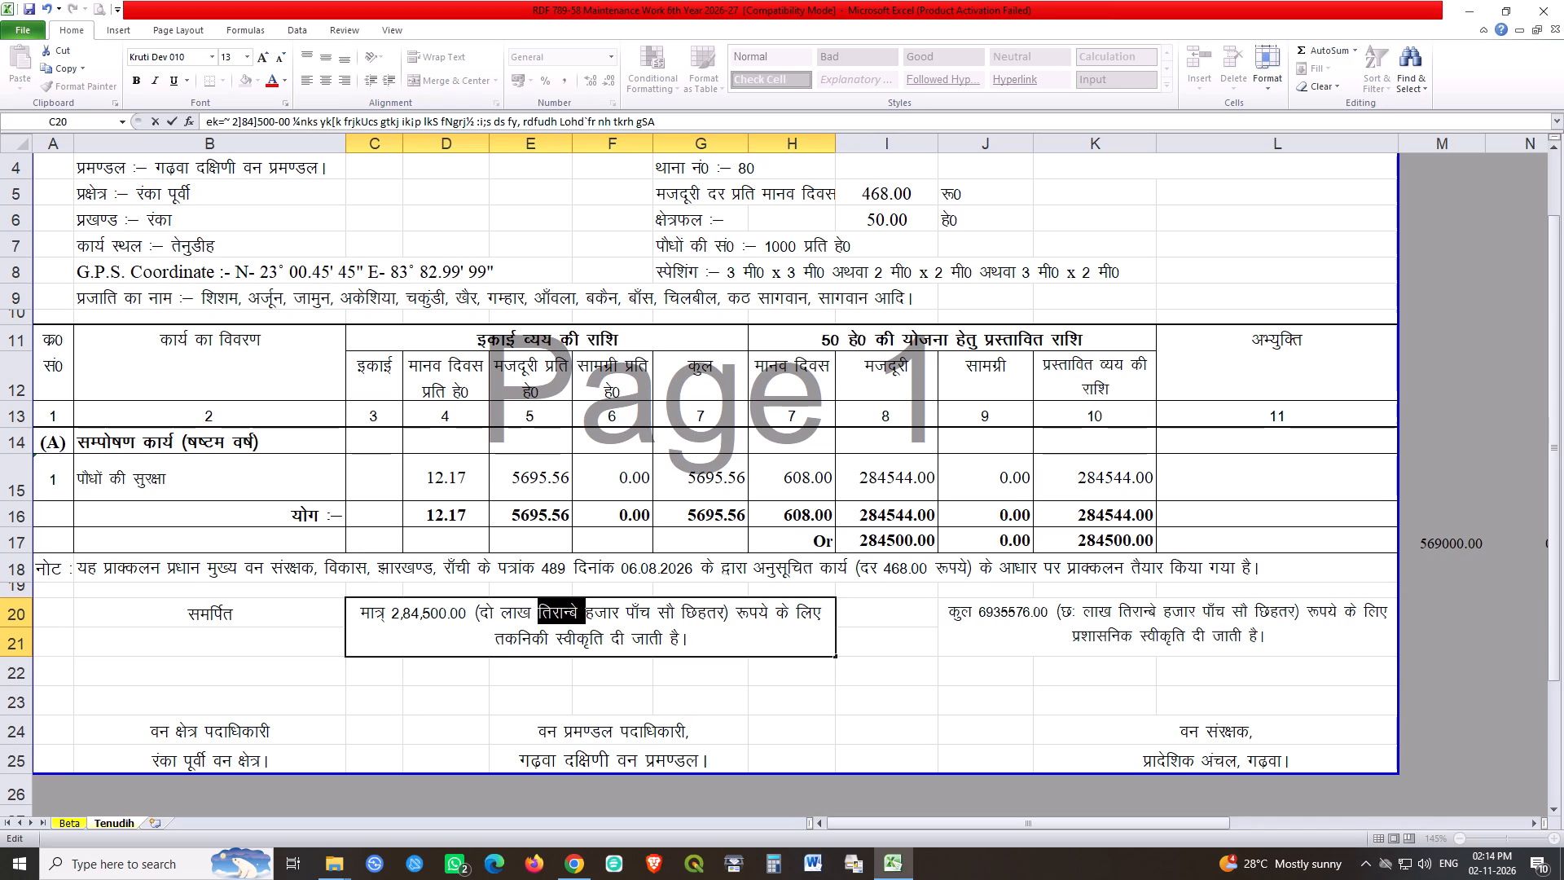
text(pkSjklh)
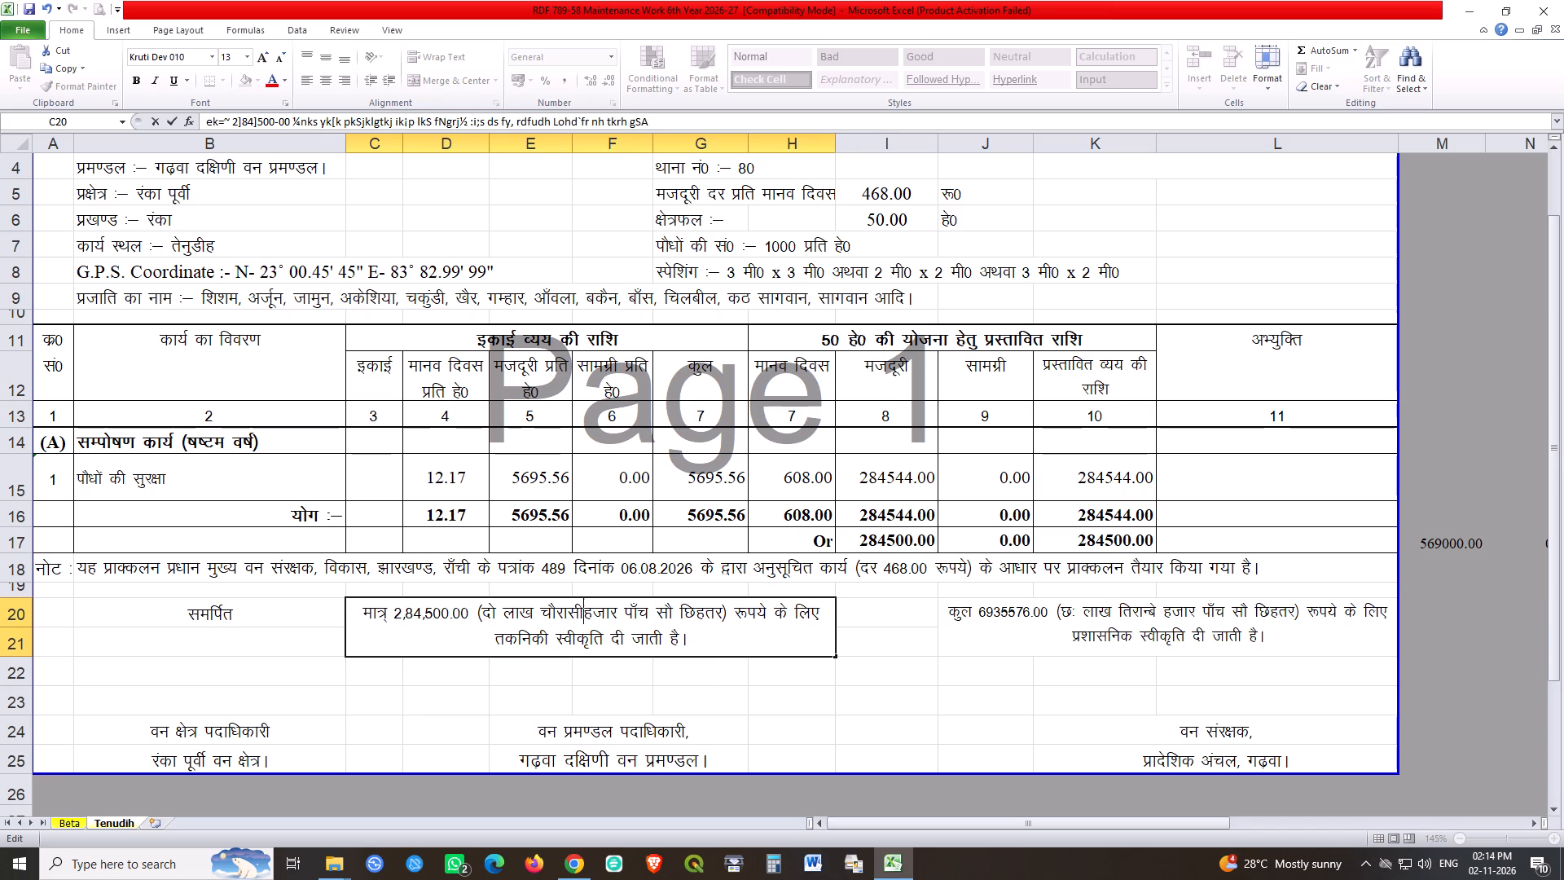
key(space)
Remove छिहतर from the C20 amount in words so the bracketed text ends with पाँच सौ, and commit the text.
key(Right)
key(Right)
key(Right)
key(Right)
key(Right)
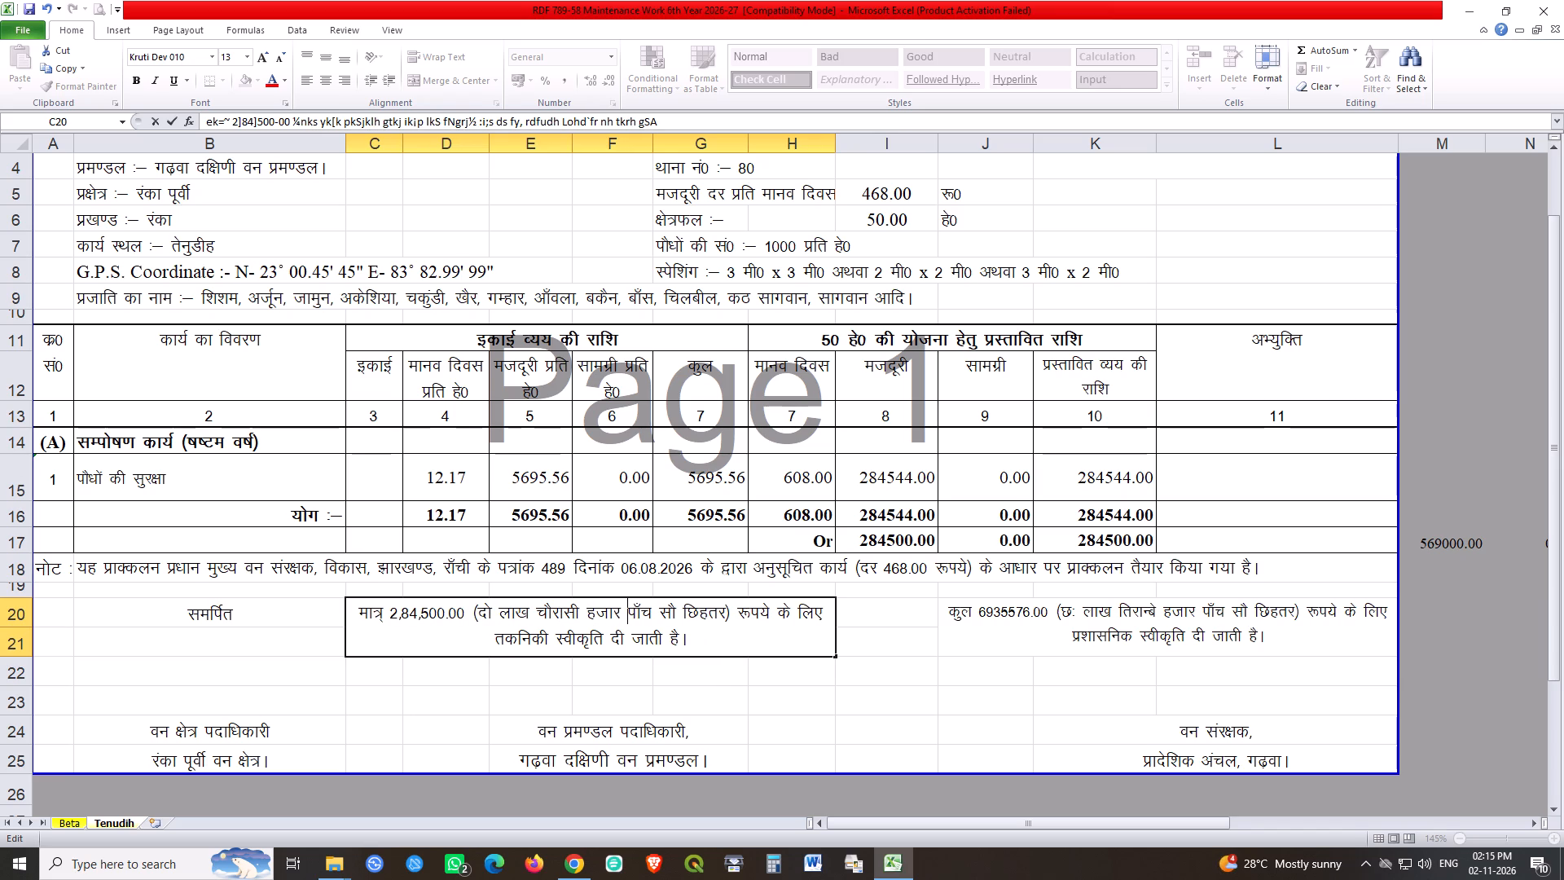
key(Right)
key(Right)
key(Right)
key(Right)
key(Right)
key(Right)
key(Right)
key(Right)
key(Right)
key(BackSpace)
key(Delete)
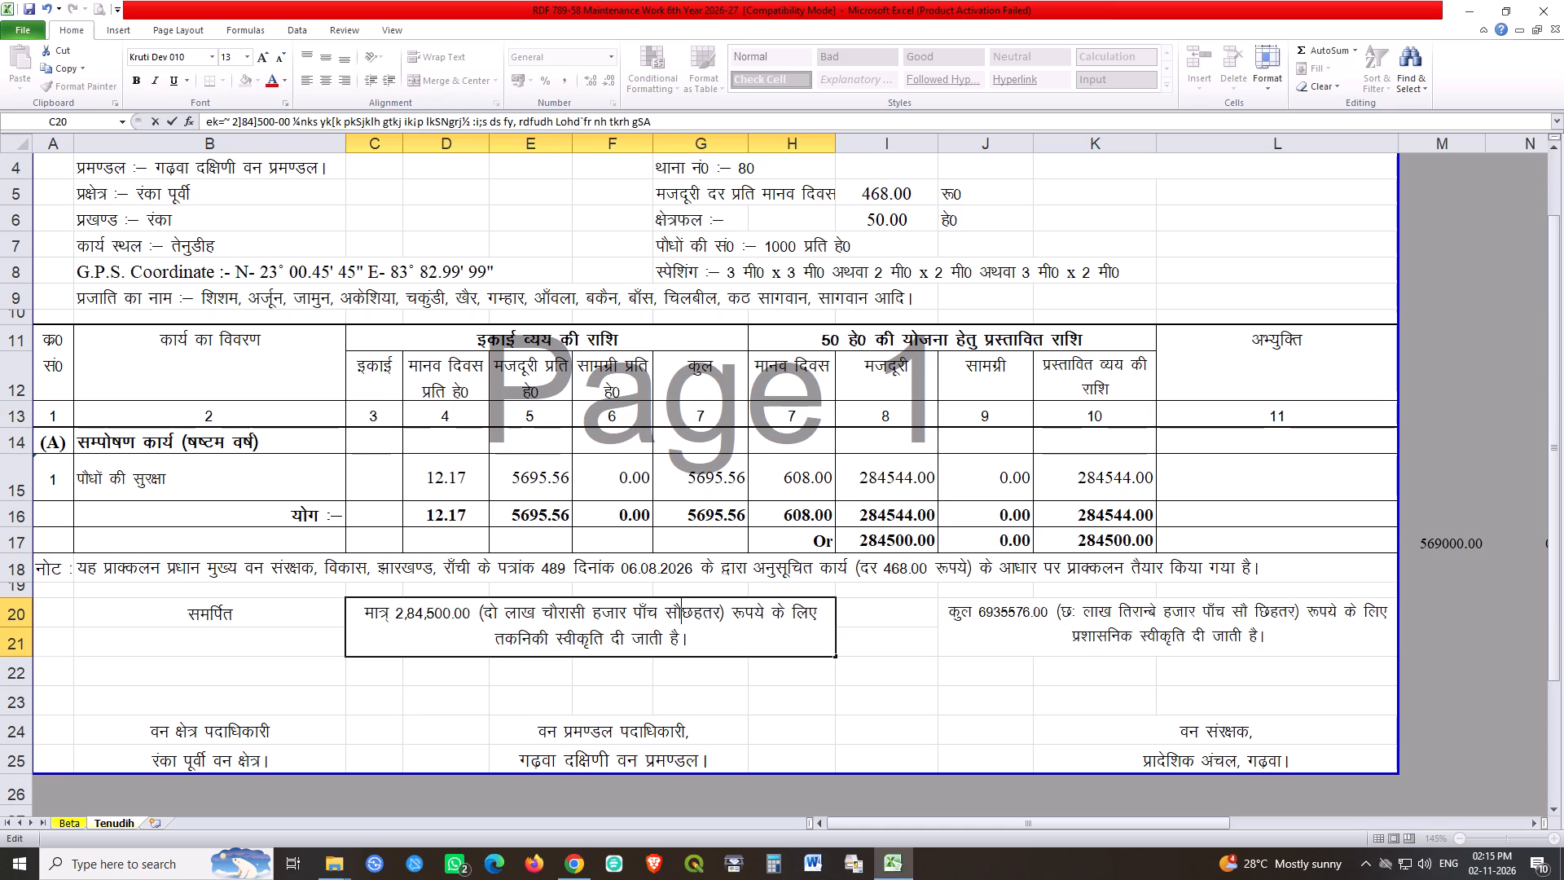
key(Delete)
key(Delete)
key(Delete)
key(Delete)
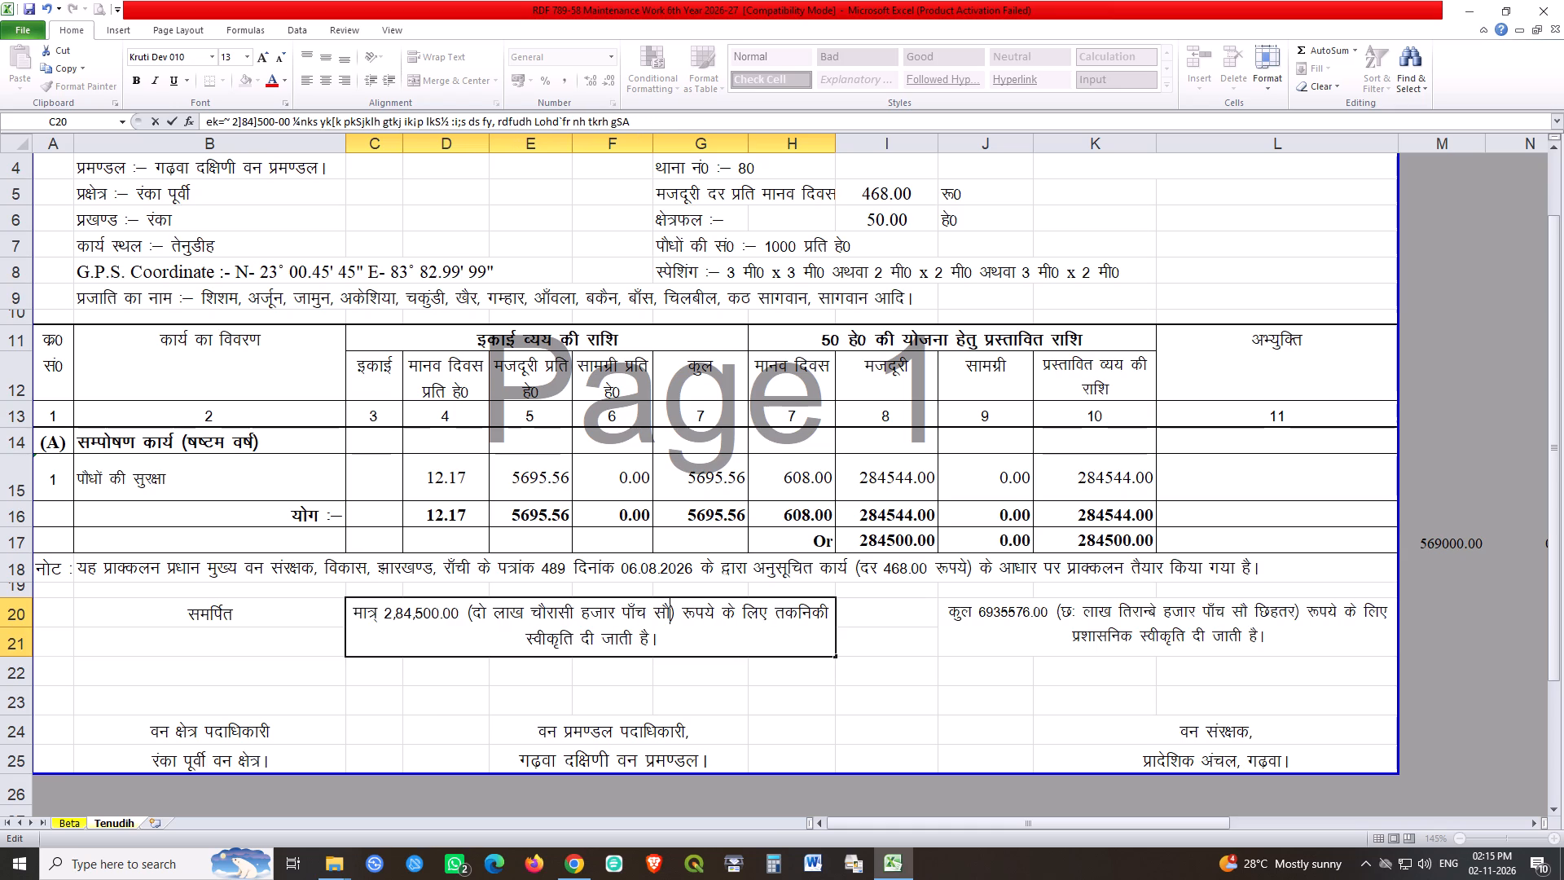
key(Return)
key(Up)
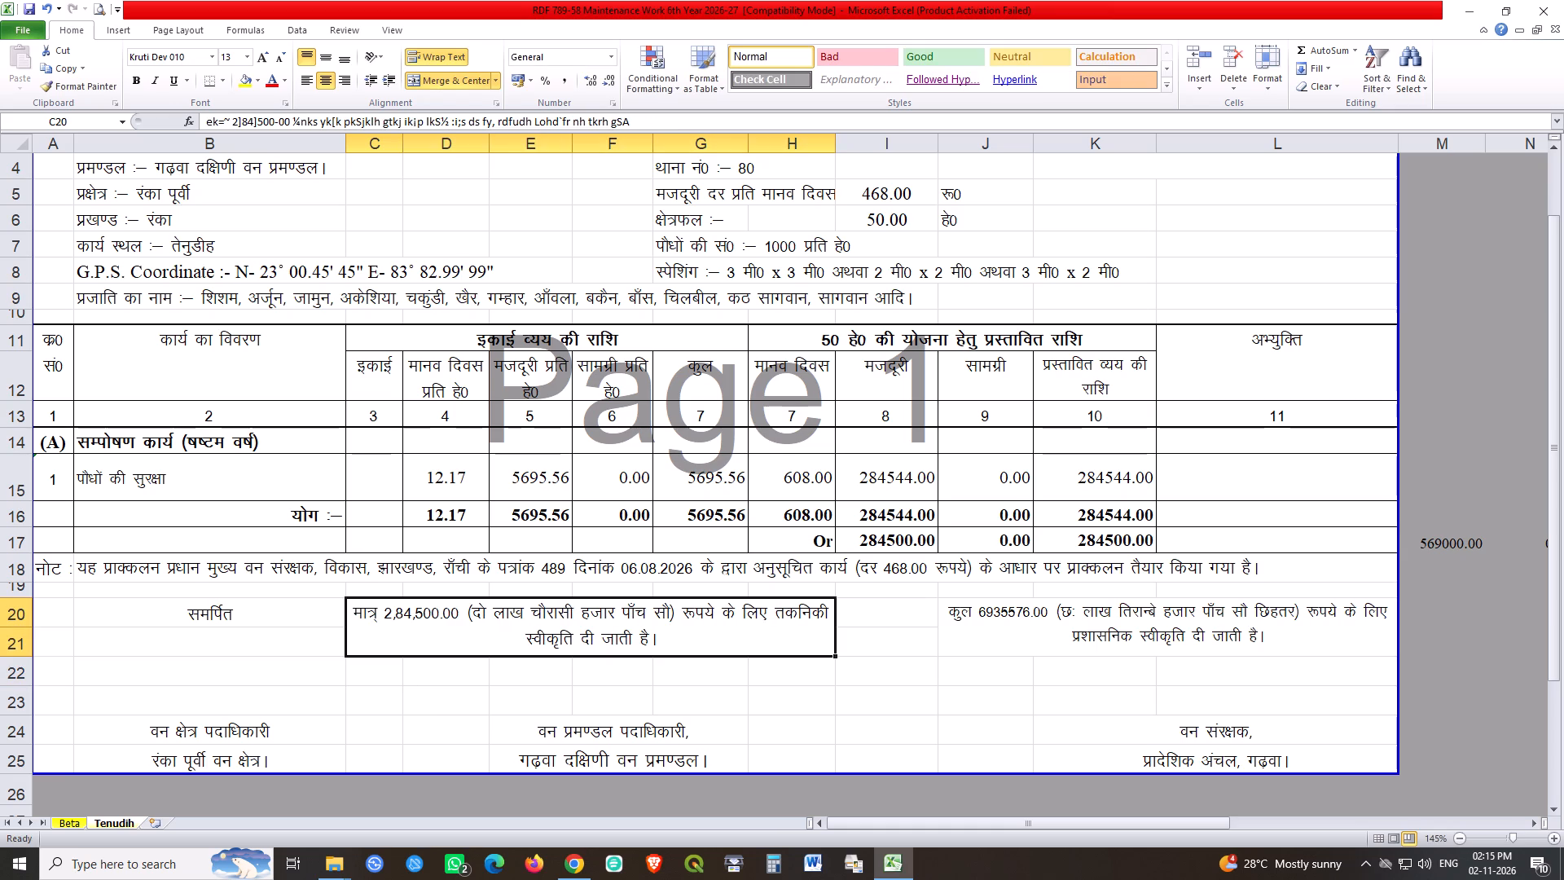
Reopen the technical approval text in C20 for editing just before the amount in figures.
double_click(388, 613)
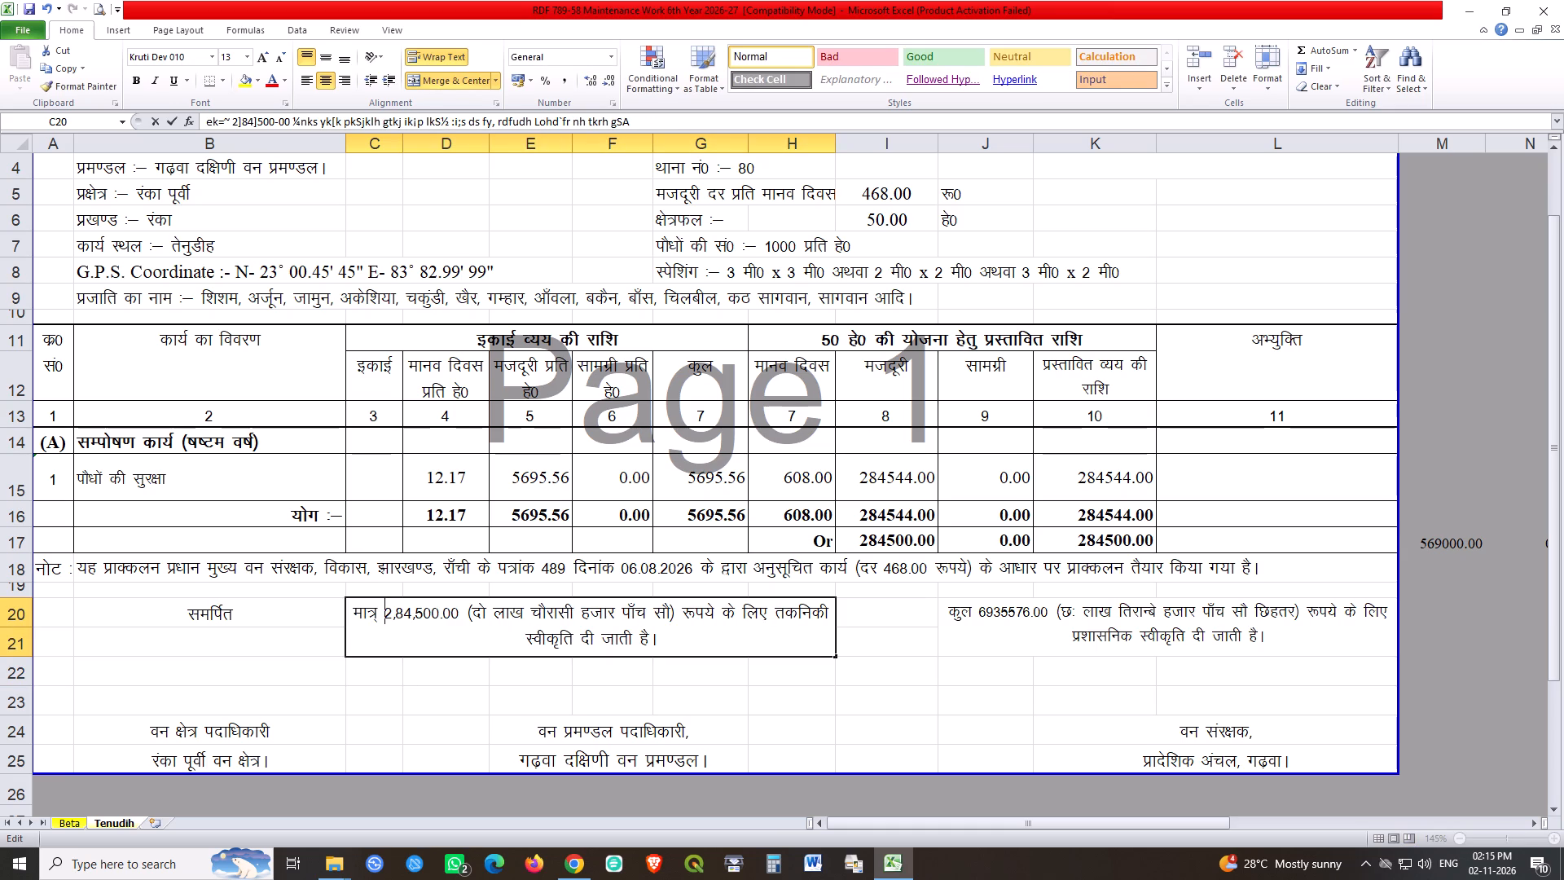
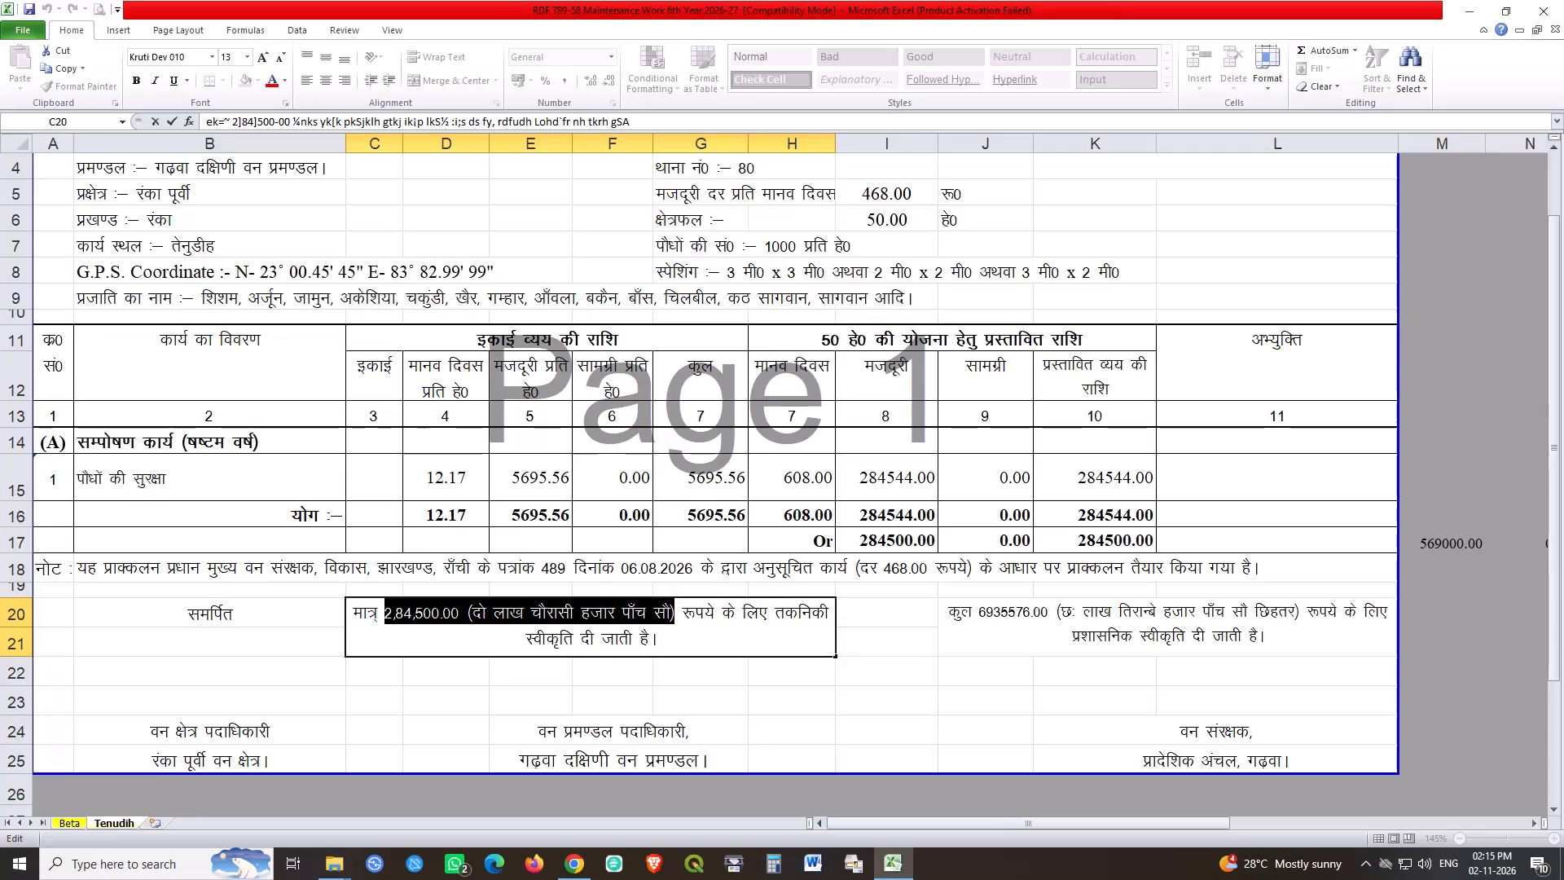
Replace the amount in J20's administrative approval text with C20's copied 2,84,500.00 (दो लाख चौरासी हजार पाँच सौ), keeping a space before रूपये.
key(ctrl+c)
double_click(1034, 619)
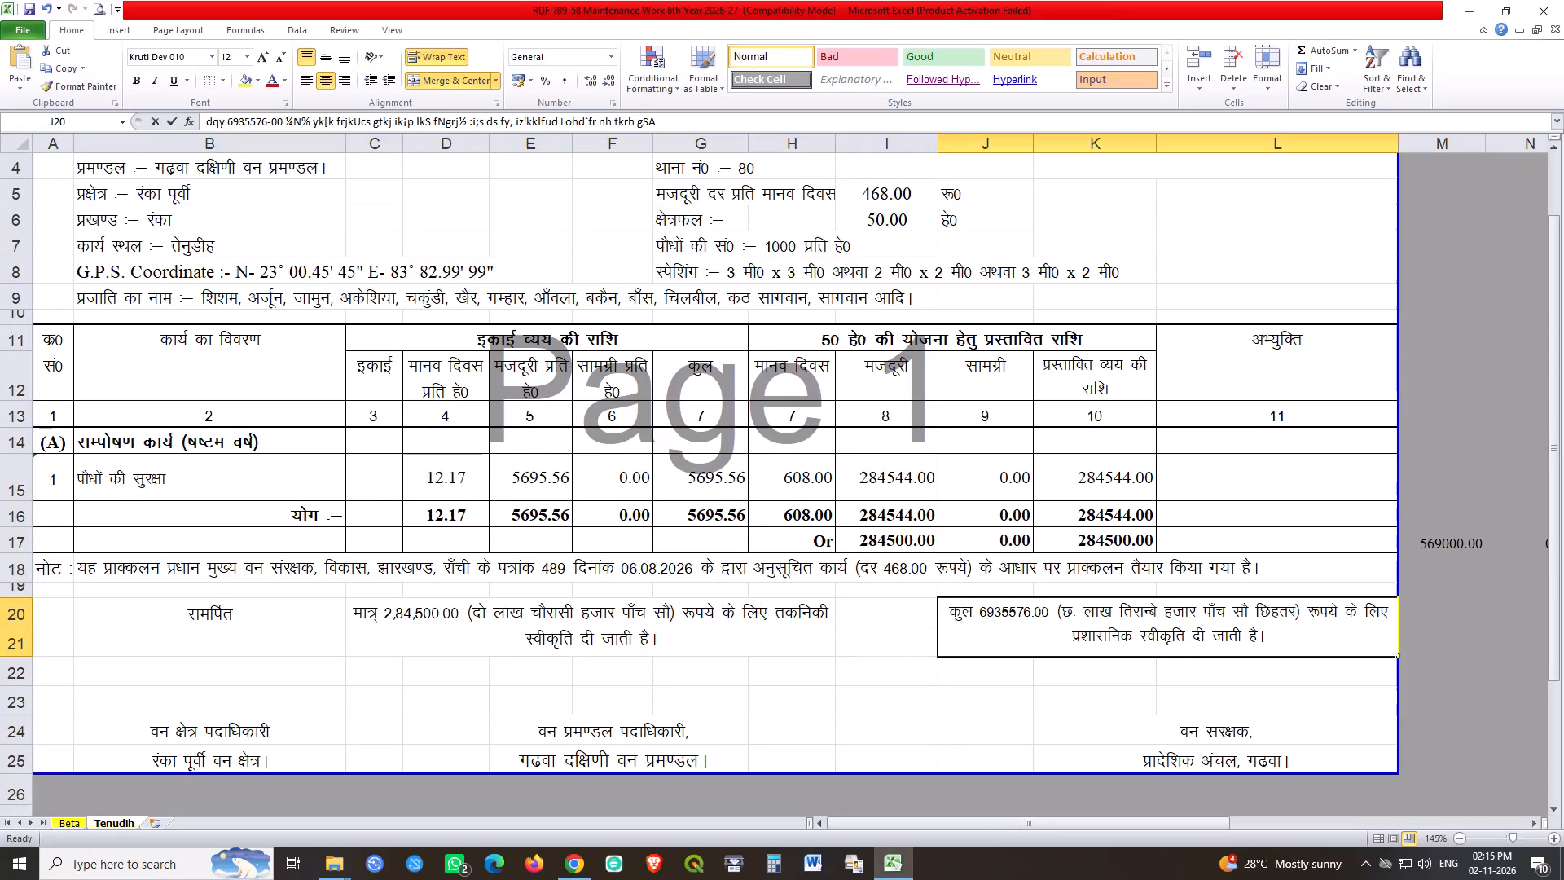
drag(981, 612, 1061, 612)
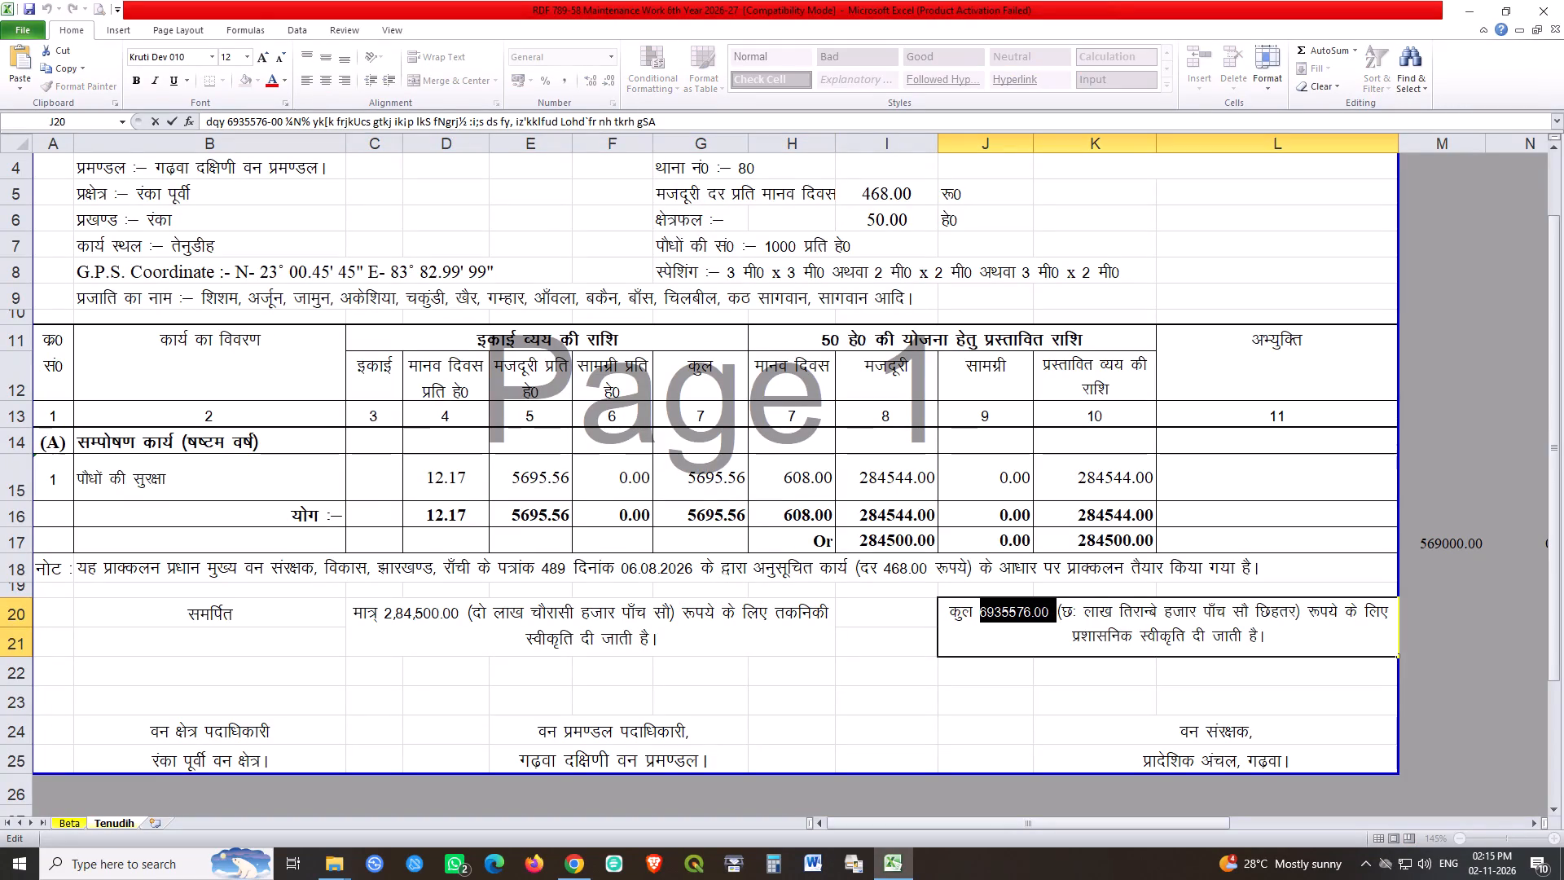
drag(1061, 612, 1305, 614)
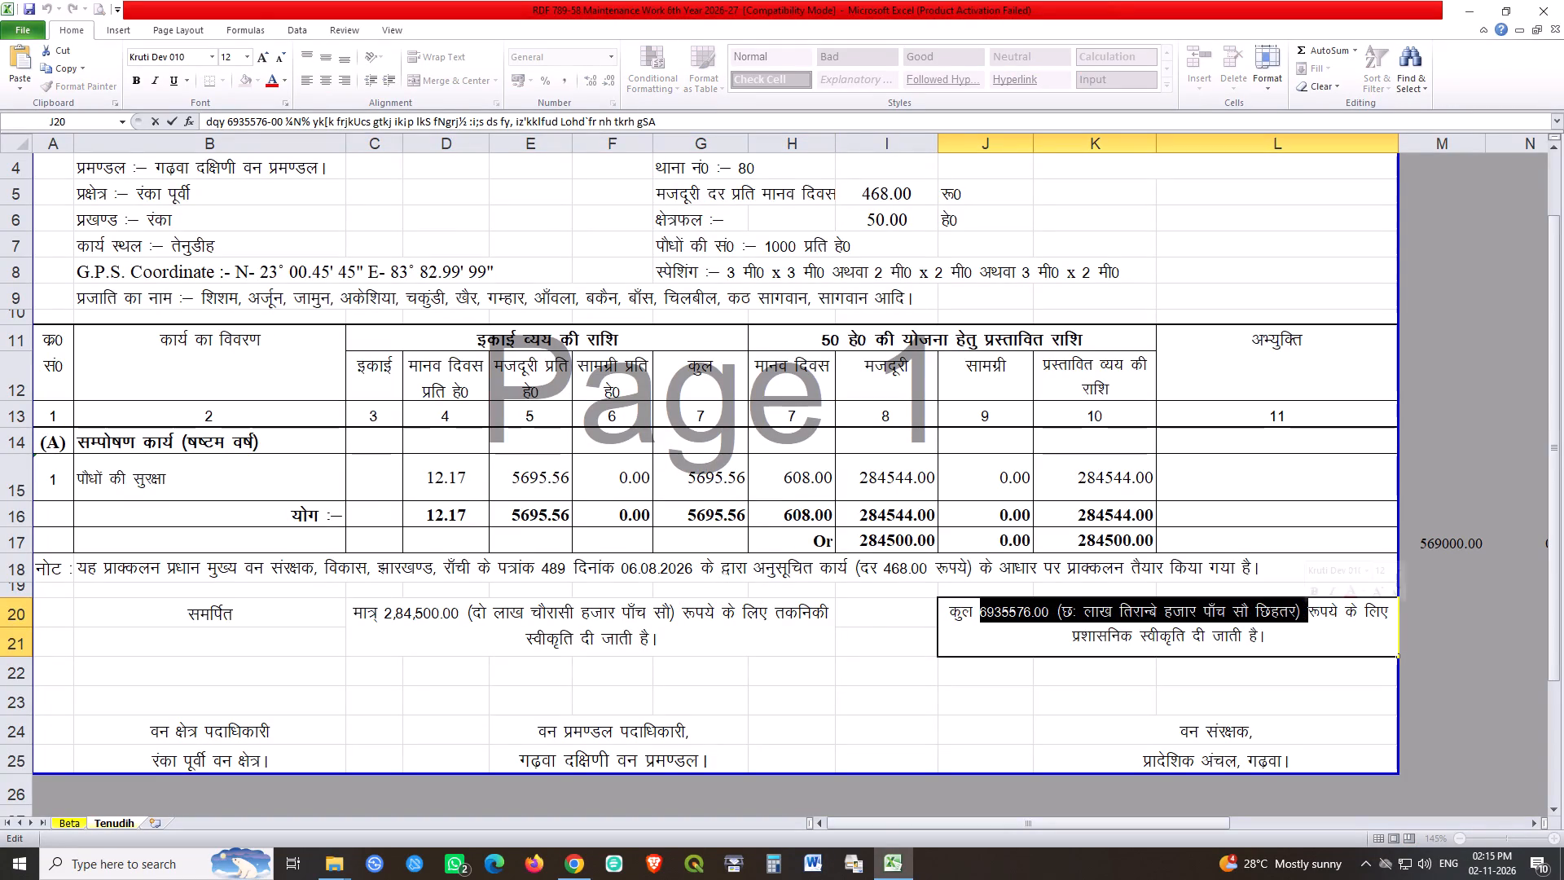
key(ctrl+v)
key(space)
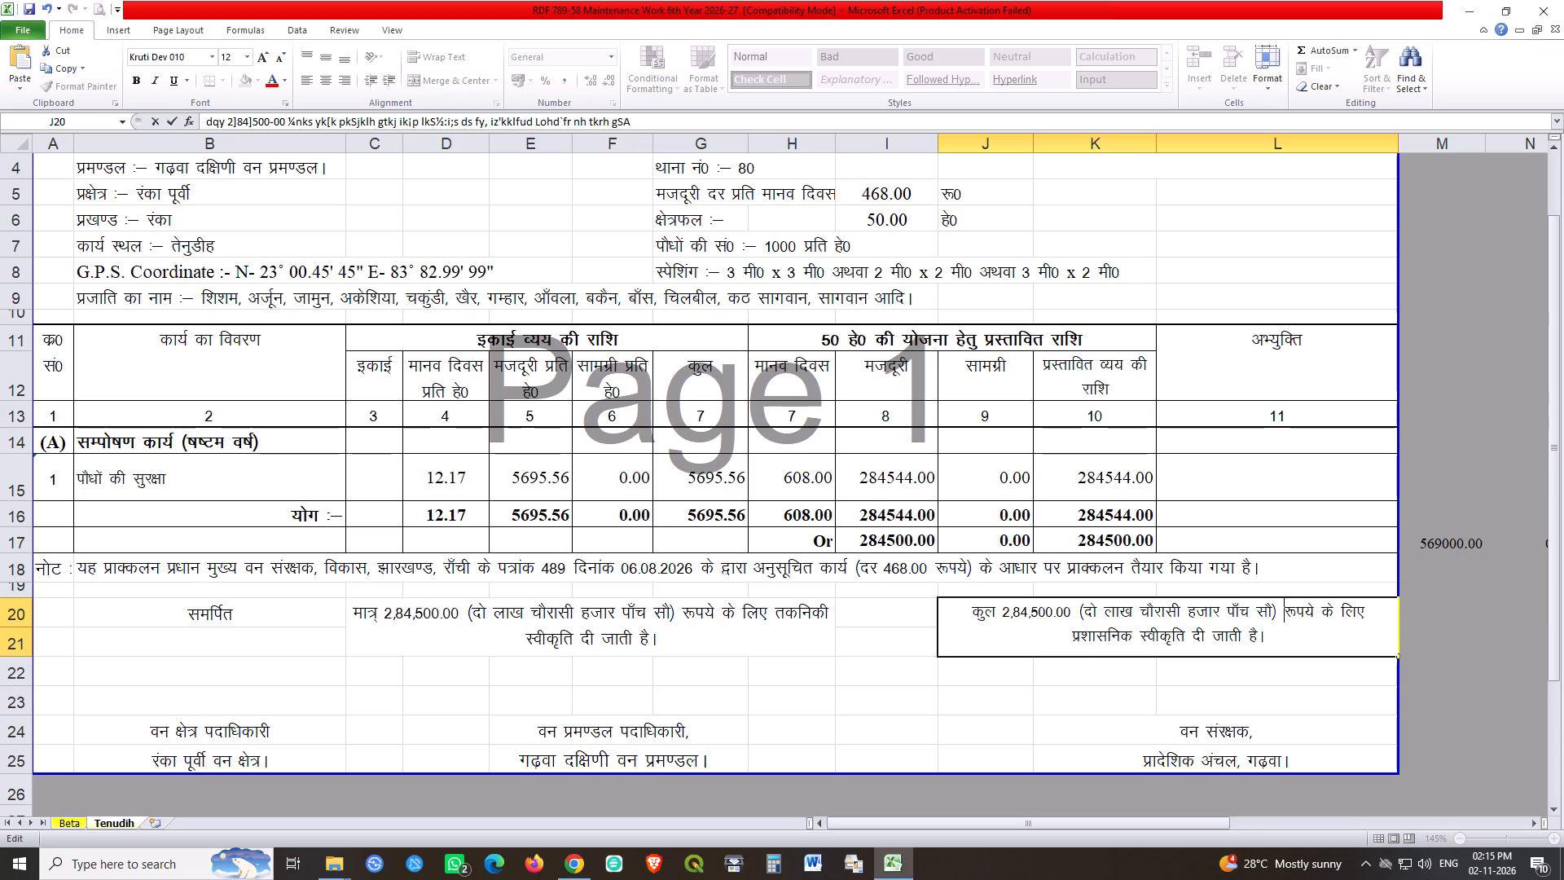
key(Return)
Save the workbook with the updated Tenudih approval texts.
key(ctrl+s)
key(ctrl+s)
key(ctrl+s)
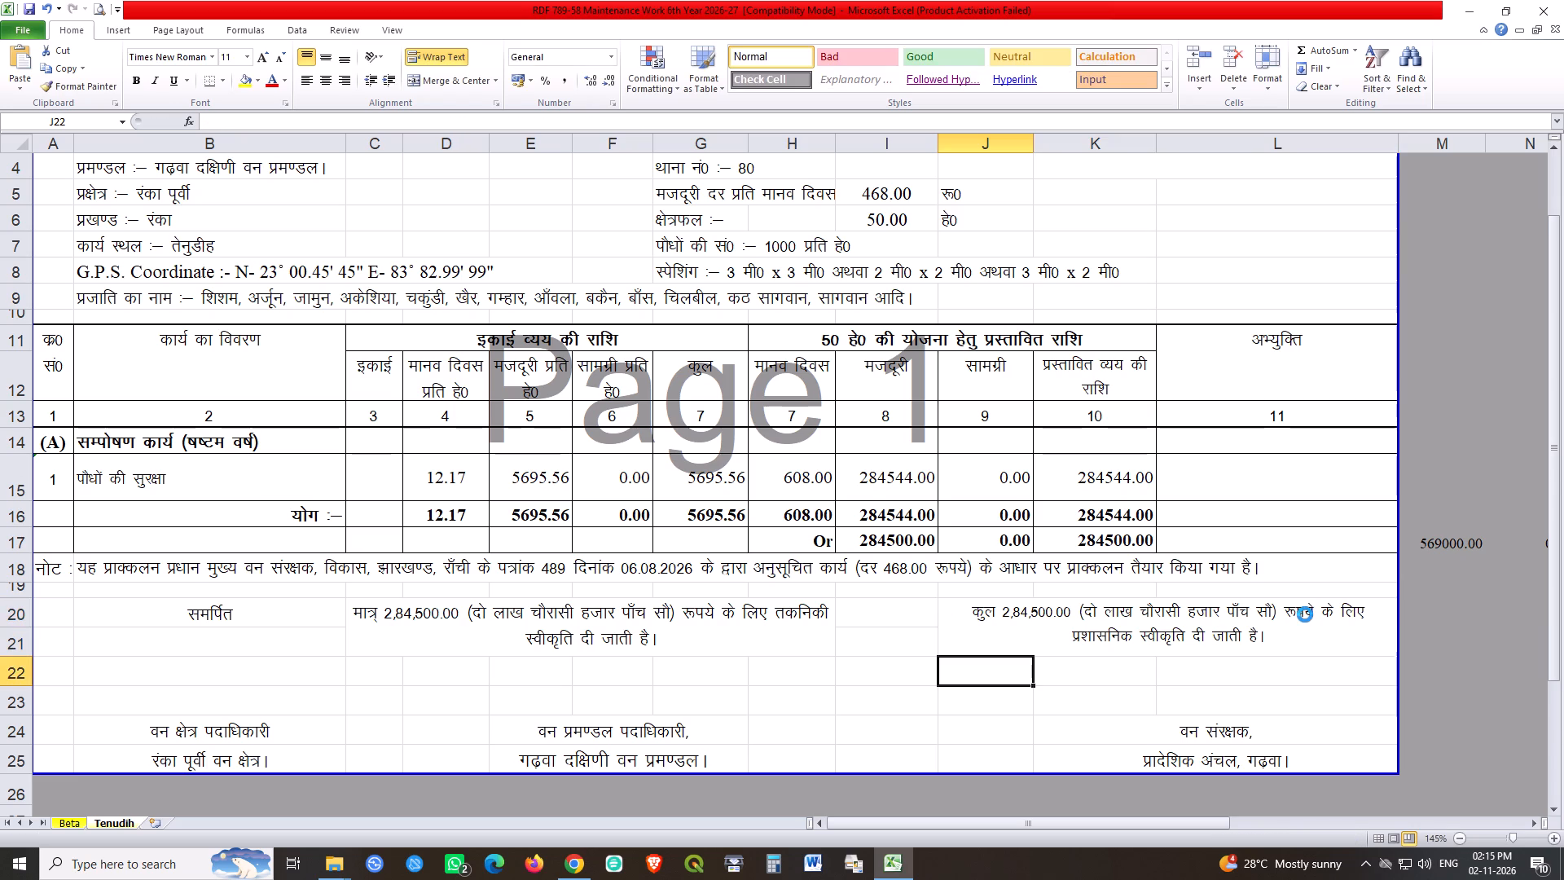
key(ctrl+s)
key(ctrl+s)
key(ctrl+s)
key(ctrl+s)
key(ctrl+s)
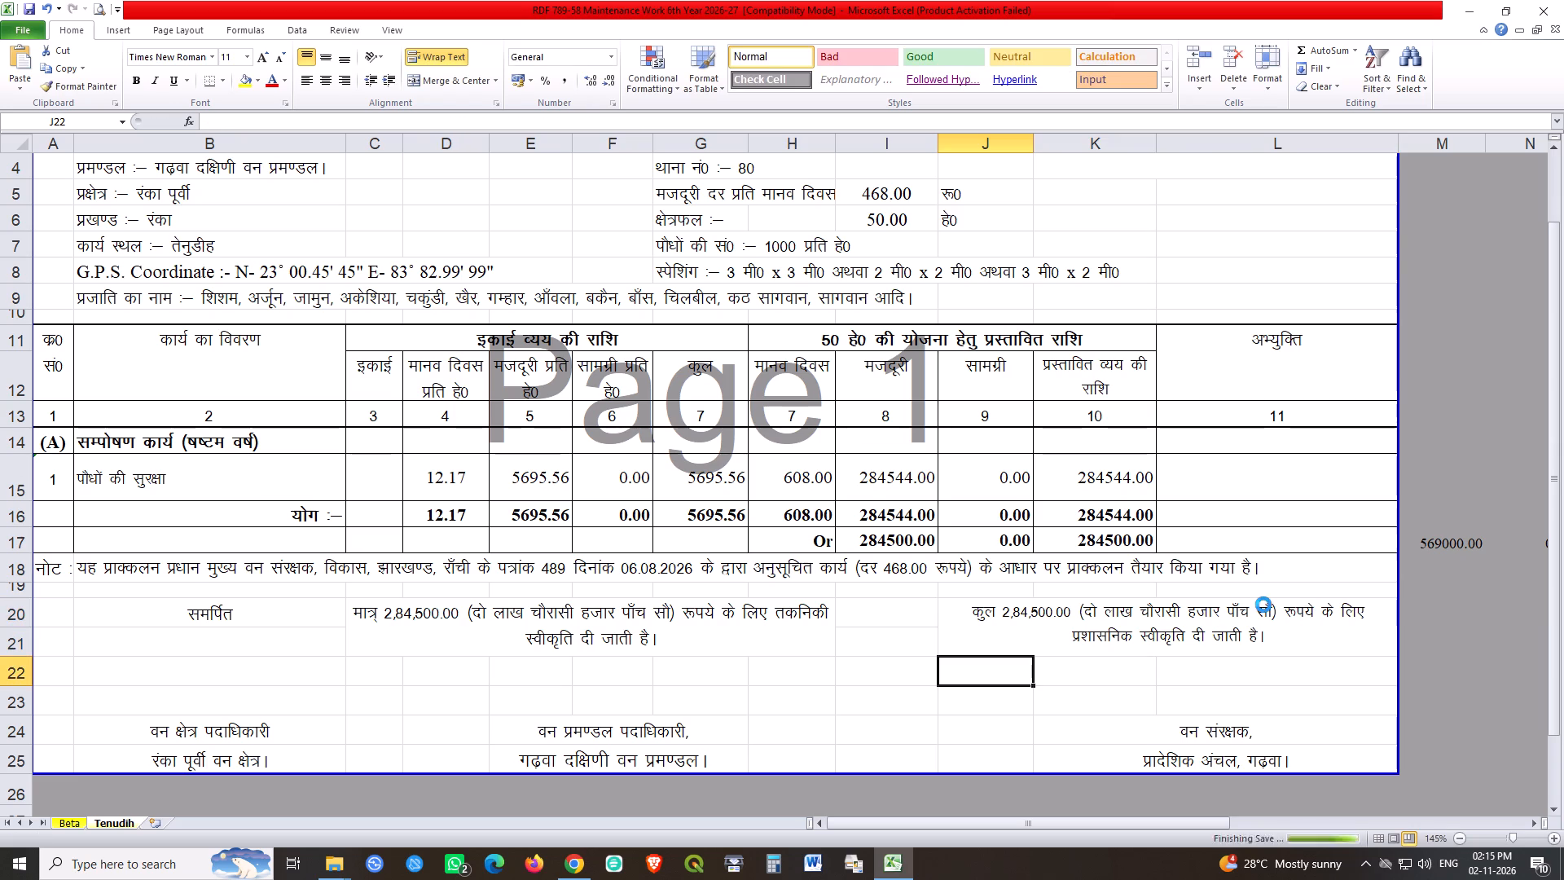
key(ctrl+s)
key(ctrl+s)
key(ctrl+s)
key(ctrl+s)
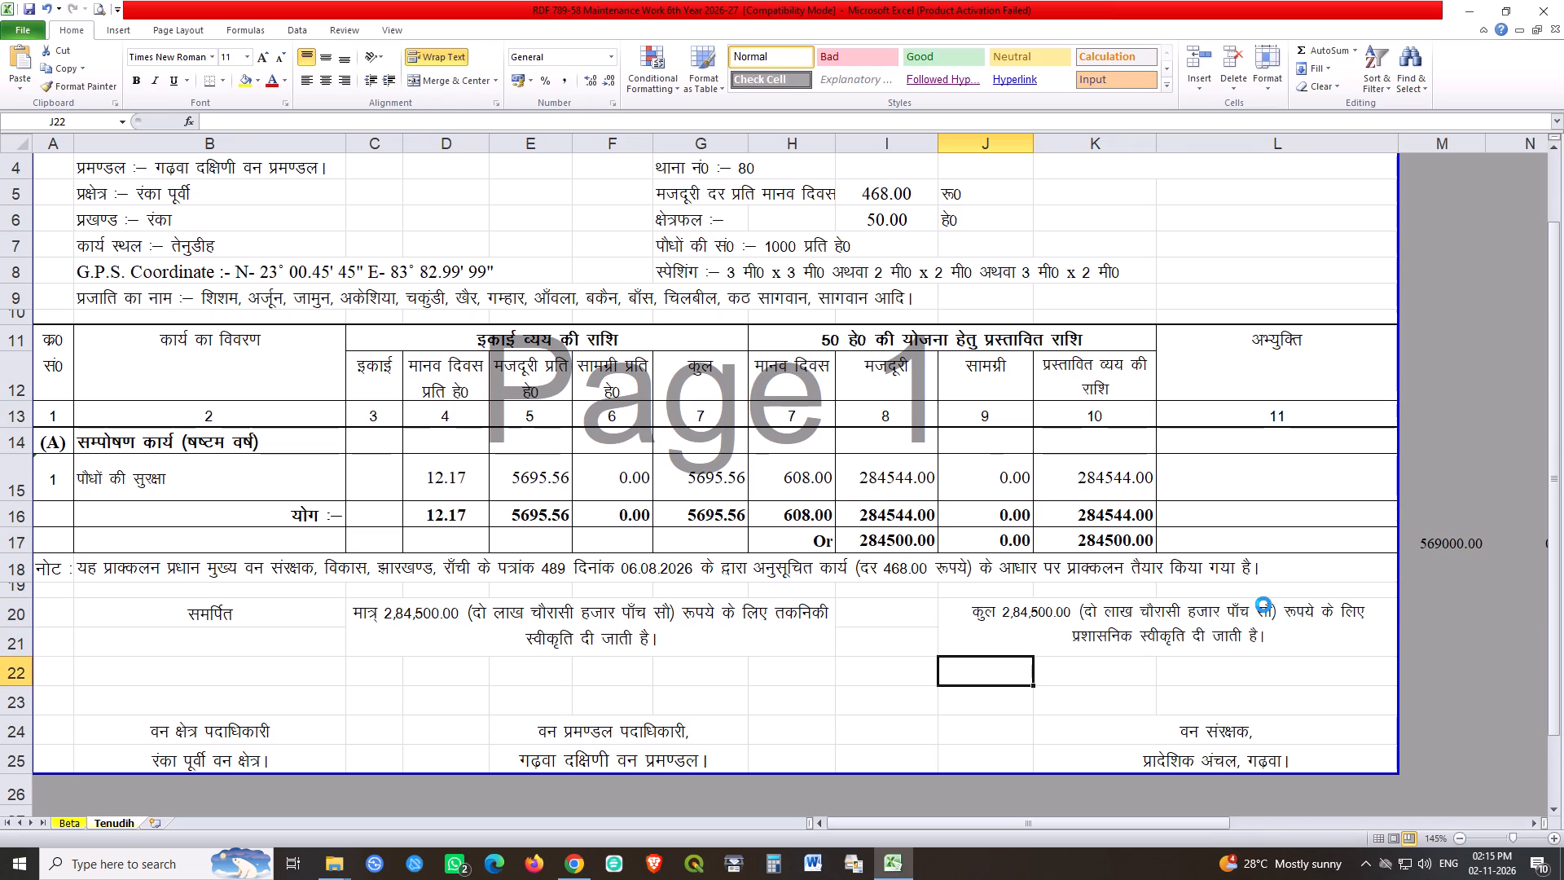
key(ctrl+s)
key(ctrl+s)
key(ctrl+s)
Copy both approval texts in C20:L21 of the Tenudih sheet over the matching texts at C20 on the Beta sheet.
click(1037, 737)
drag(578, 632, 991, 629)
key(ctrl+c)
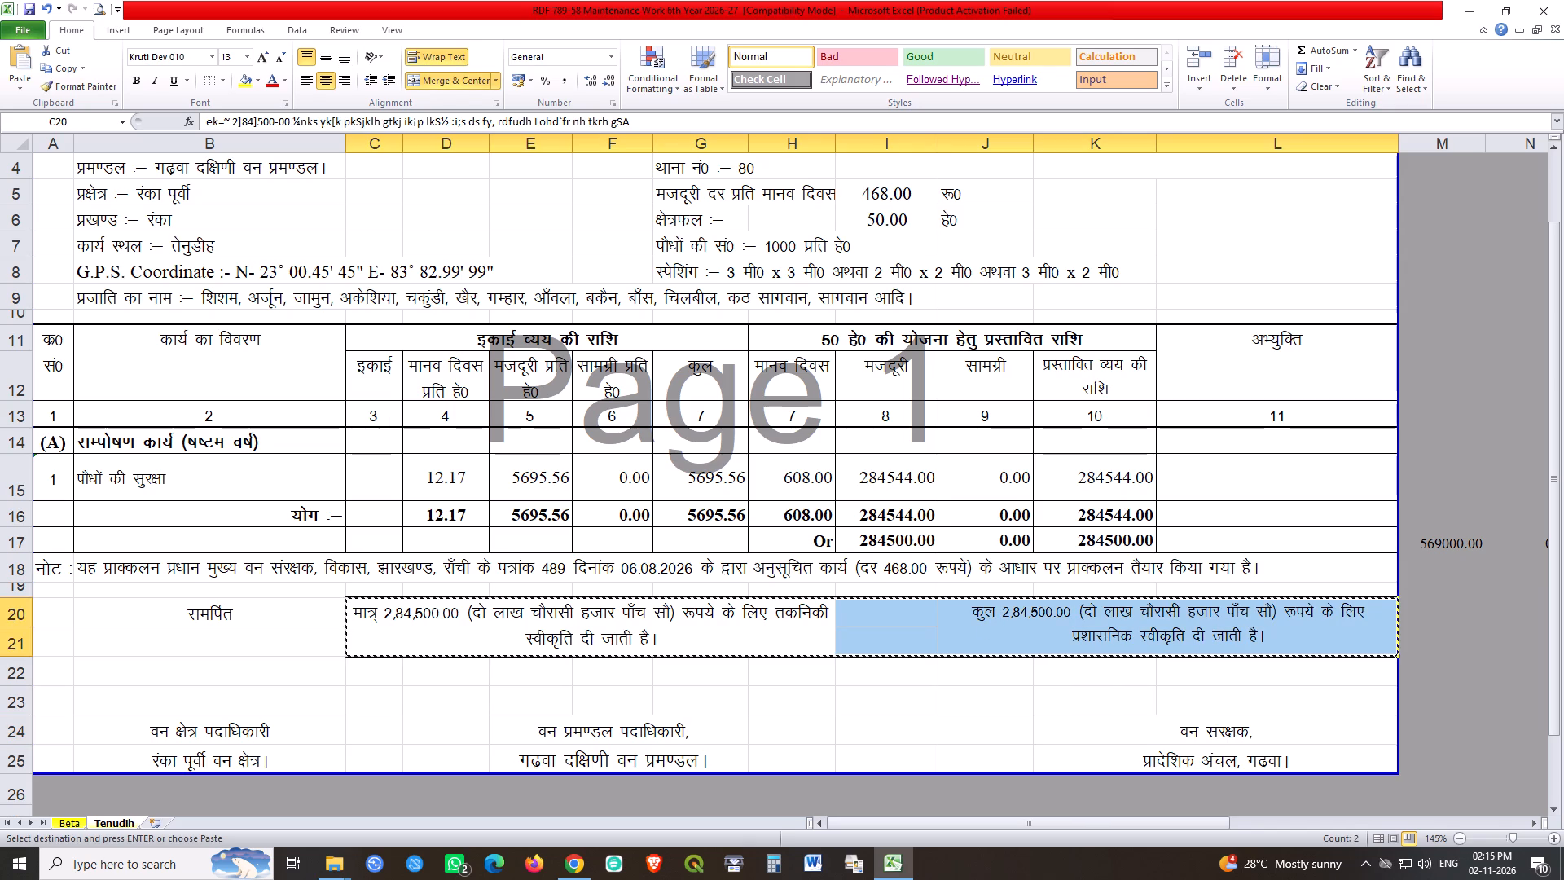
click(83, 825)
click(571, 737)
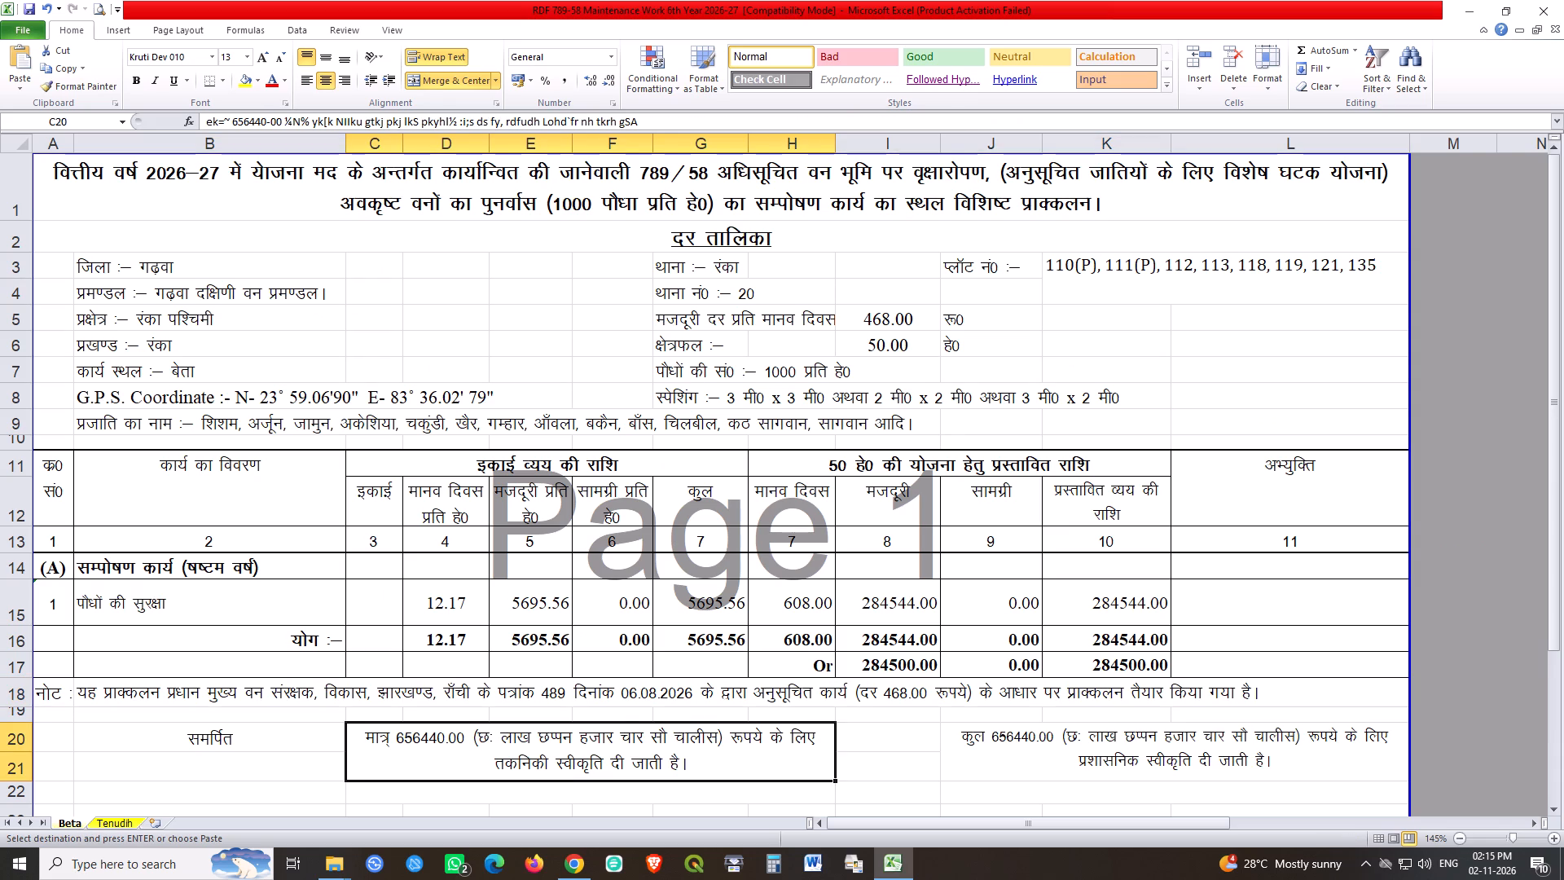
key(Return)
key(space)
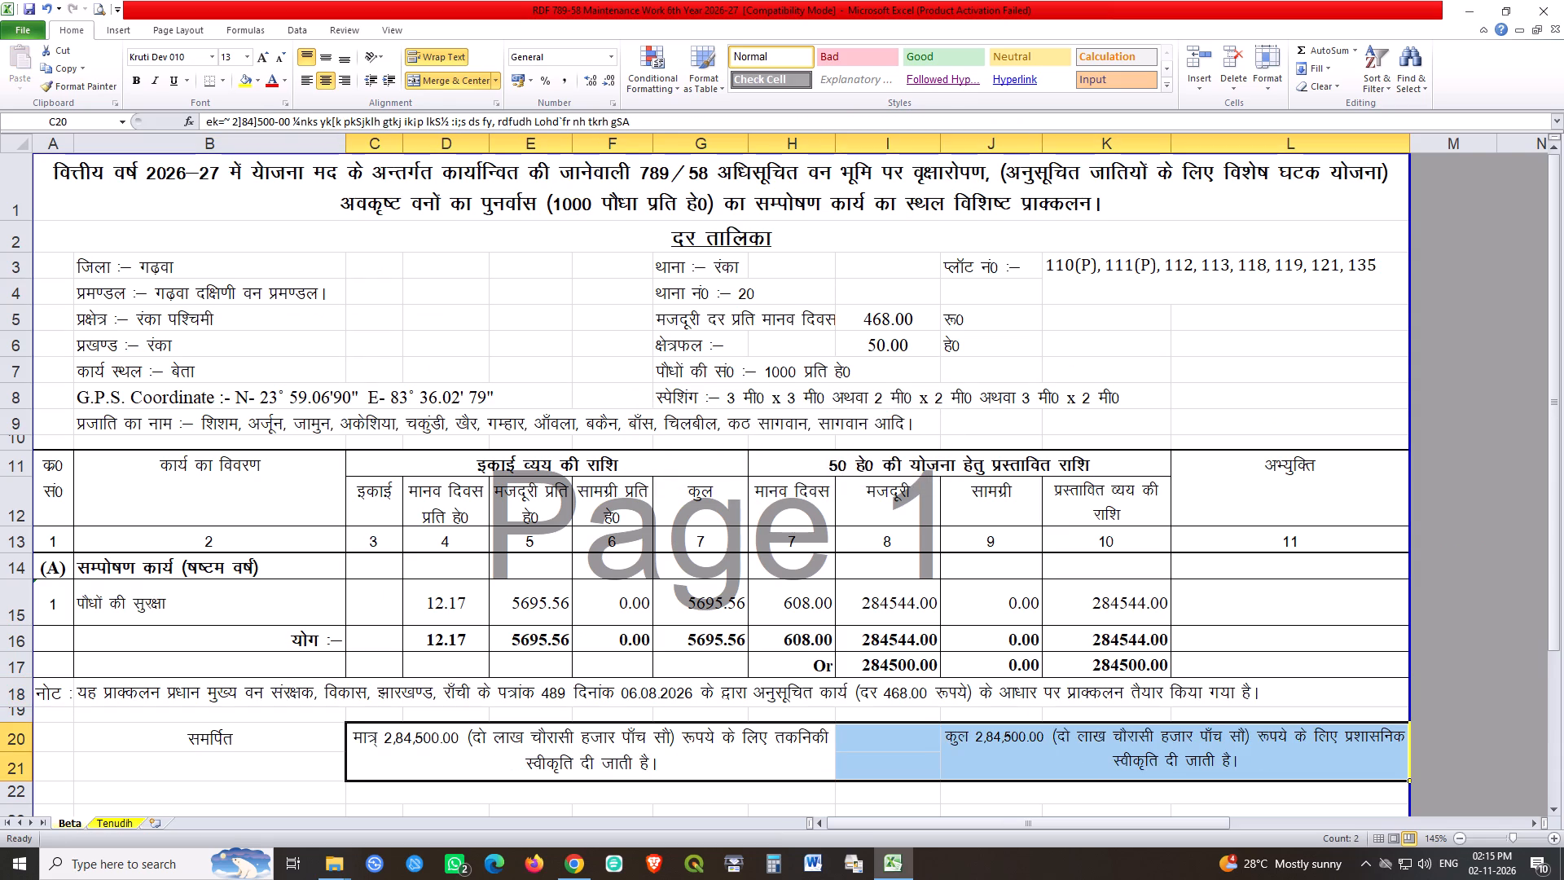
Deselect the pasted approval texts on the Beta sheet and save the workbook.
click(1285, 613)
scroll(1277, 605, down, 2)
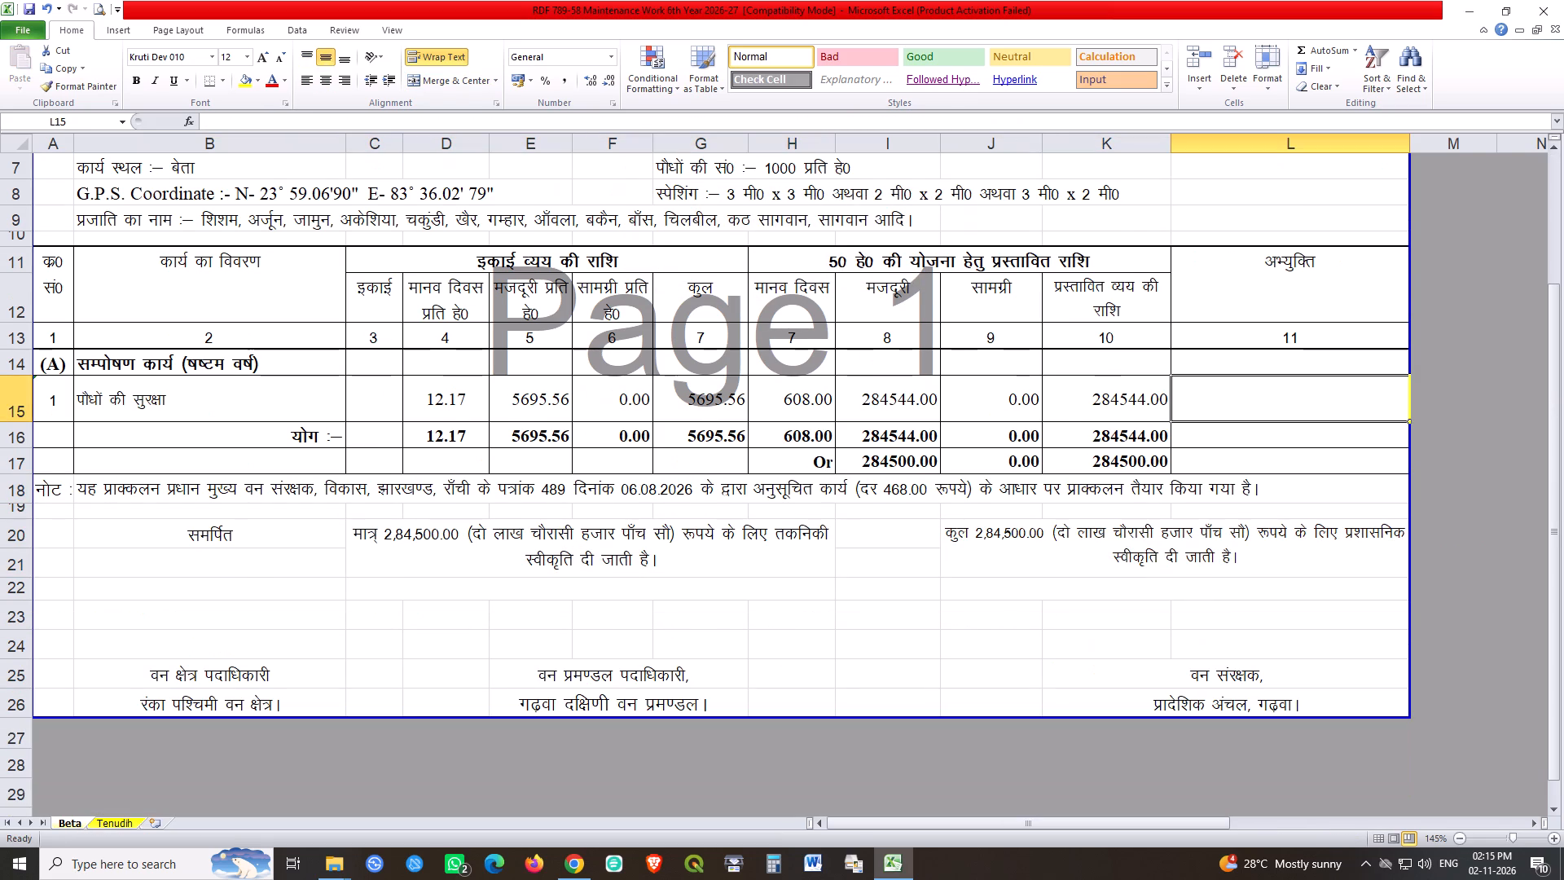
click(909, 668)
click(767, 618)
key(ctrl+s)
key(ctrl+s)
key(ctrl+s)
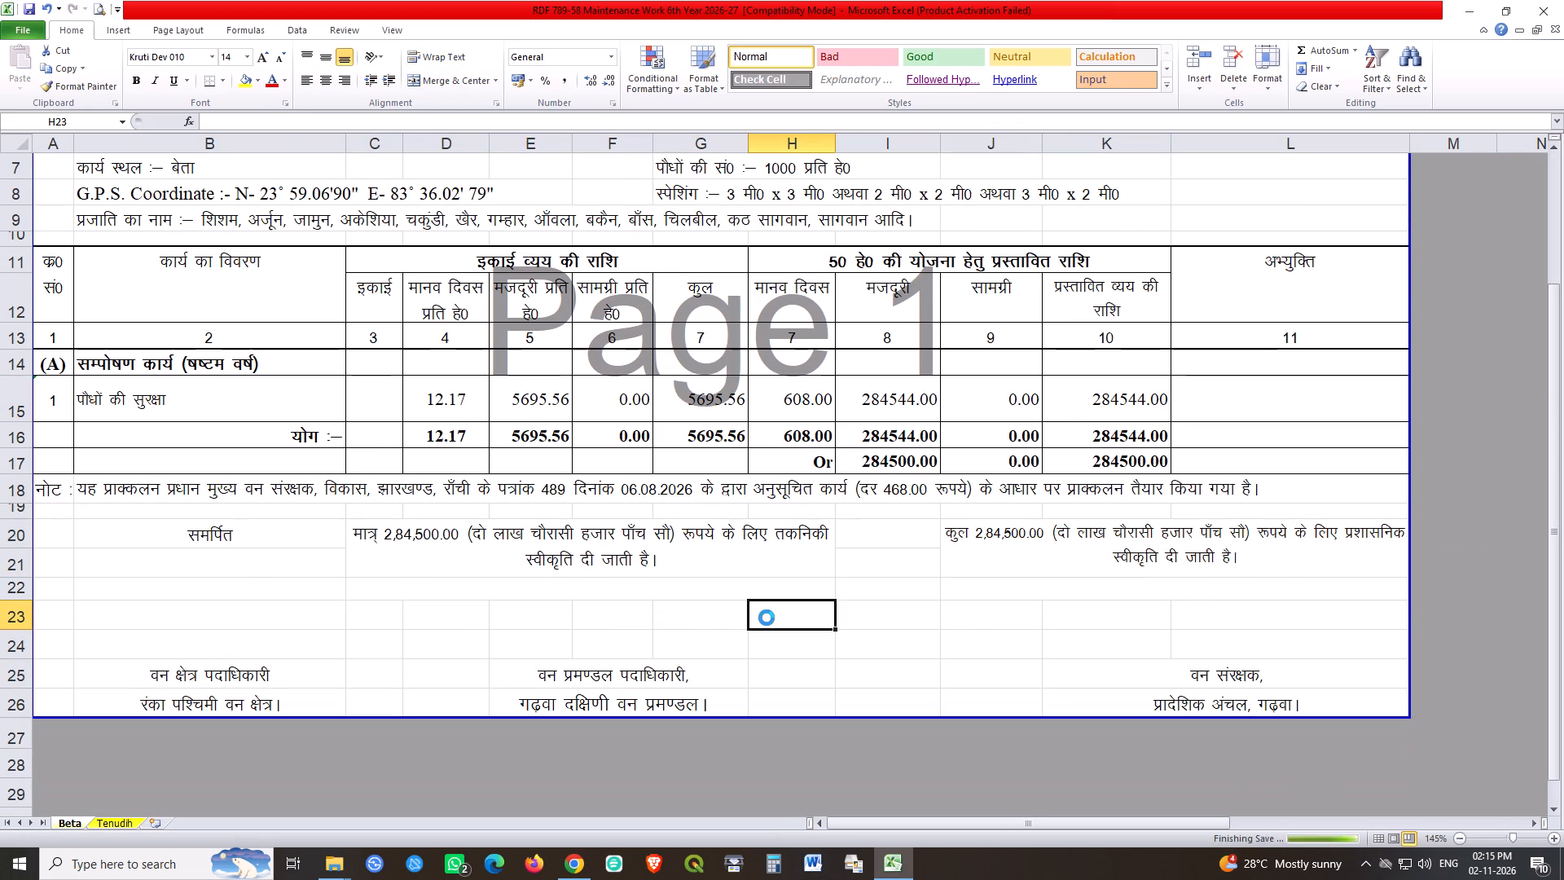
key(ctrl+s)
key(ctrl+s)
key(ctrl+s)
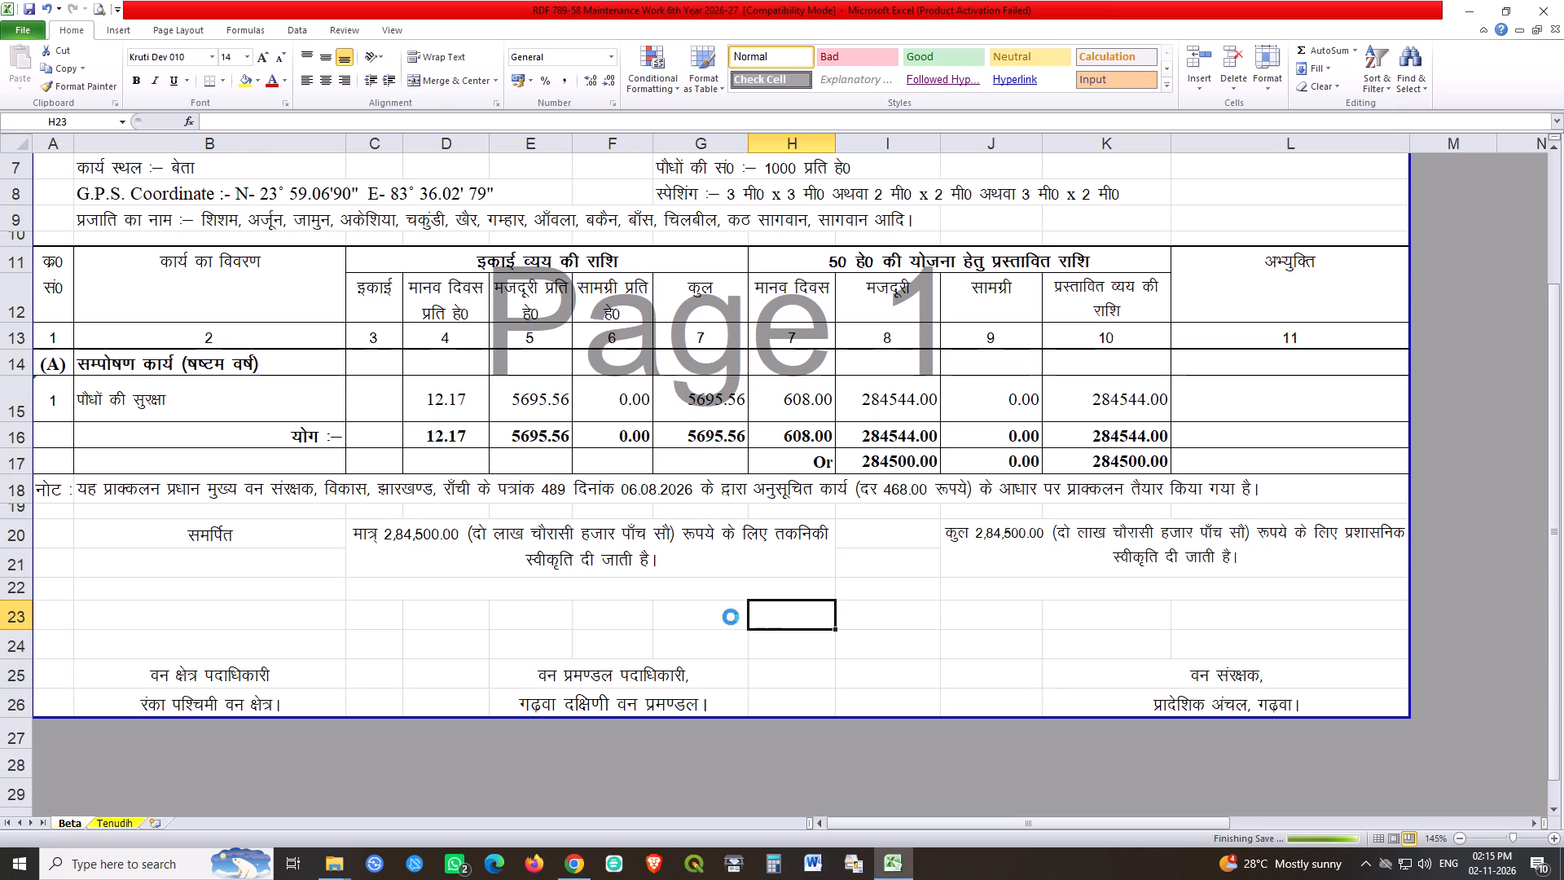
Return to the Tenudih sheet, select empty cell D23 and save the workbook again.
click(99, 821)
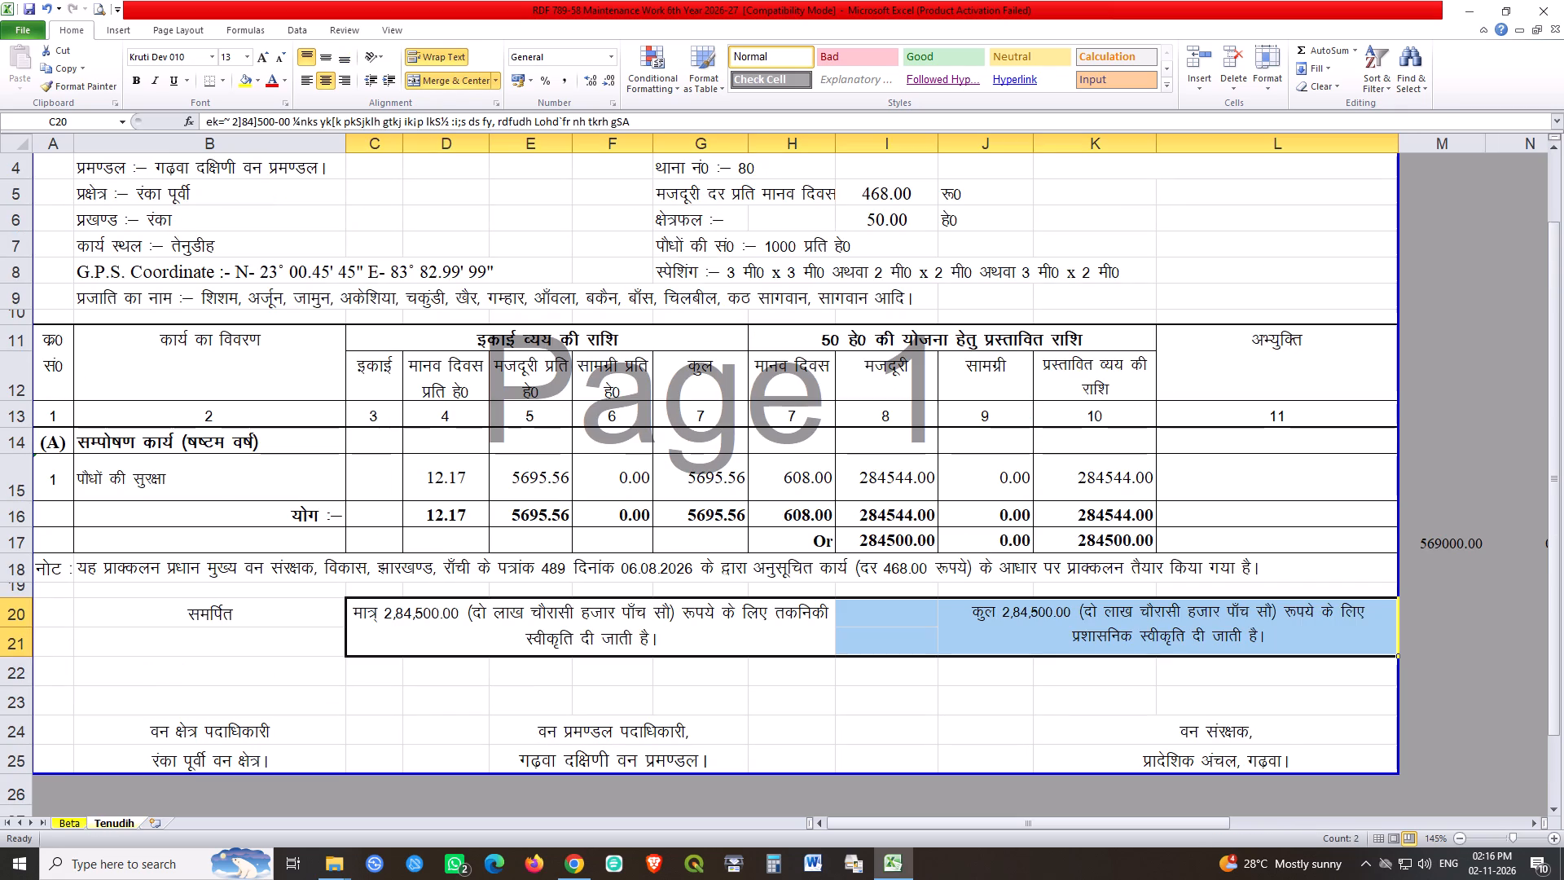
click(431, 715)
key(ctrl+s)
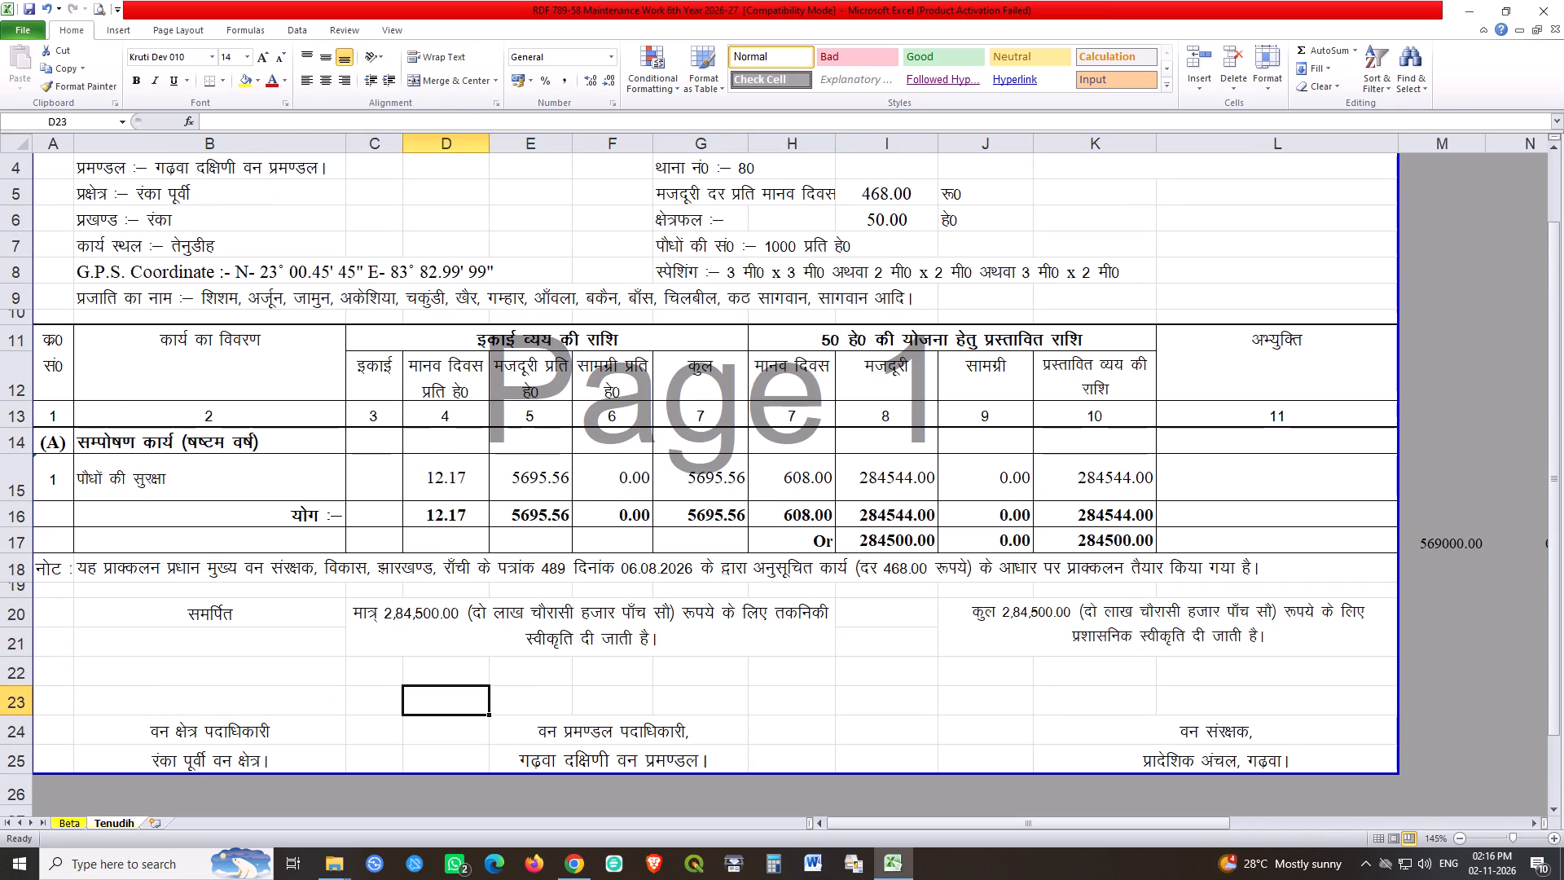
Group the Beta sheet with Tenudih and open the print preview for both.
shift+click(64, 820)
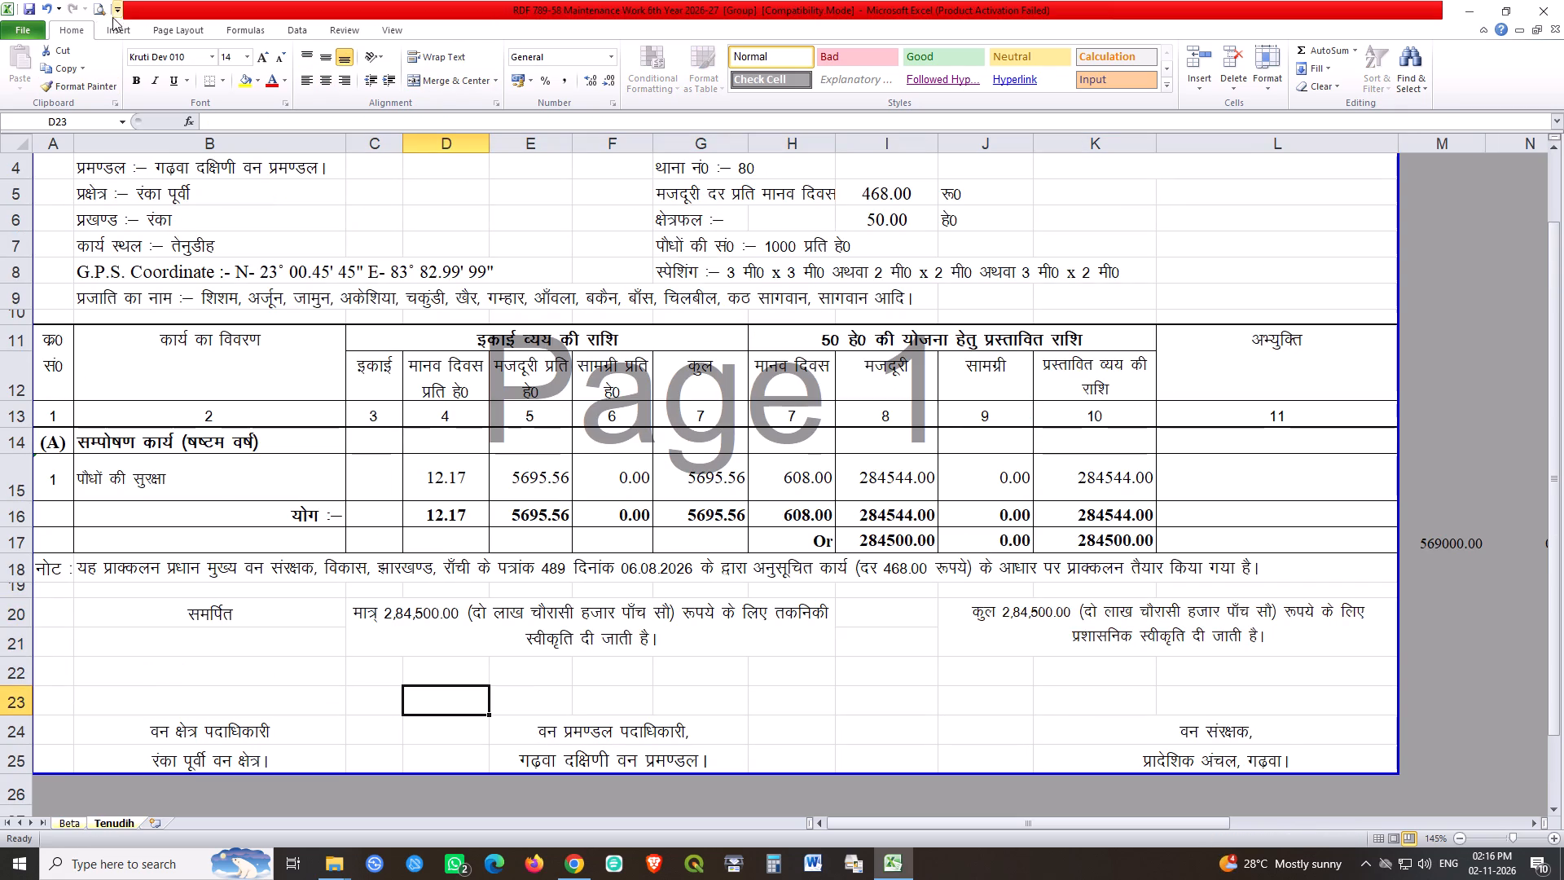
click(97, 9)
Compare the Beta and Tenudih pages in the print preview, checking their layout, totals, notes and approval texts.
scroll(799, 488, down, 2)
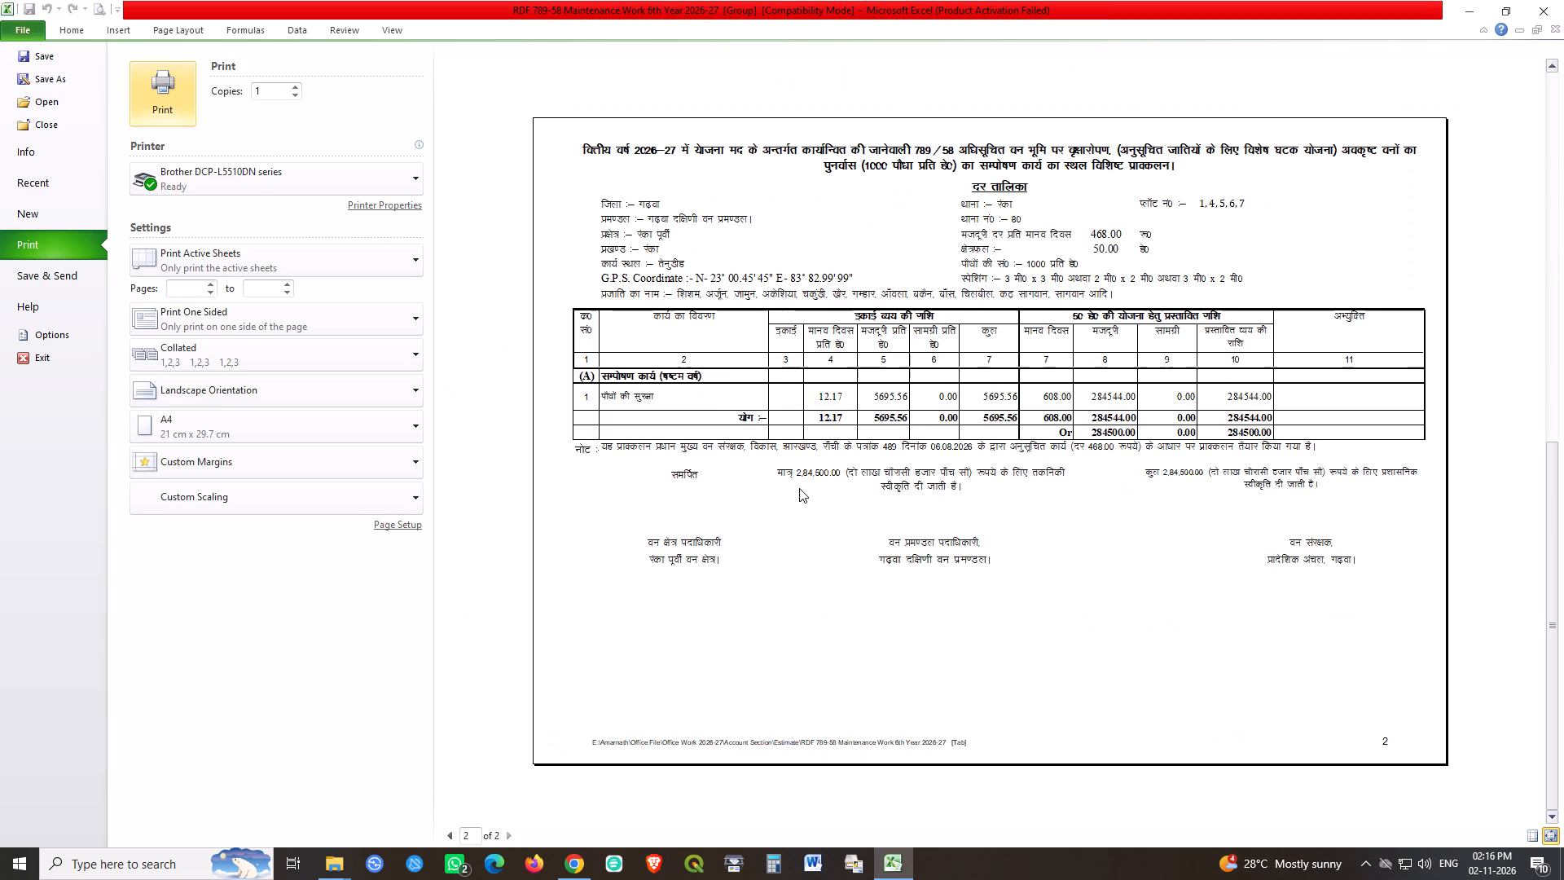
scroll(799, 488, up, 1)
scroll(799, 488, down, 1)
scroll(799, 488, up, 1)
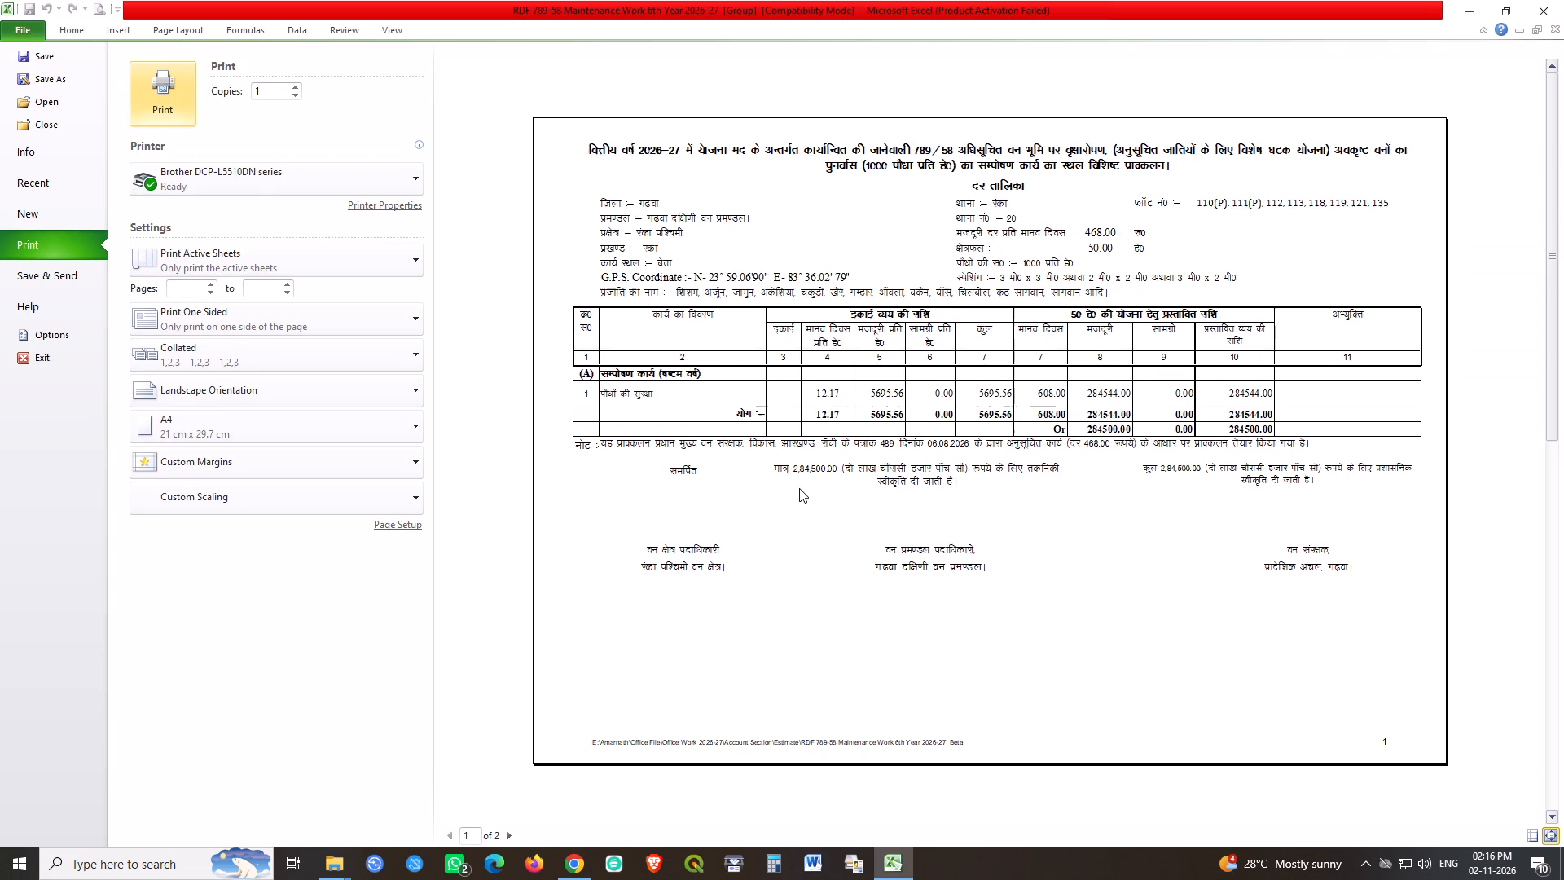
scroll(799, 488, down, 1)
scroll(799, 488, up, 2)
scroll(799, 488, down, 2)
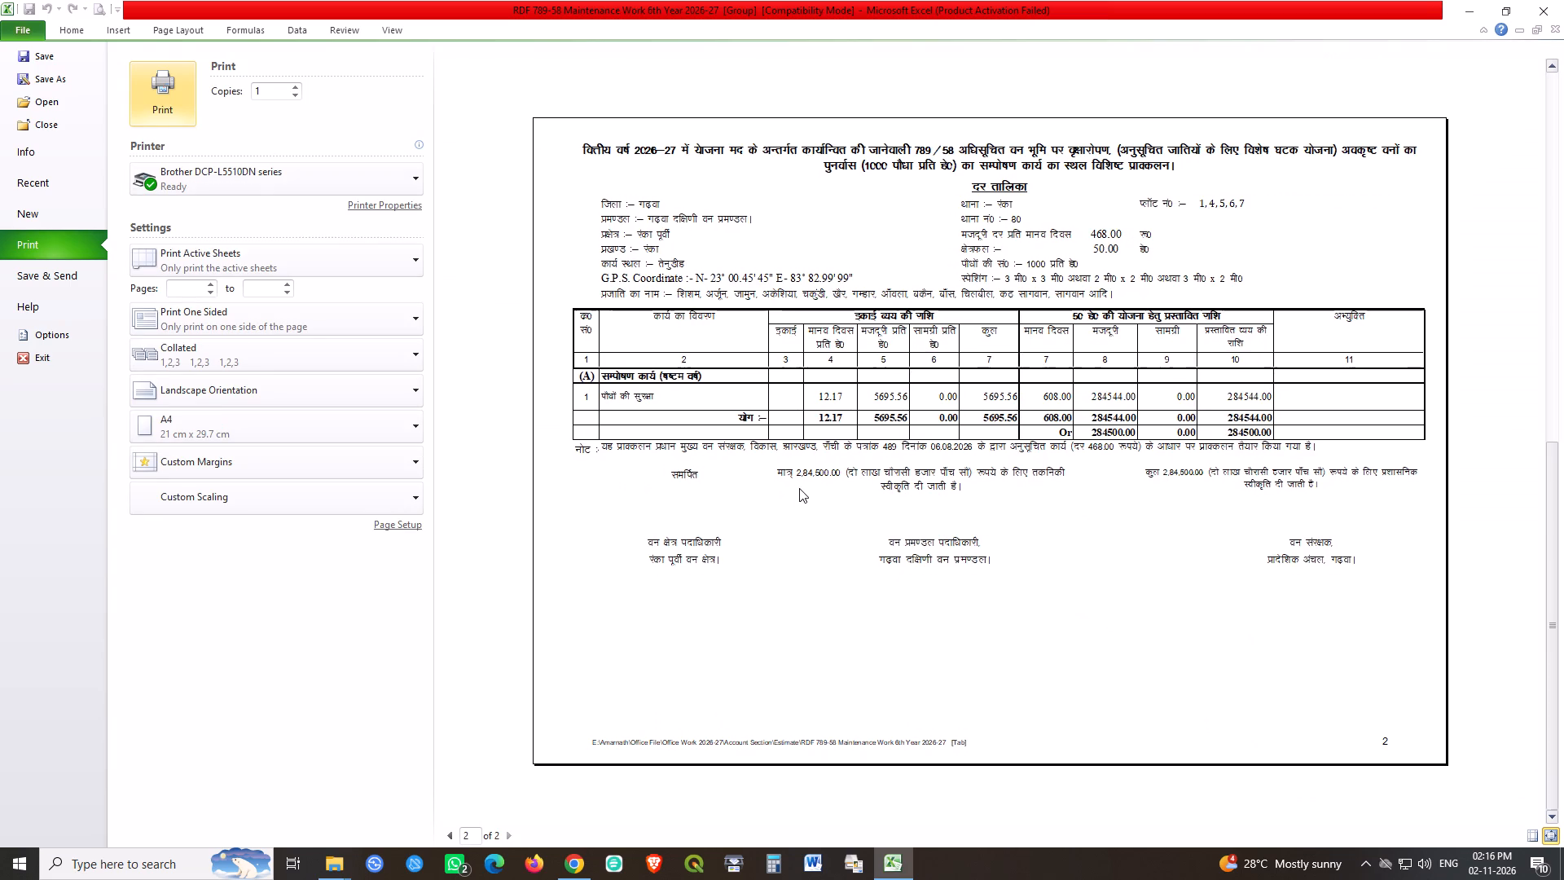
scroll(799, 488, up, 2)
scroll(799, 488, down, 2)
scroll(799, 488, up, 2)
scroll(799, 488, down, 2)
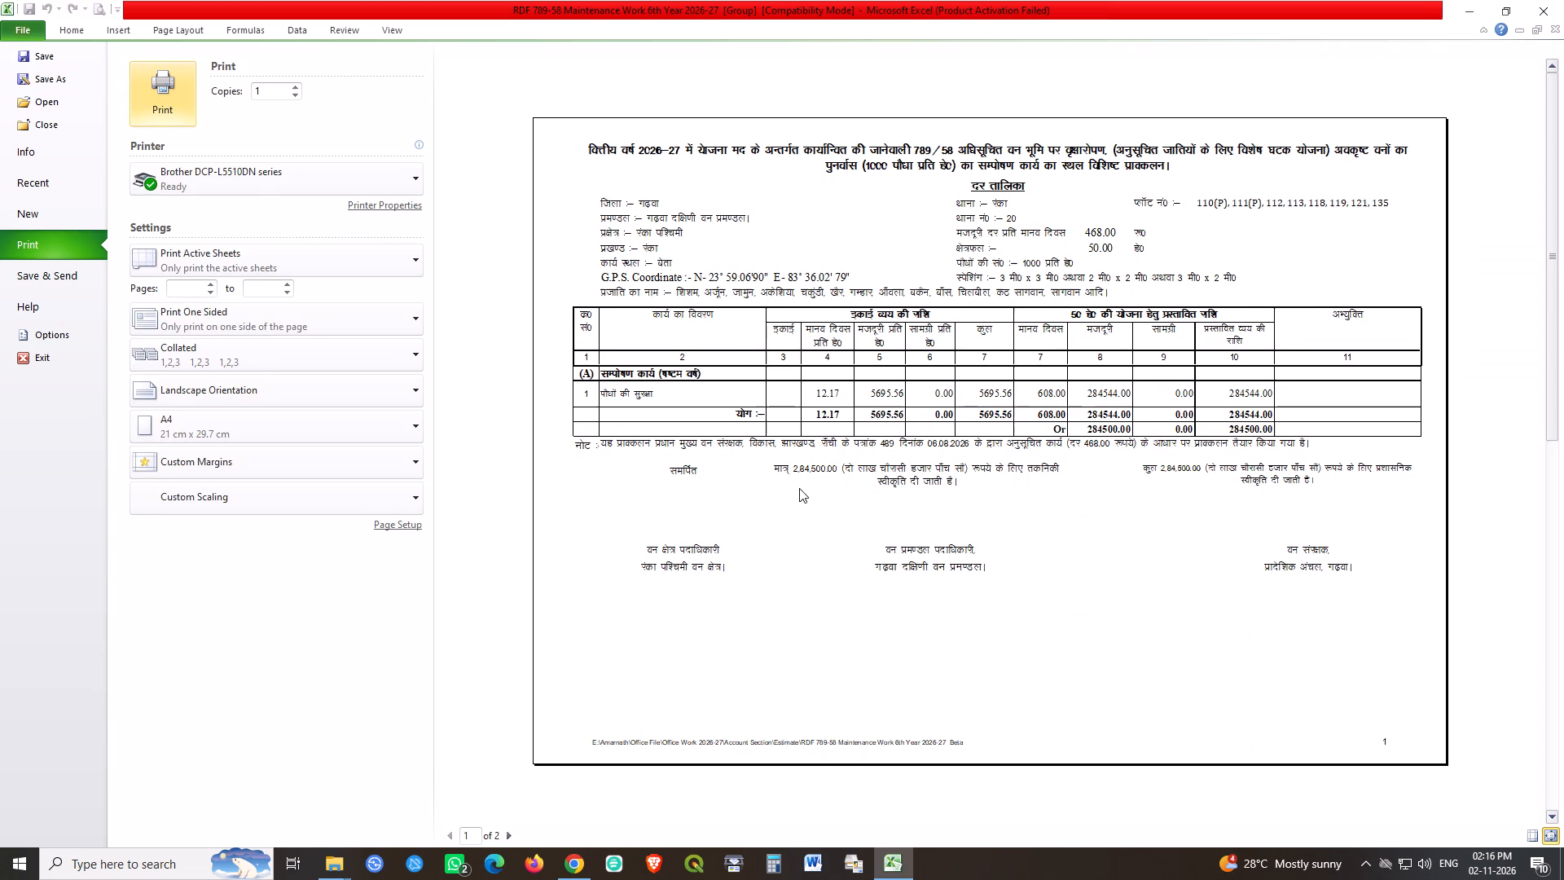
scroll(799, 488, up, 1)
scroll(799, 488, down, 1)
scroll(799, 488, up, 2)
scroll(799, 488, down, 2)
scroll(799, 488, up, 2)
scroll(799, 488, down, 2)
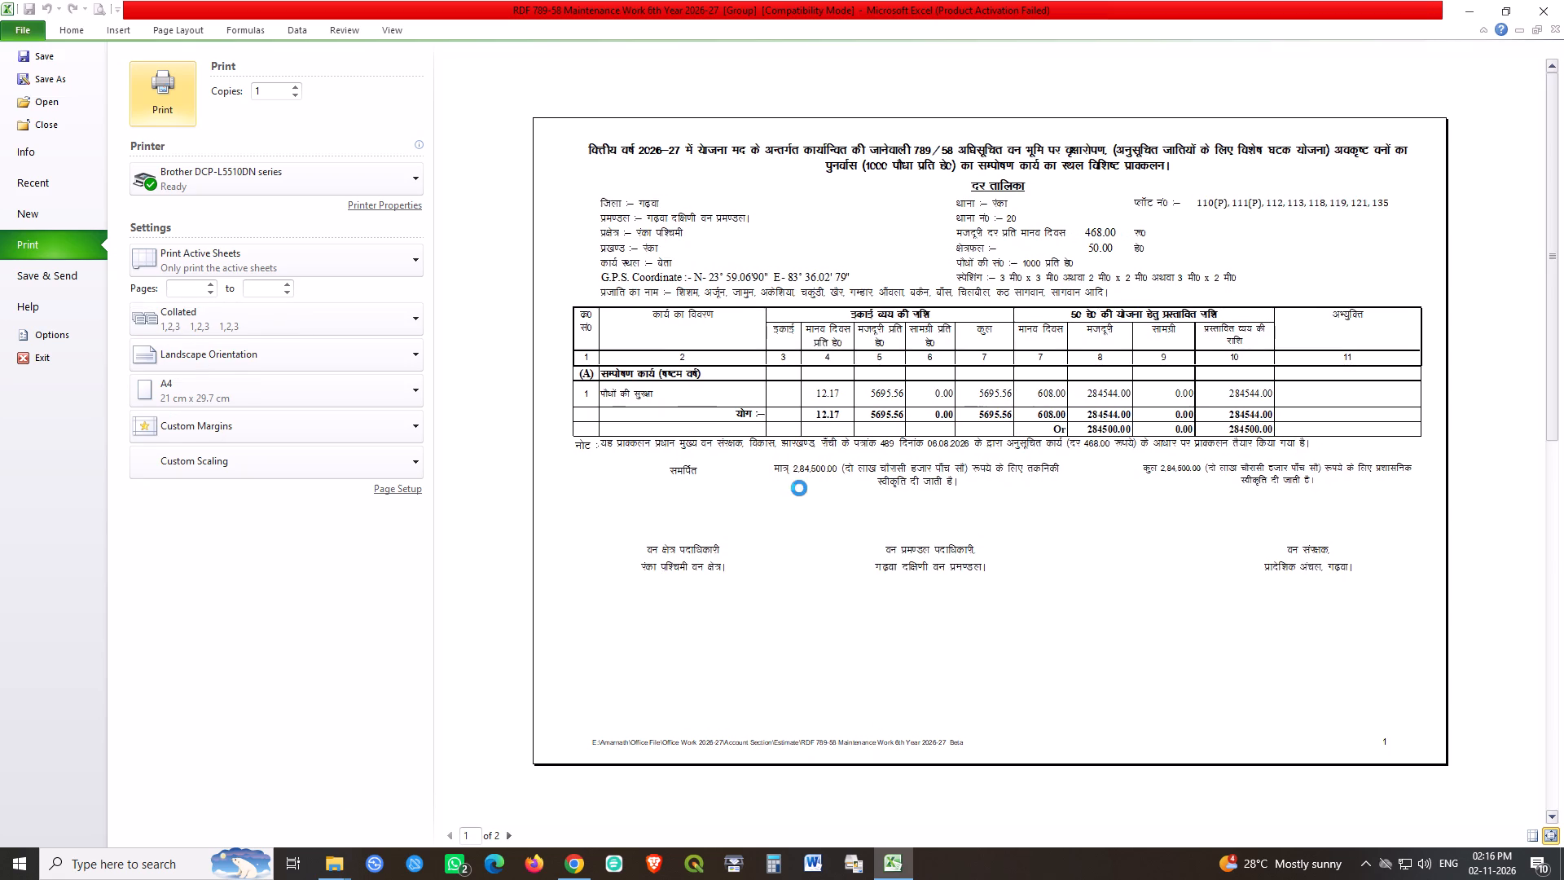
scroll(799, 488, up, 2)
scroll(799, 488, down, 3)
scroll(799, 488, up, 3)
scroll(799, 488, down, 2)
scroll(799, 488, up, 2)
scroll(799, 488, down, 2)
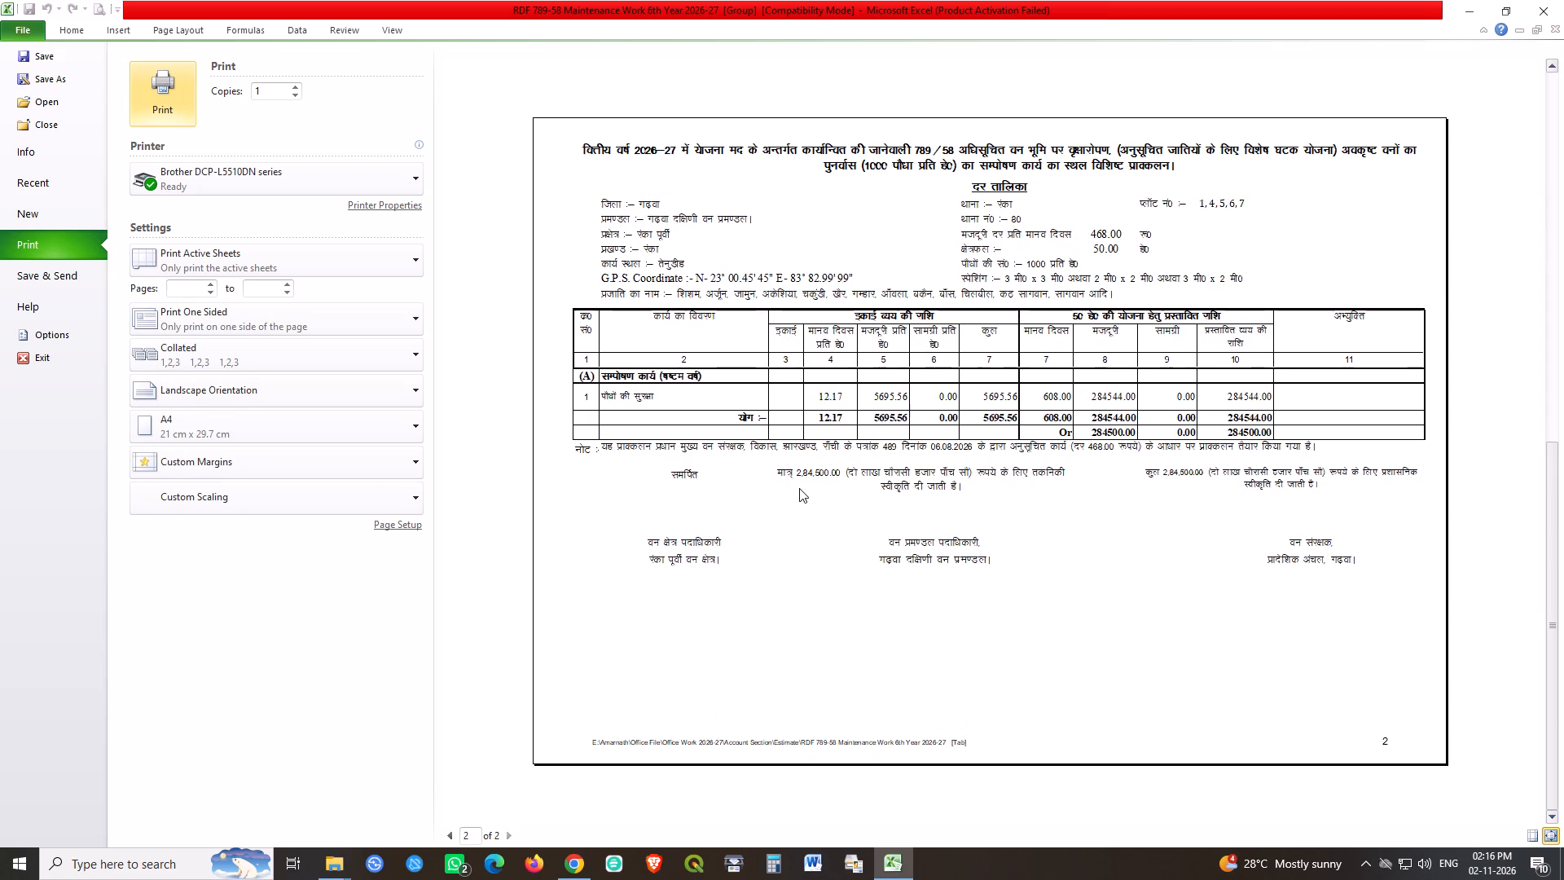
scroll(799, 488, up, 2)
scroll(799, 488, down, 2)
scroll(799, 488, up, 2)
scroll(799, 488, down, 2)
scroll(799, 488, up, 2)
scroll(799, 488, down, 3)
scroll(799, 488, up, 3)
scroll(799, 488, down, 2)
scroll(799, 488, up, 2)
scroll(799, 488, down, 2)
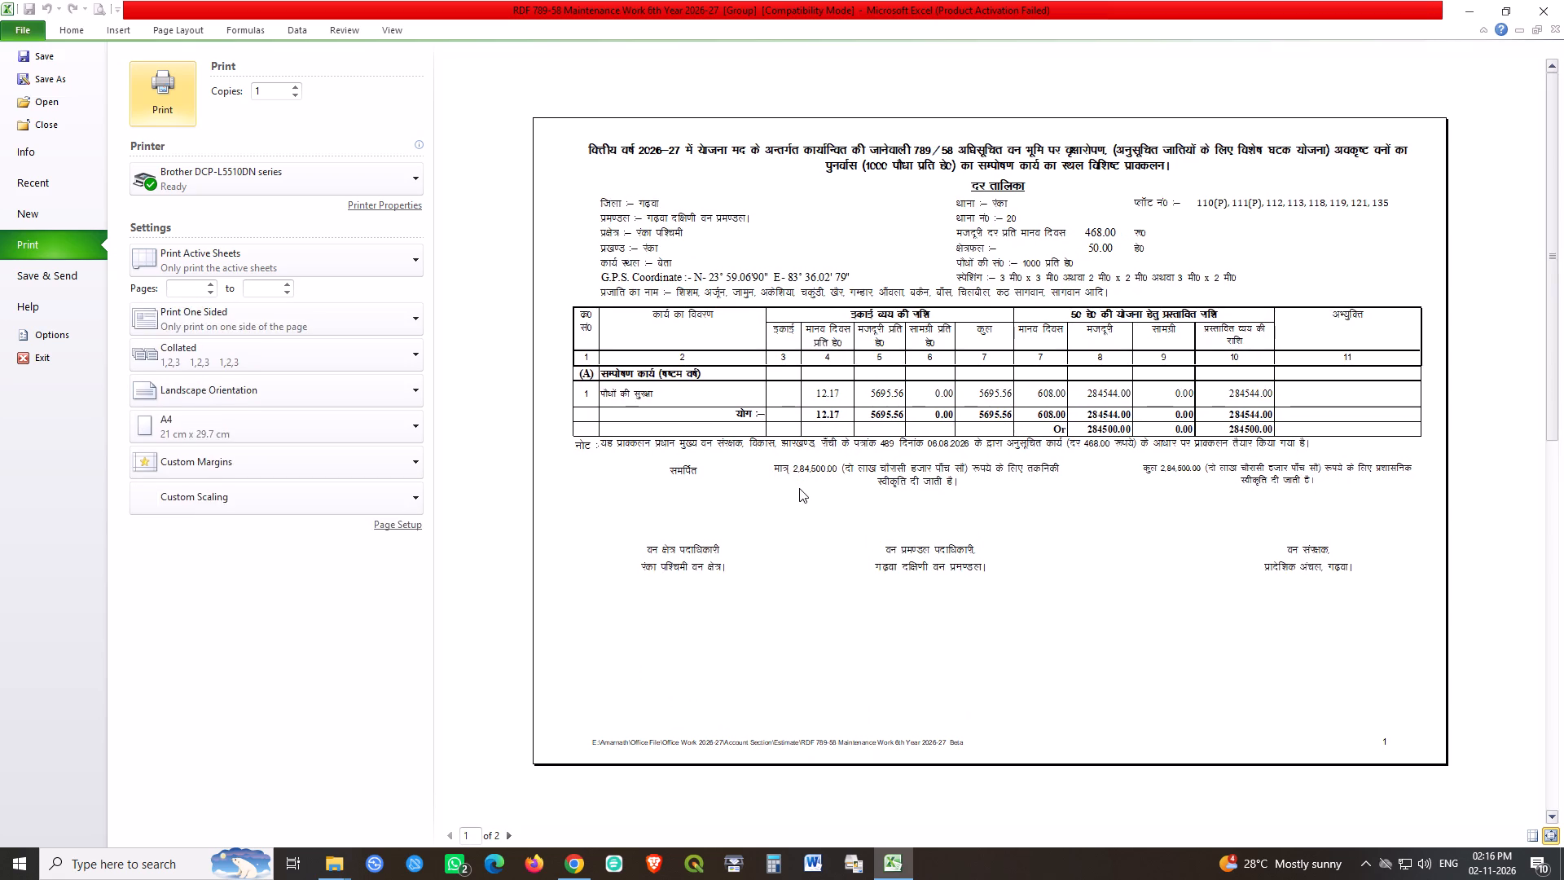
scroll(799, 488, up, 2)
scroll(799, 488, down, 2)
scroll(799, 488, up, 1)
scroll(799, 488, down, 2)
scroll(799, 488, up, 2)
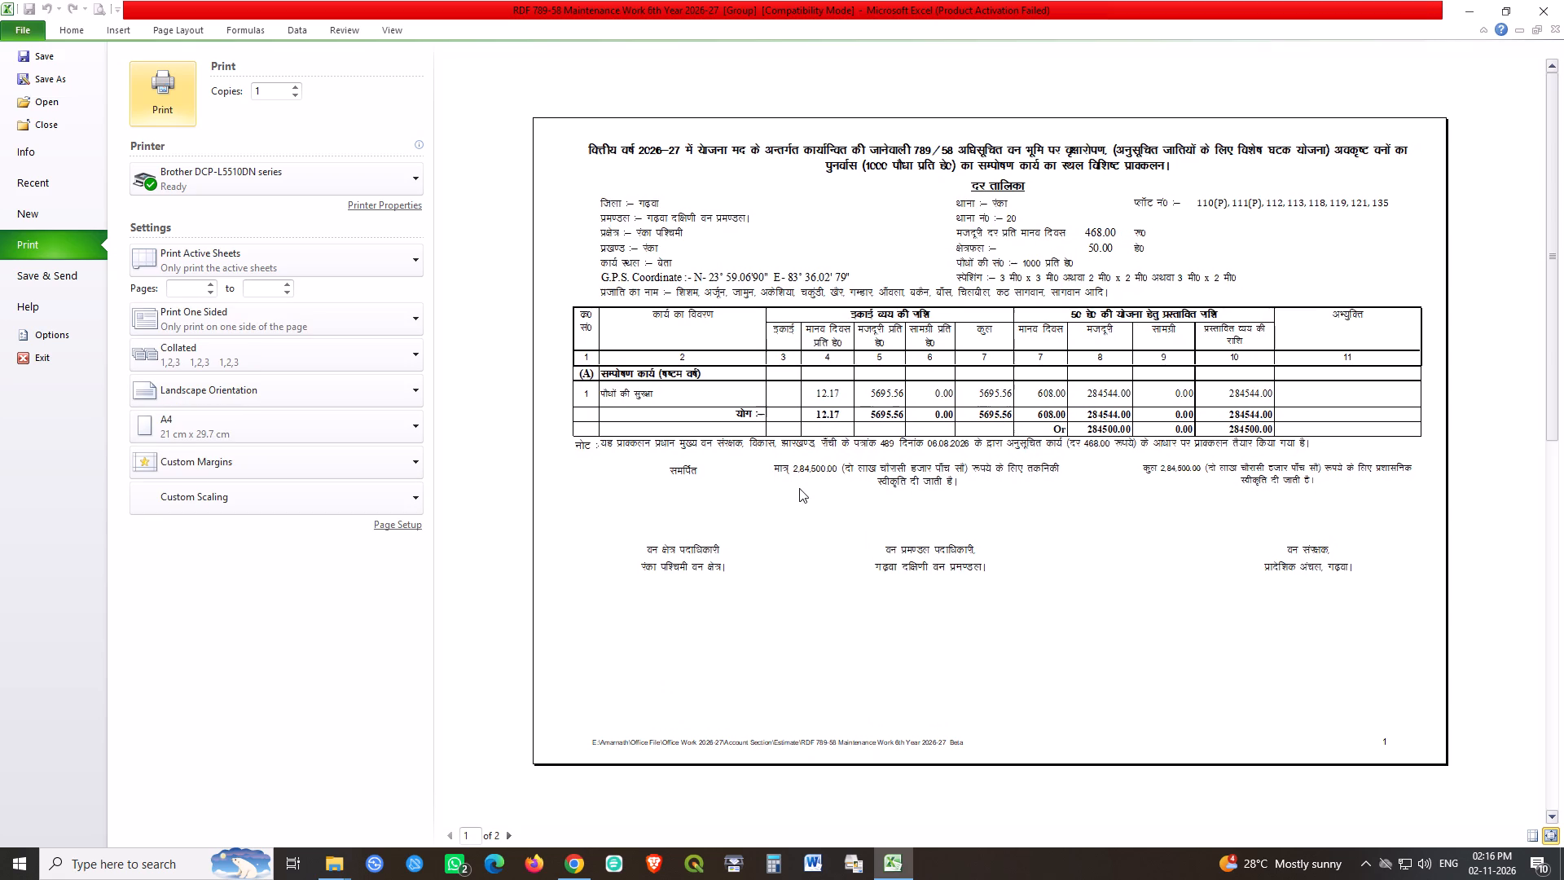
scroll(799, 488, down, 2)
Print one copy of the grouped sheets, one-sided on A4 landscape, with the Brother DCP-L5510DN series printer.
click(174, 95)
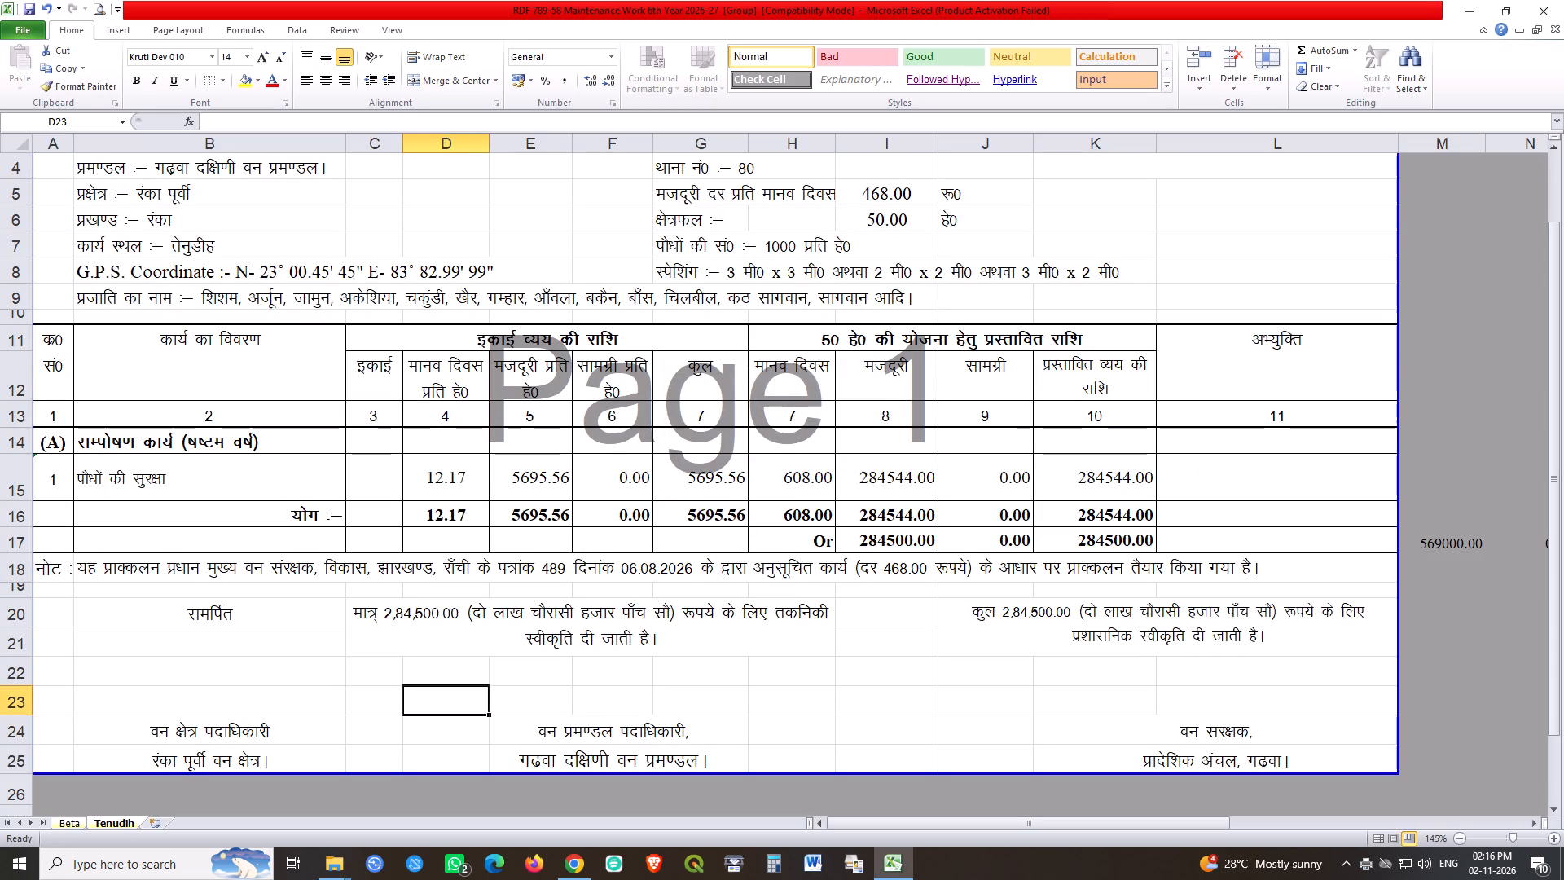
Save the workbook after printing.
key(ctrl+s)
key(ctrl+s)
key(ctrl+s)
key(ctrl+s)
key(ctrl+s)
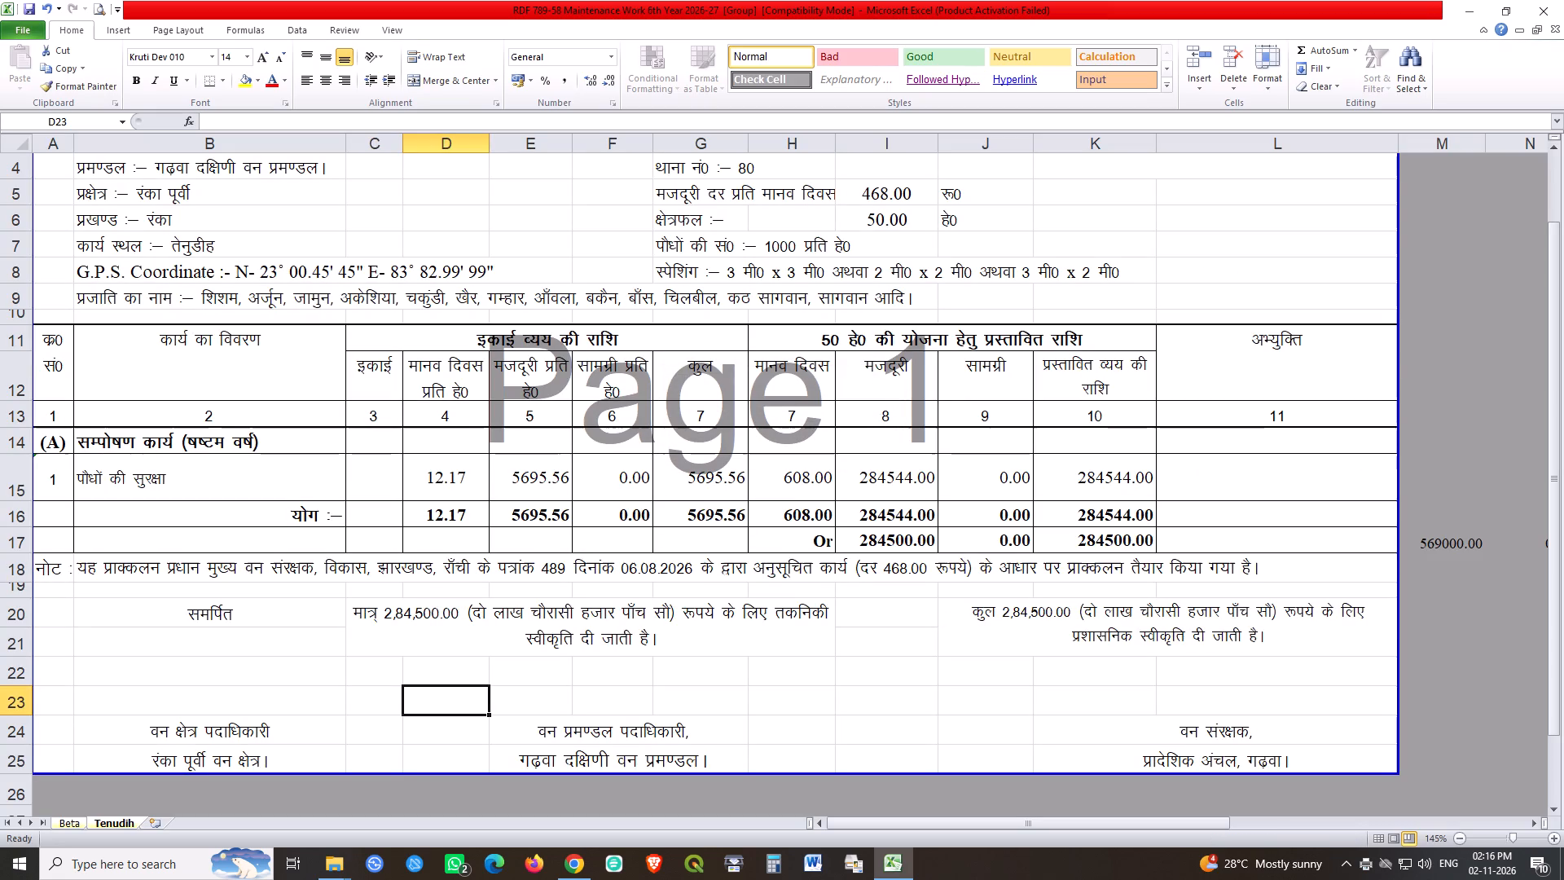